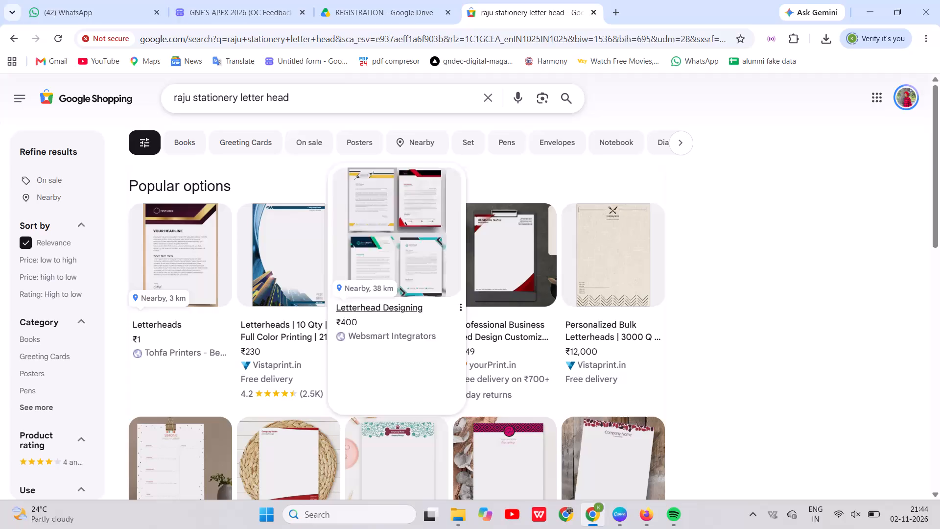
Replace "letter head" in the shopping search query and search for "raju stationery bill".
left_click_drag(307, 90, 237, 94)
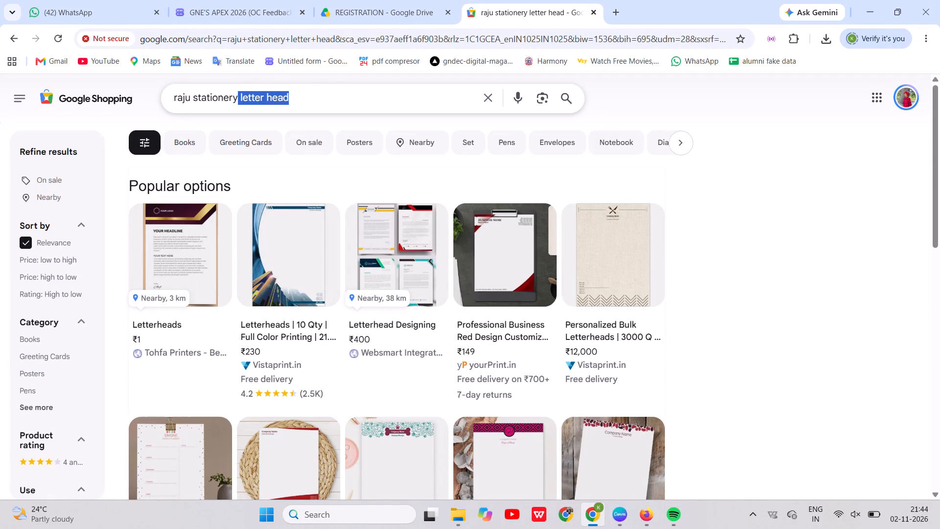
key("BackSpace")
key("b")
key("BackSpace")
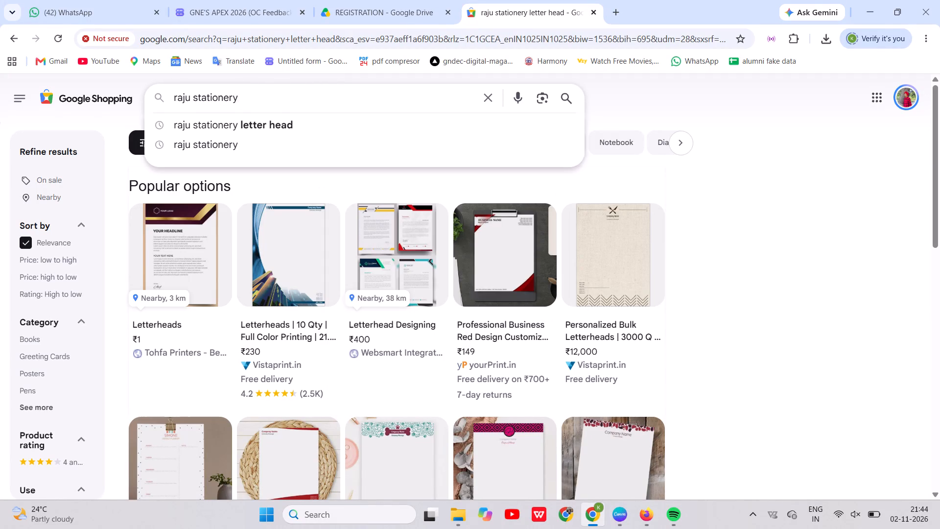
key("space")
type("bill")
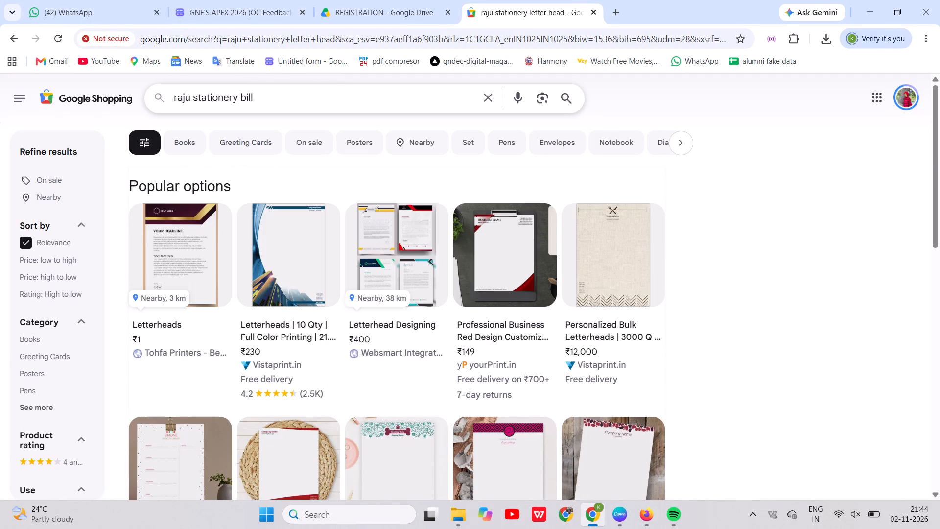
key("Return")
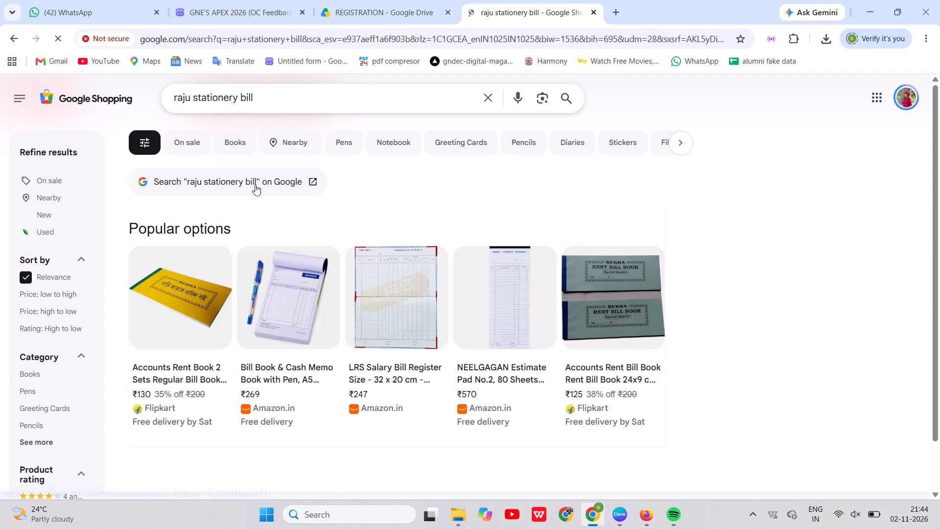
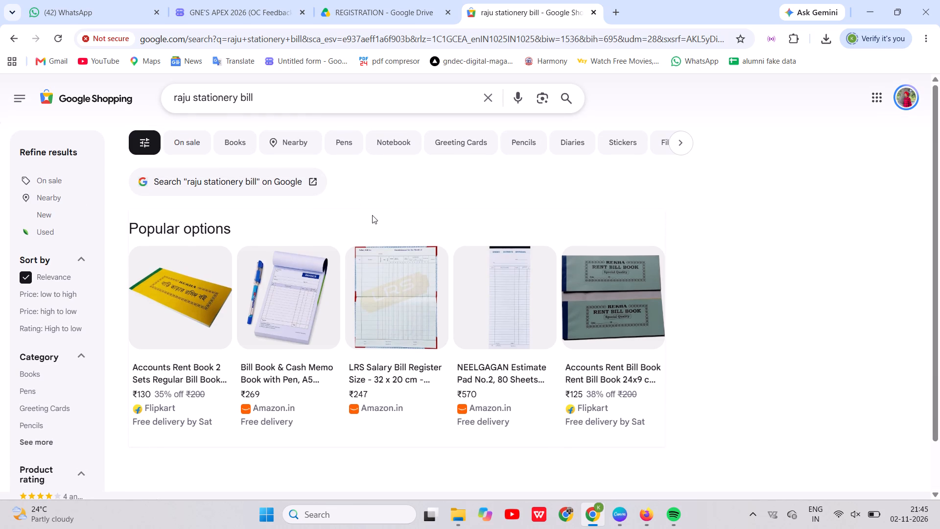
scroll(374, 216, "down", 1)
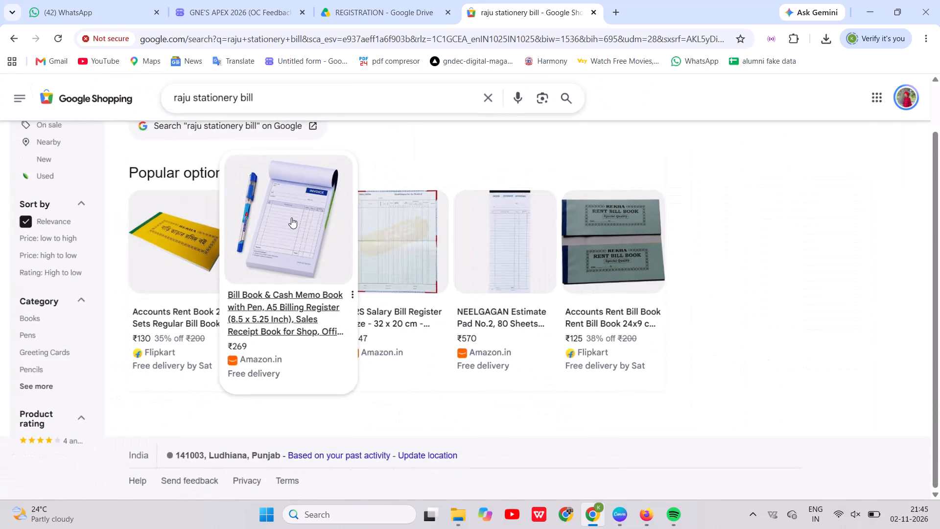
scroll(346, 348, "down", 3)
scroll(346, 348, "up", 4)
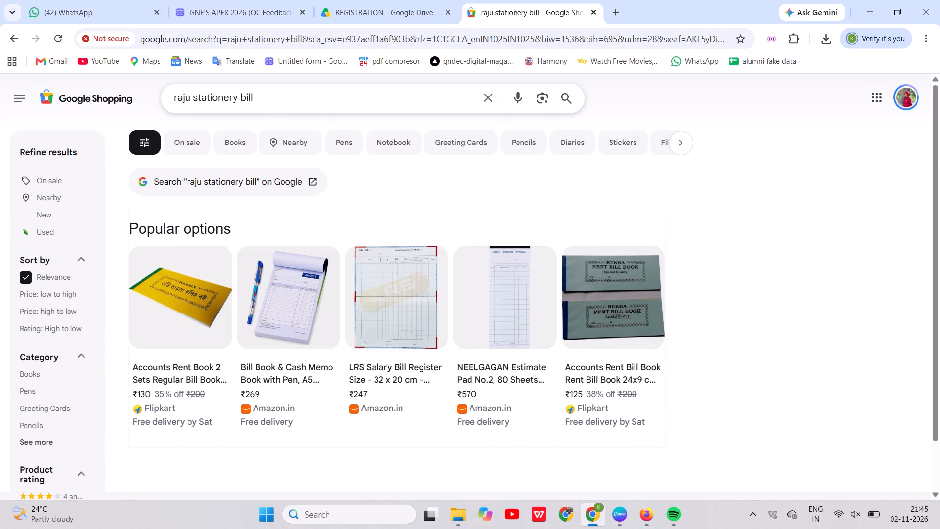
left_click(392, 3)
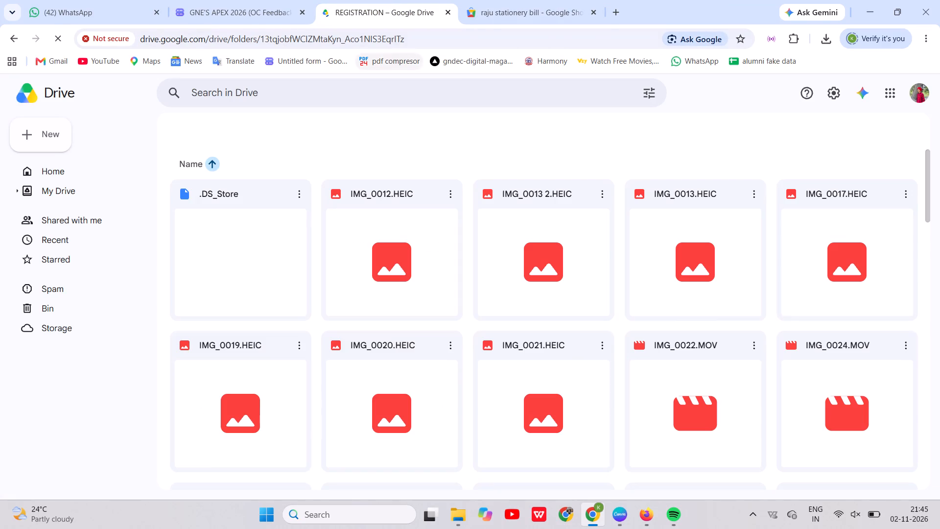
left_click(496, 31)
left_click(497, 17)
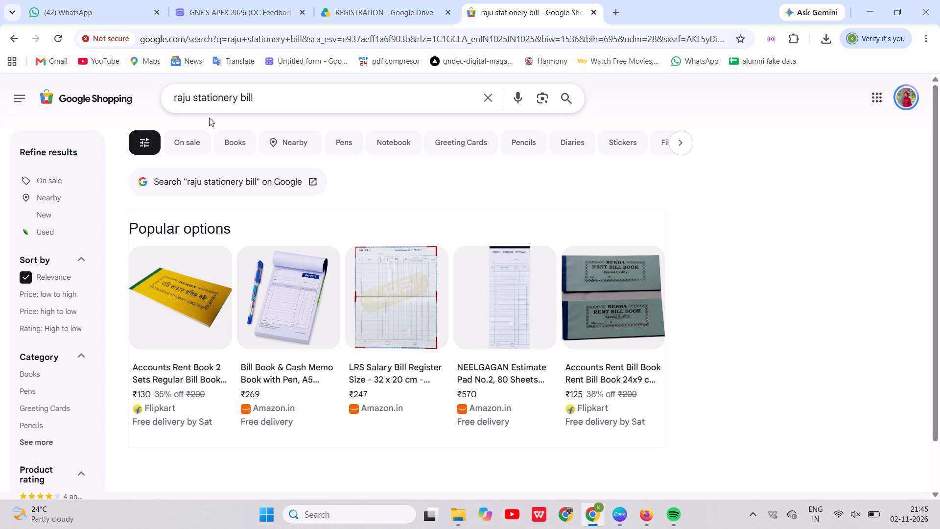
Remove "bill" from the shopping search query and search for "raju stationery".
left_click(291, 105)
scroll(295, 141, "left", 7)
scroll(295, 141, "right", 6)
key("BackSpace")
key("BackSpace")
key("BackSpace")
key("BackSpace")
key("Return")
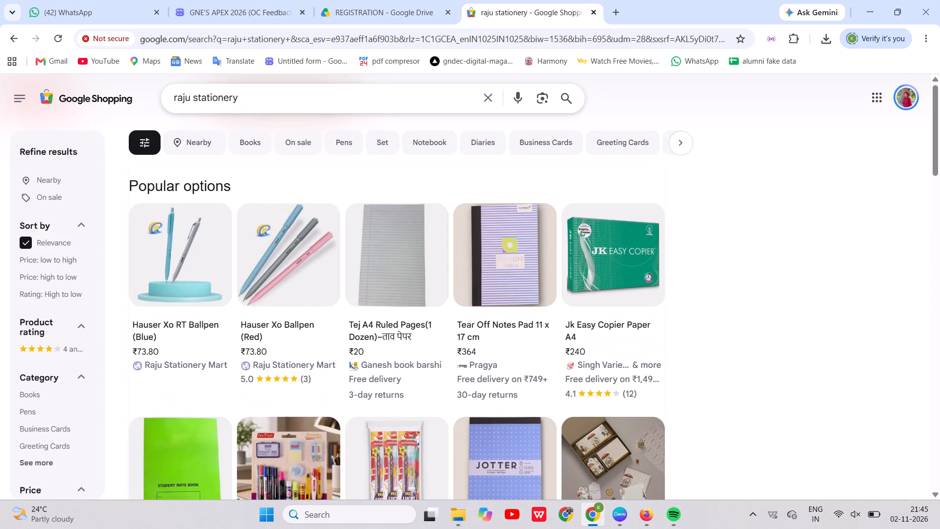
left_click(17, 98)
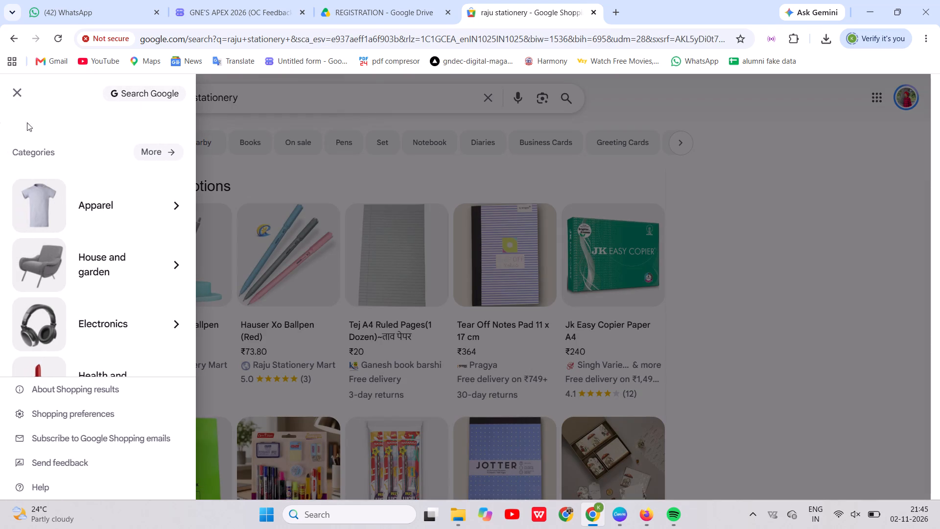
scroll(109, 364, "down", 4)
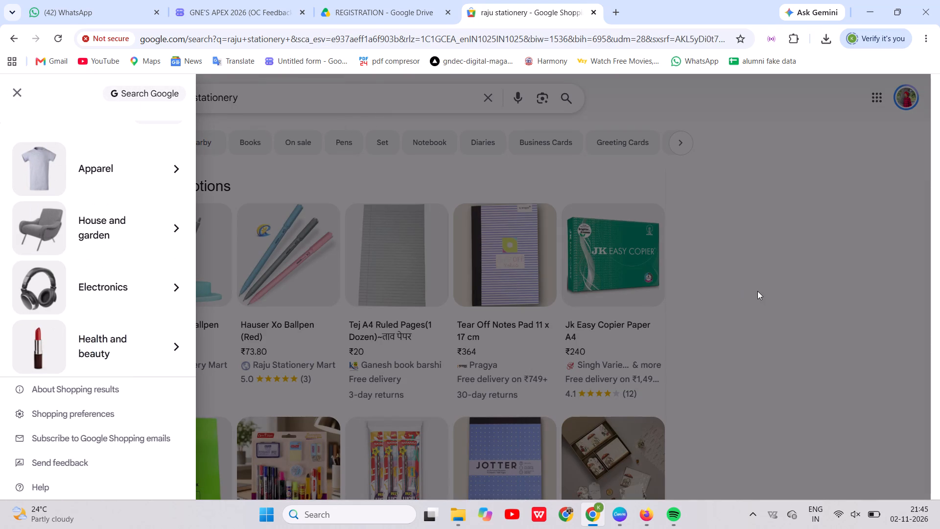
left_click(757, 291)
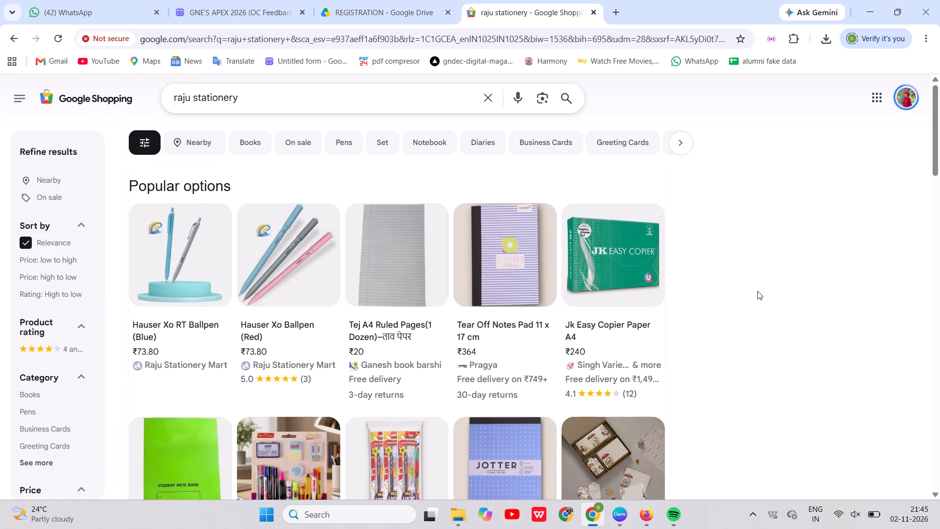
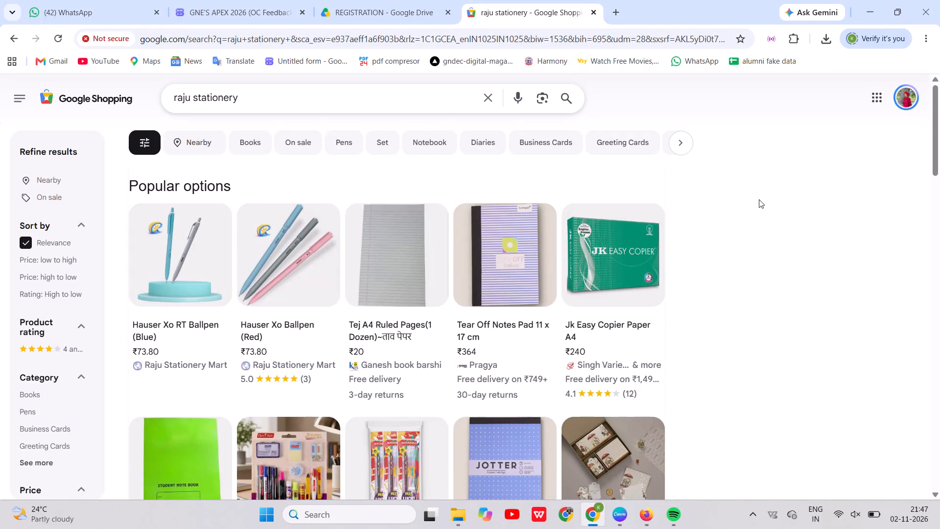
Look through the shopping results for Raju Stationery.
scroll(701, 311, "down", 2)
scroll(701, 311, "up", 1)
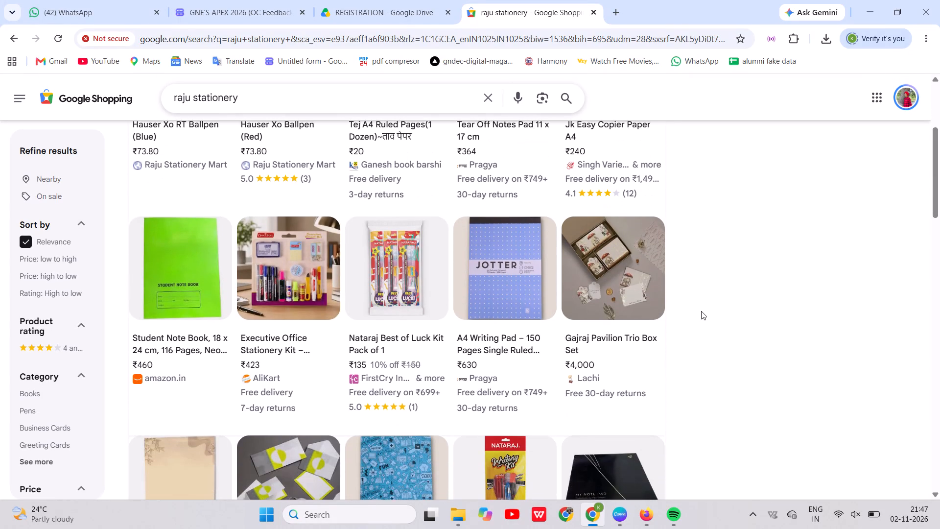
scroll(701, 311, "up", 1)
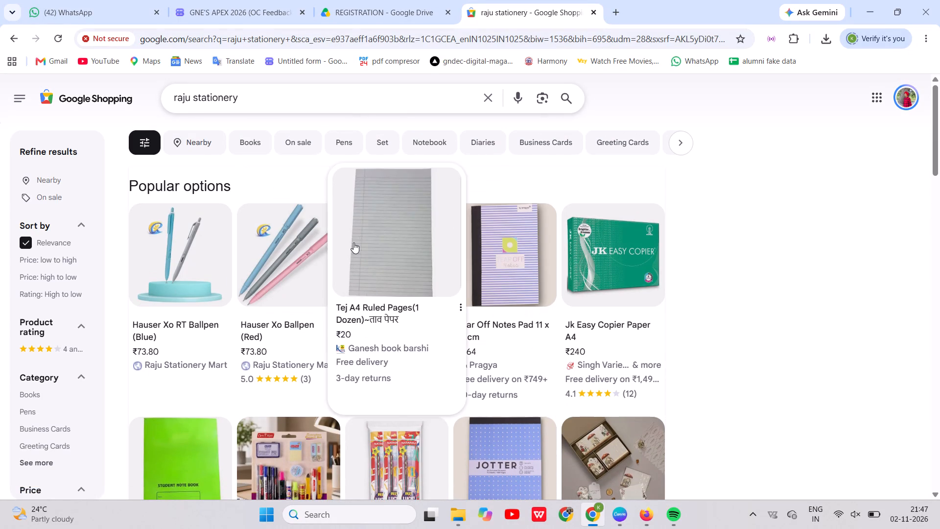
scroll(353, 242, "down", 3)
scroll(353, 242, "up", 6)
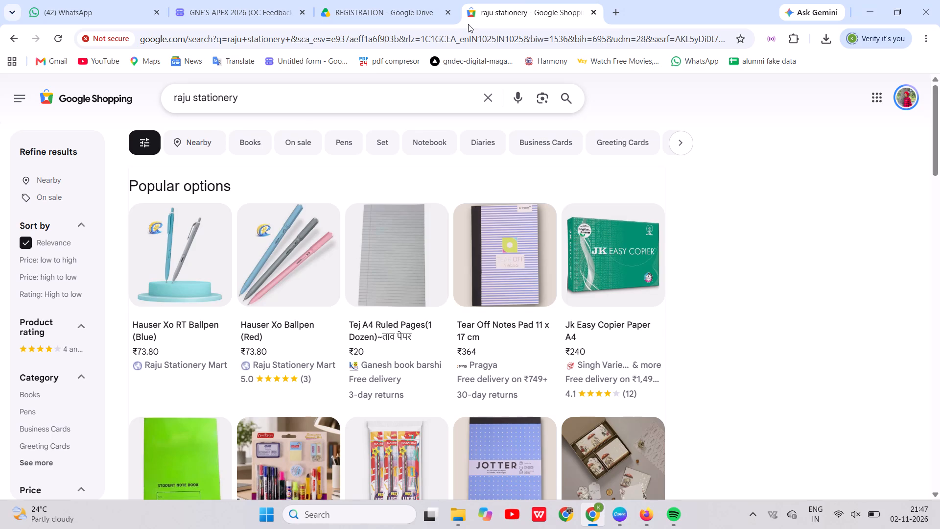
Search the web in a new browser tab for "stationary bill/".
left_click(617, 11)
left_click(501, 45)
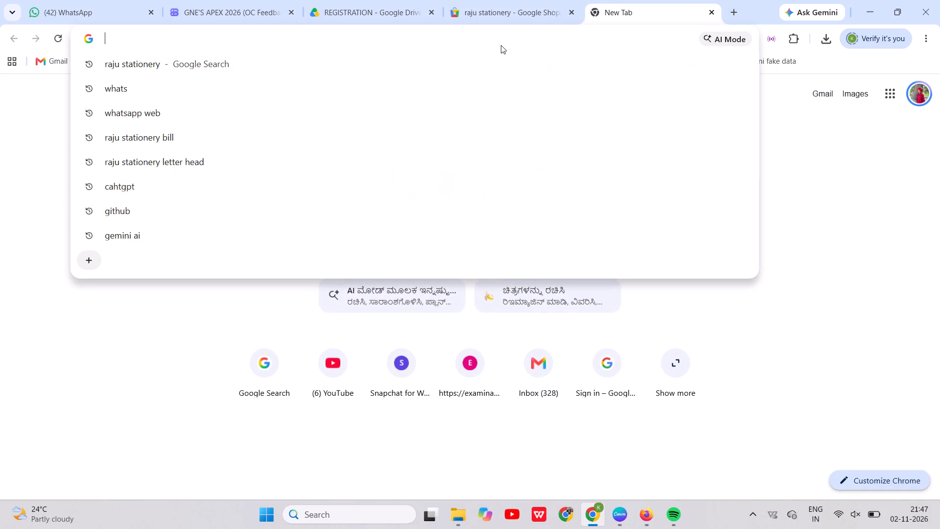
type("stationary")
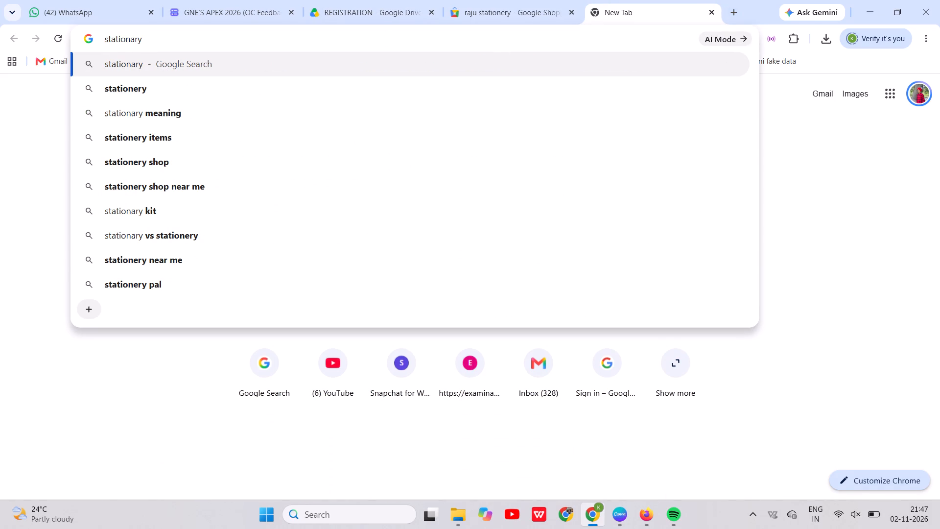
key("space")
type("bill/")
key("Return")
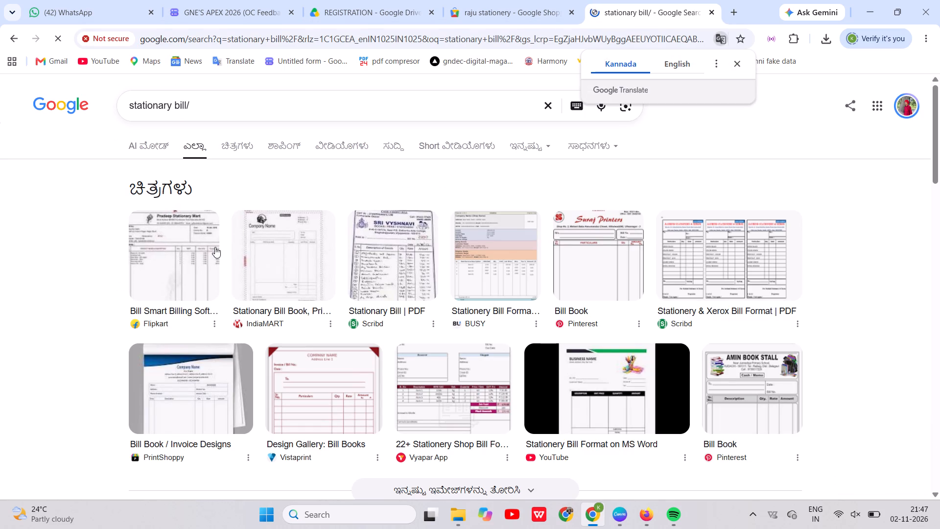
Open the IndiaMART "Stationary Bill Book" image result and examine its layout and print size.
left_click(260, 260)
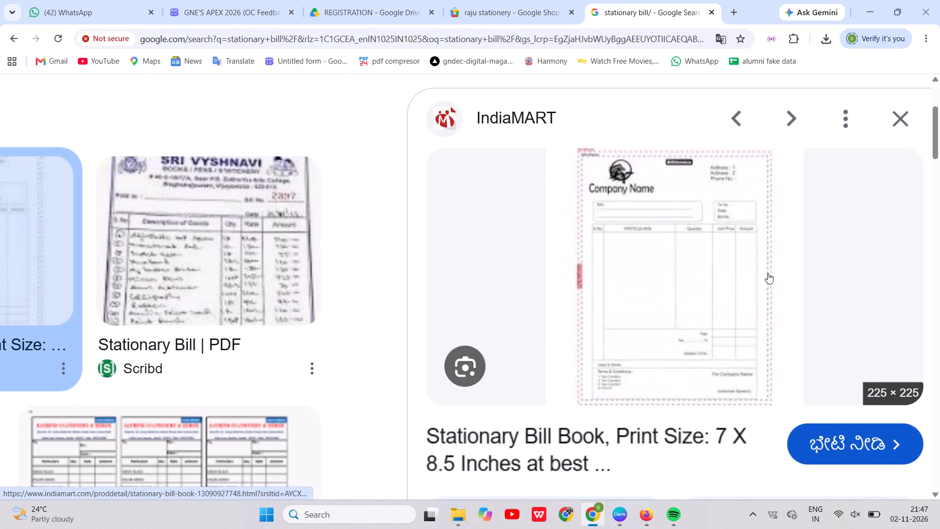
scroll(768, 273, "up", 1)
scroll(768, 273, "down", 1)
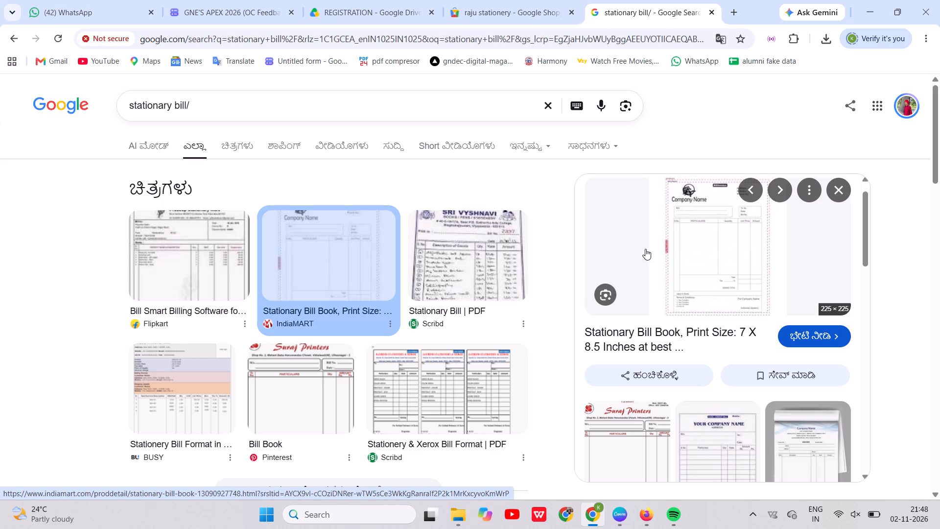
scroll(566, 215, "down", 1)
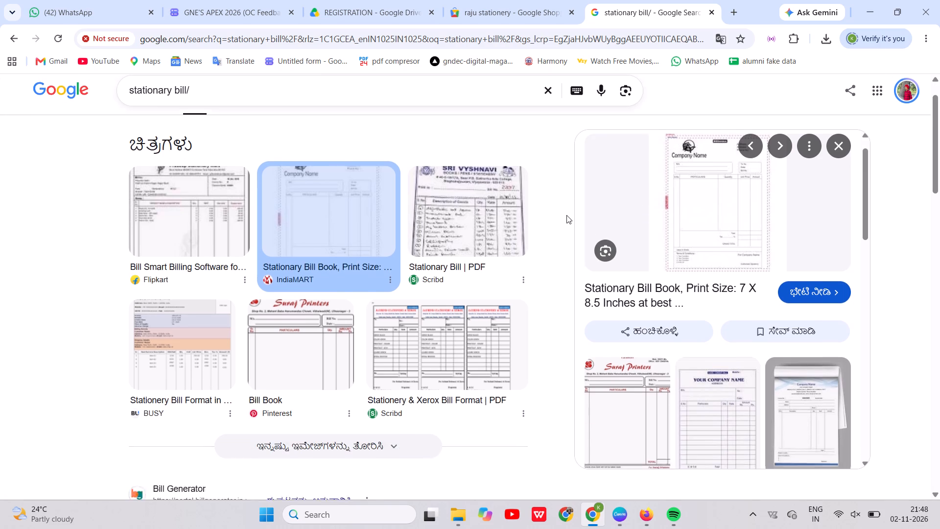
scroll(566, 215, "down", 1)
scroll(493, 198, "up", 2)
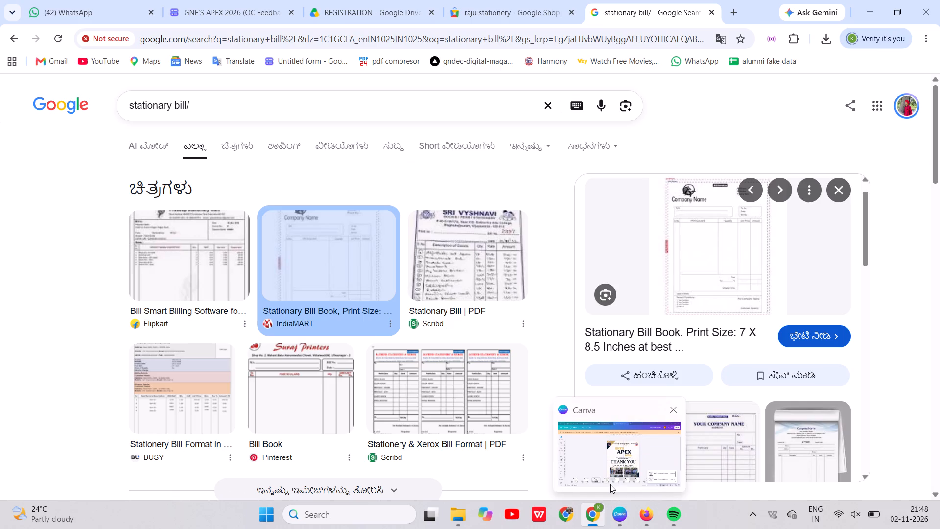
Switch to Canva and create a new custom-size design 7 in wide and 8.5 in high.
left_click(610, 483)
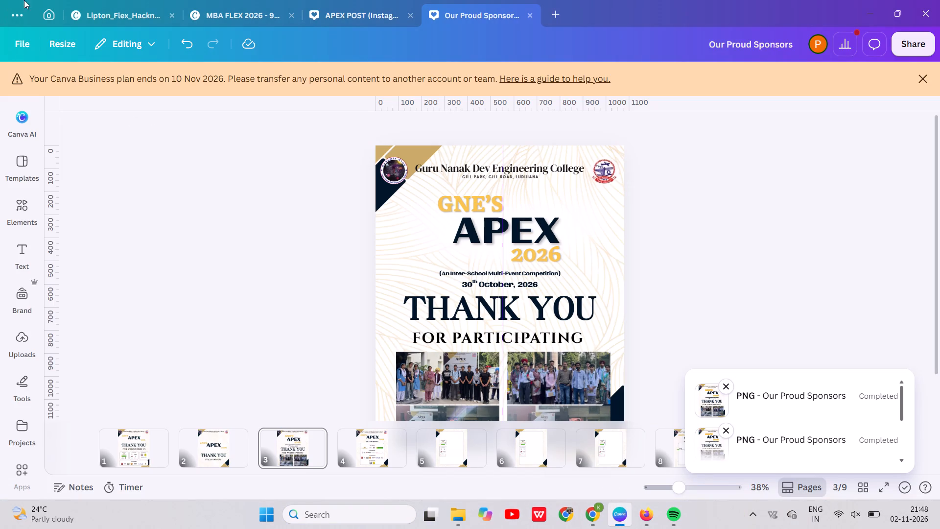
left_click(47, 7)
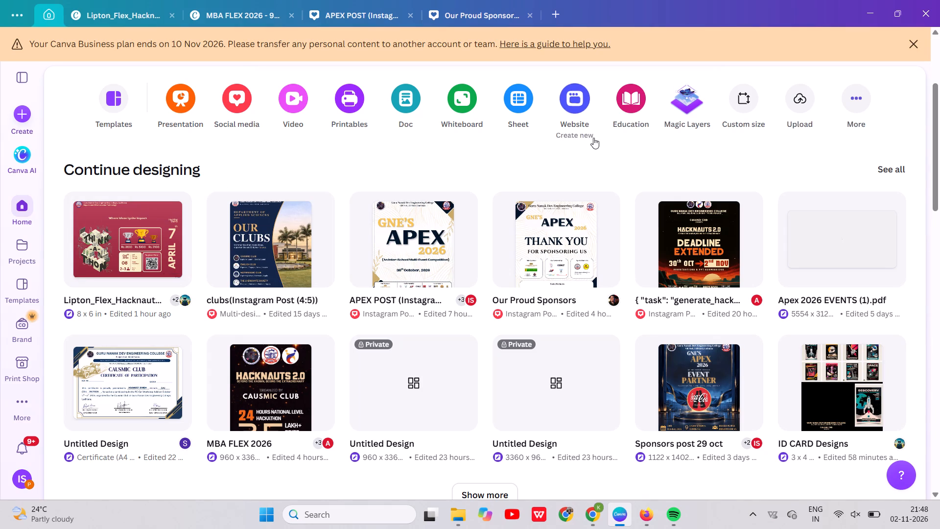
left_click(760, 102)
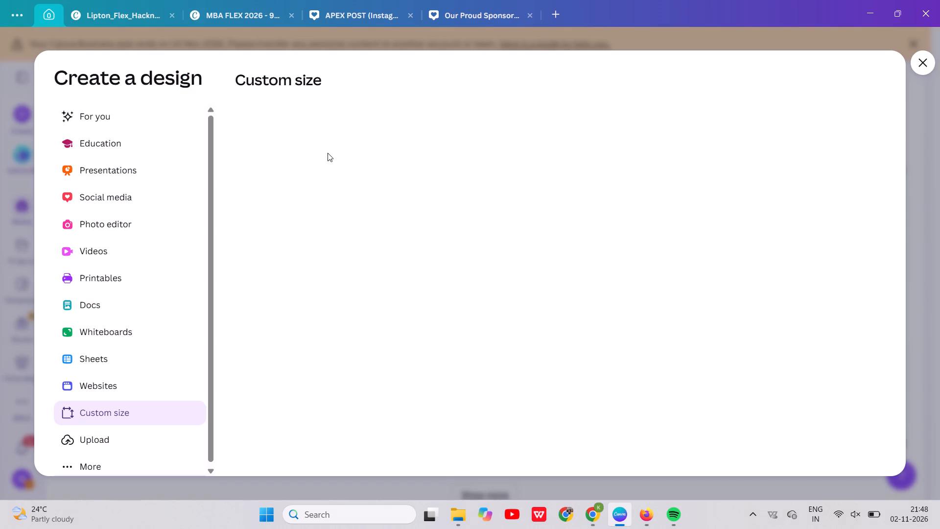
left_click(314, 133)
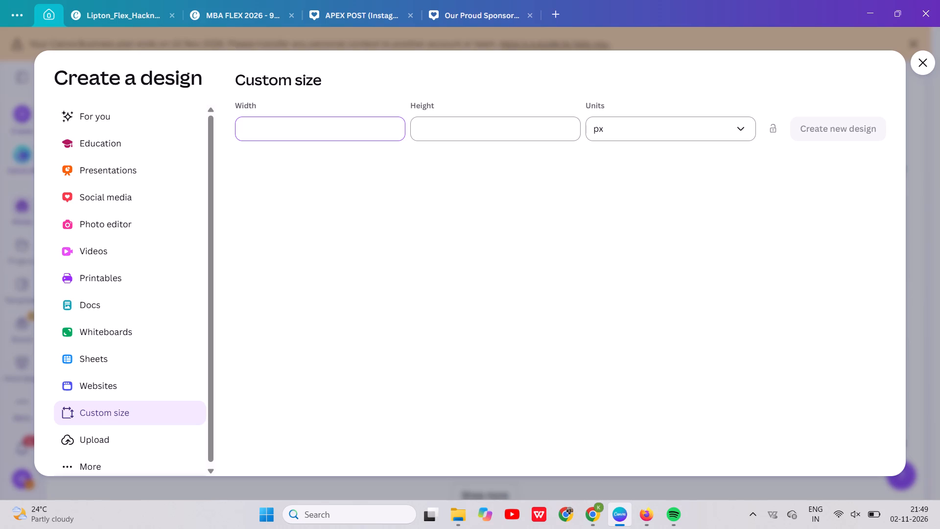
key("7")
left_click(450, 131)
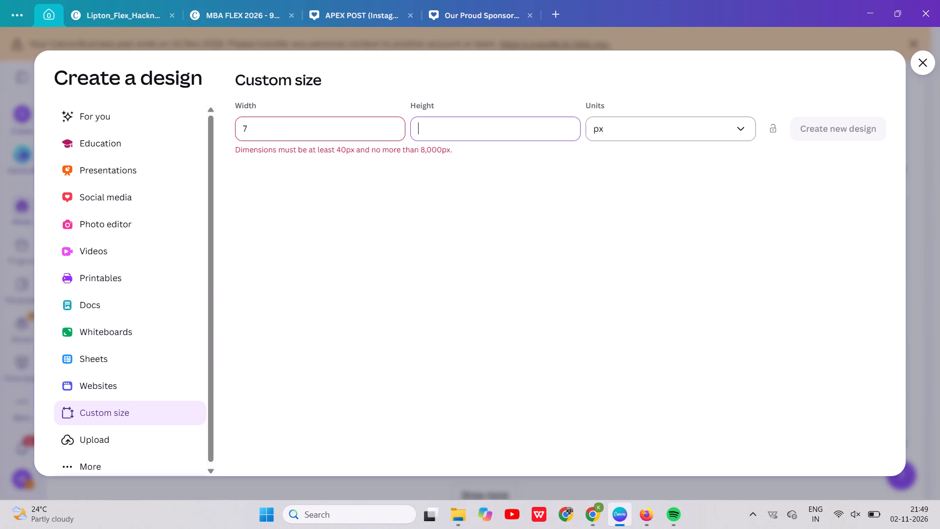
type("8,")
key("BackSpace")
type(".r")
key("BackSpace")
key("BackSpace")
type("8.5")
left_click(620, 135)
left_click(629, 180)
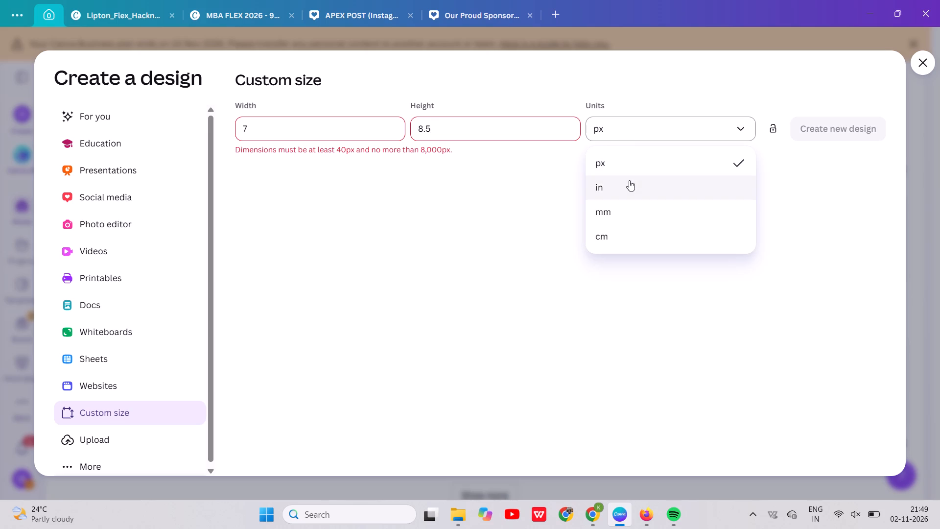
left_click(808, 129)
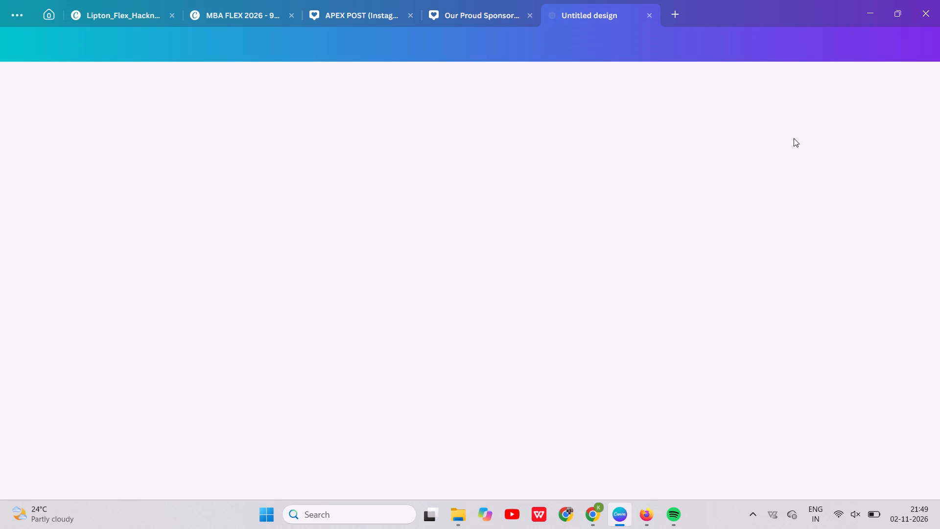
Search the templates for "bill" and apply the Blue and White Minimal Invoice template to the blank page.
scroll(689, 192, "down", 1)
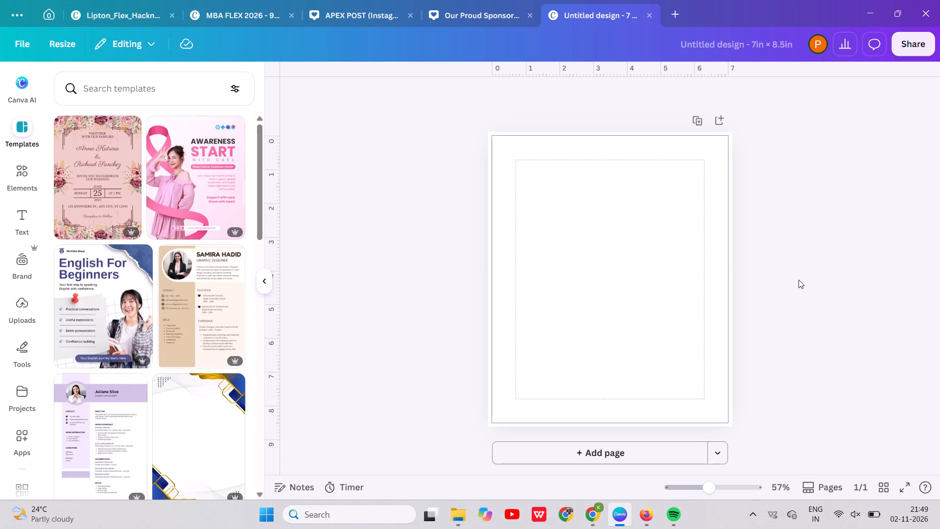
left_click(108, 120)
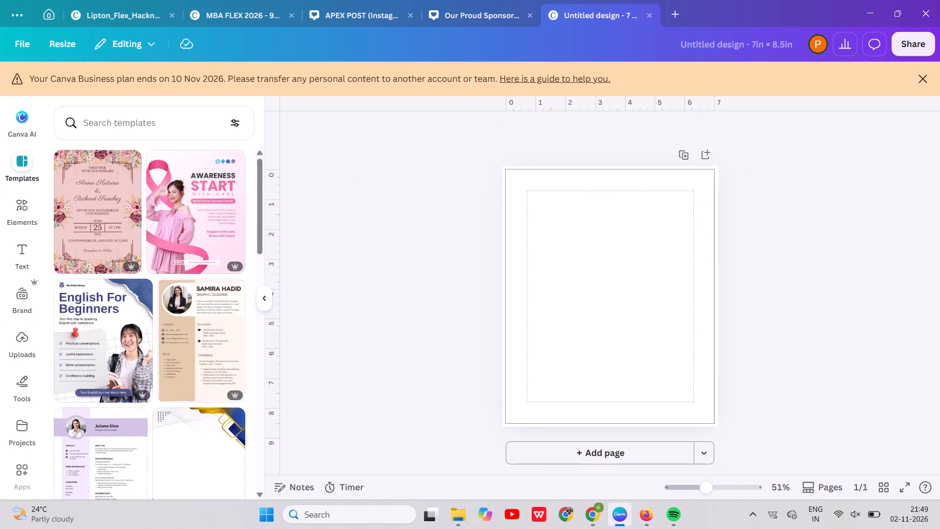
key("d")
key("BackSpace")
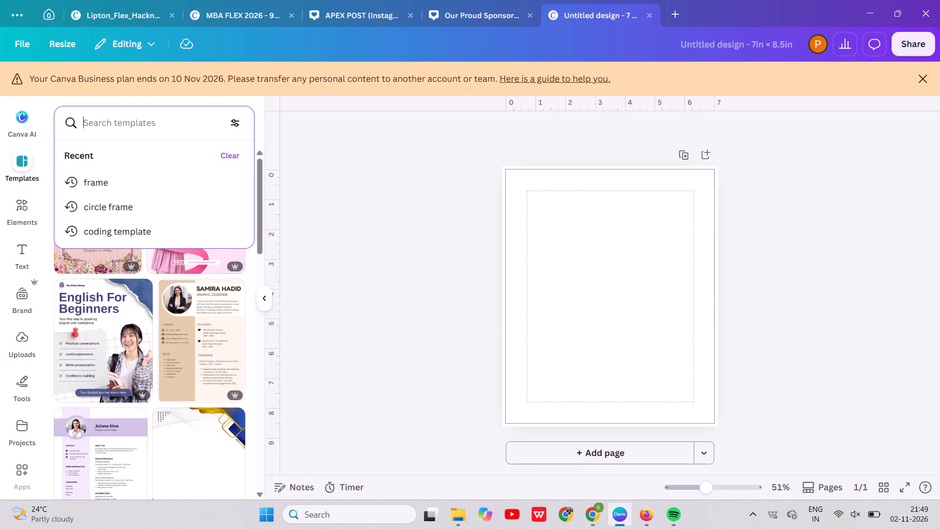
type("bill")
key("Return")
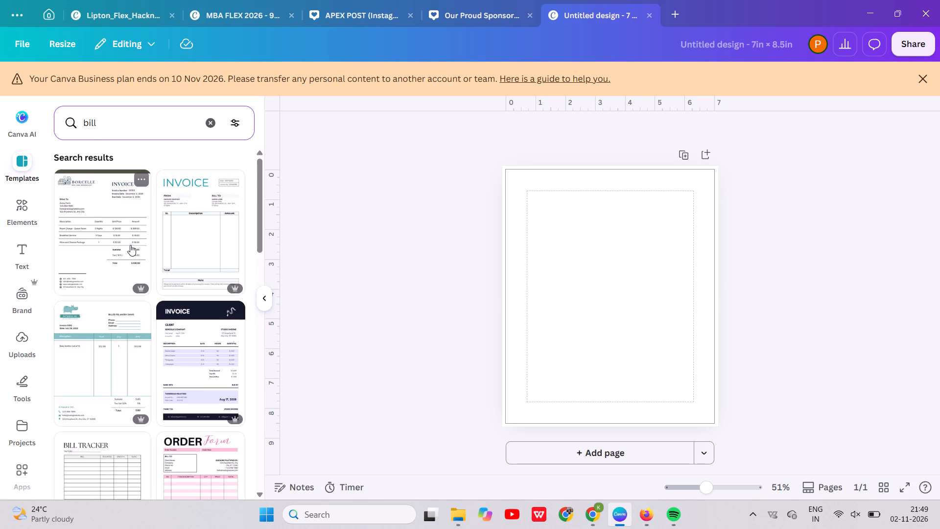
left_click(182, 233)
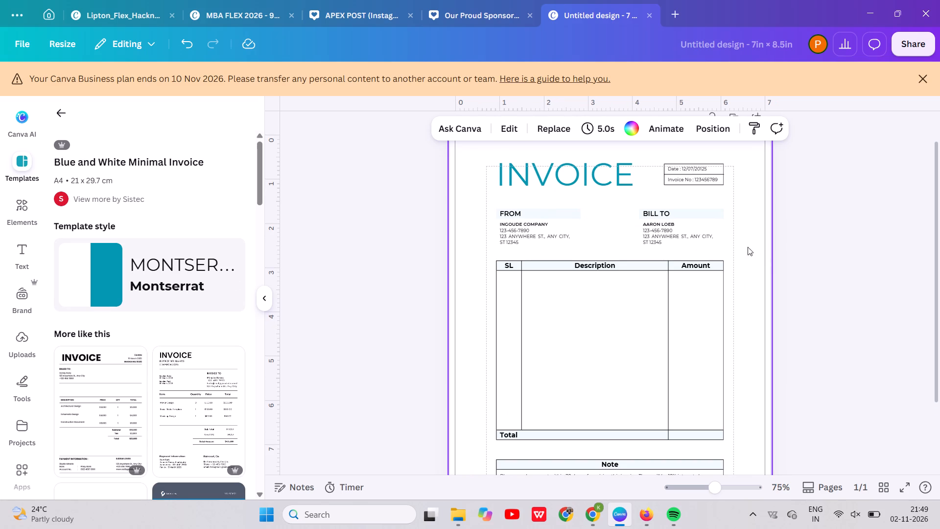
Examine the applied invoice layout and browse the other "bill" templates for alternatives.
scroll(737, 241, "down", 1)
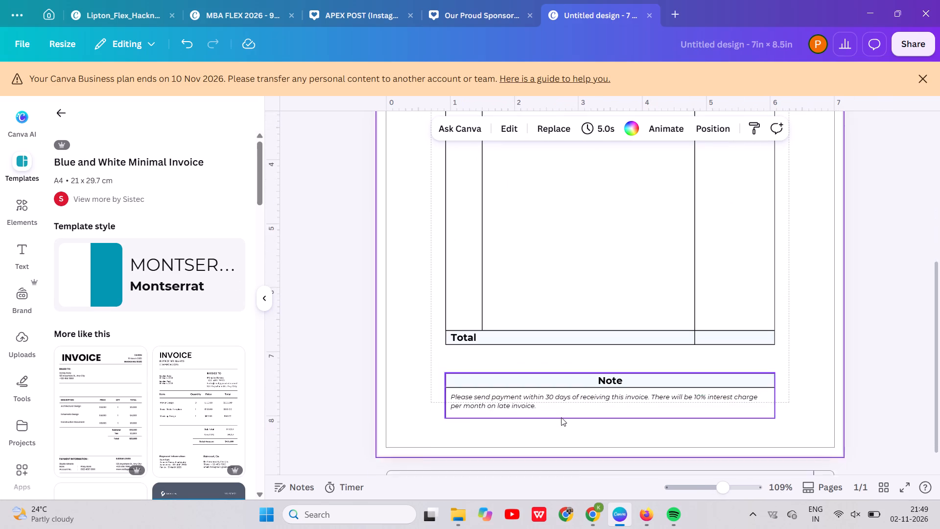
scroll(241, 388, "up", 1)
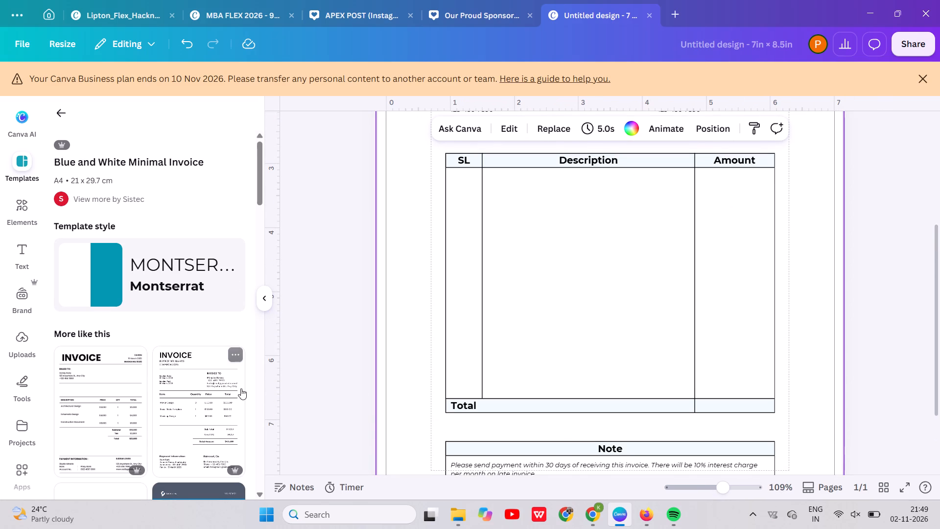
scroll(241, 388, "up", 1)
left_click(59, 113)
scroll(124, 342, "down", 1)
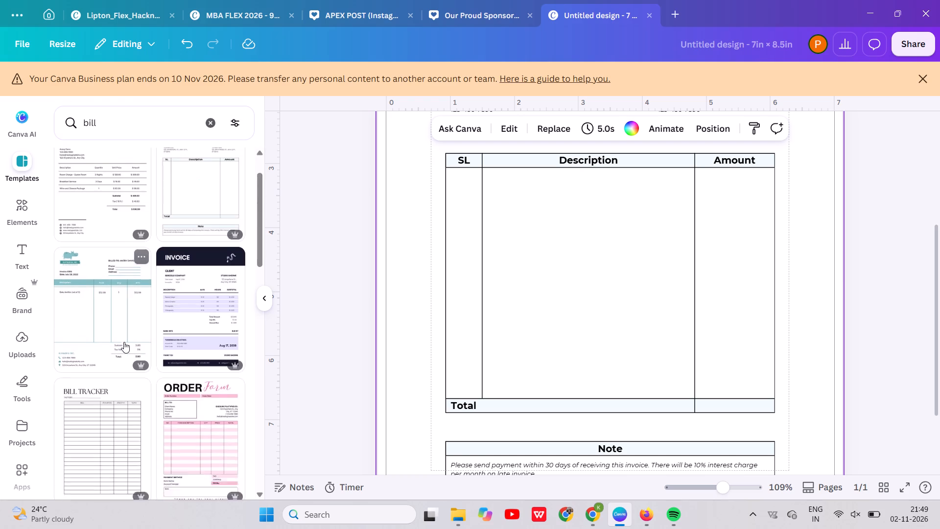
scroll(124, 342, "down", 2)
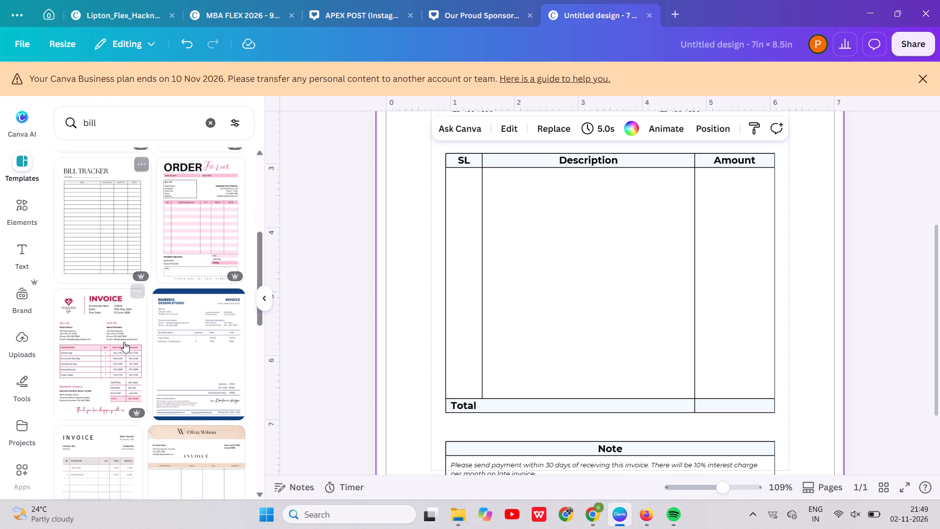
scroll(124, 342, "down", 3)
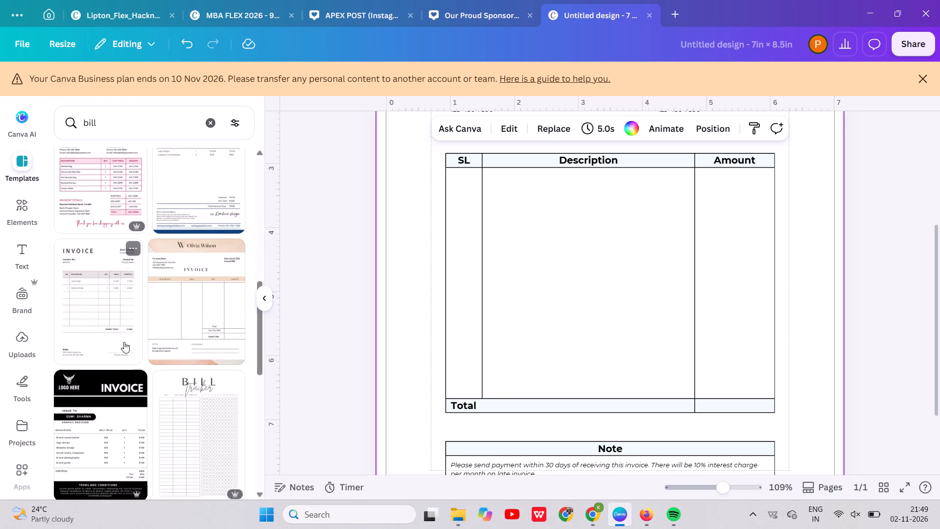
scroll(124, 342, "down", 1)
left_click(357, 331)
scroll(357, 331, "up", 1)
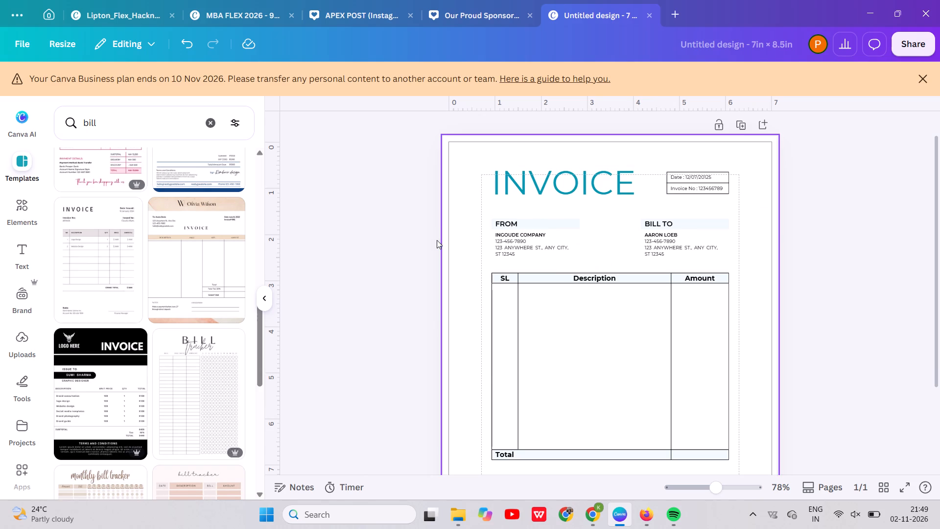
scroll(208, 342, "down", 6)
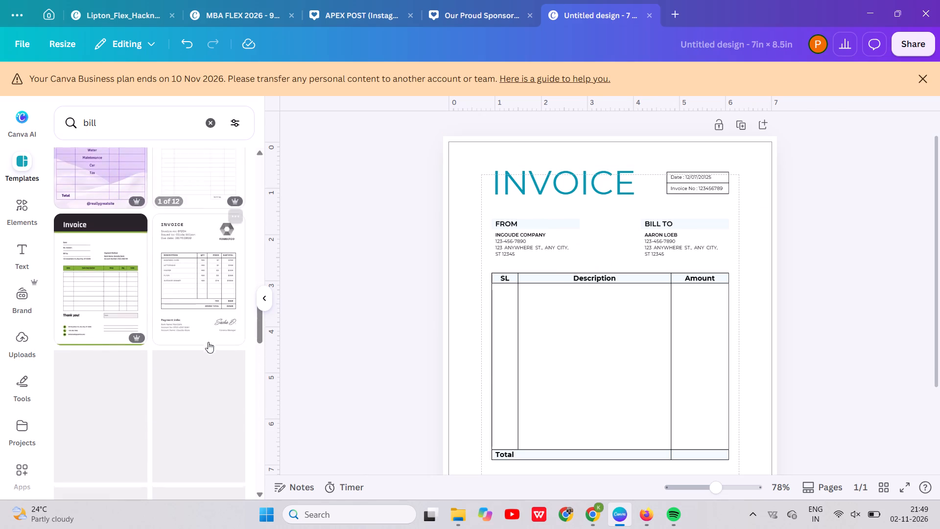
scroll(208, 342, "down", 2)
scroll(208, 342, "up", 2)
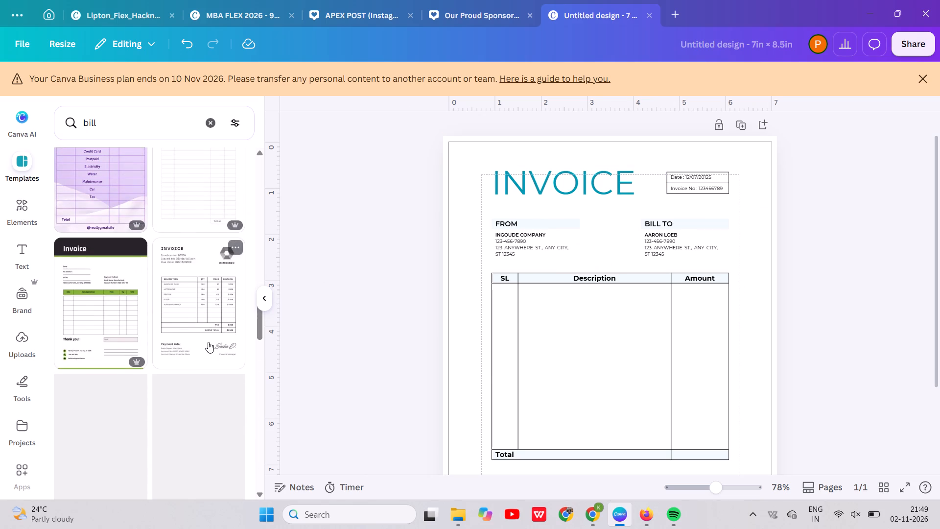
Switch back to Chrome and open the Scribd "Stationary Bill | PDF" image result to examine its layout.
key("alt+Tab")
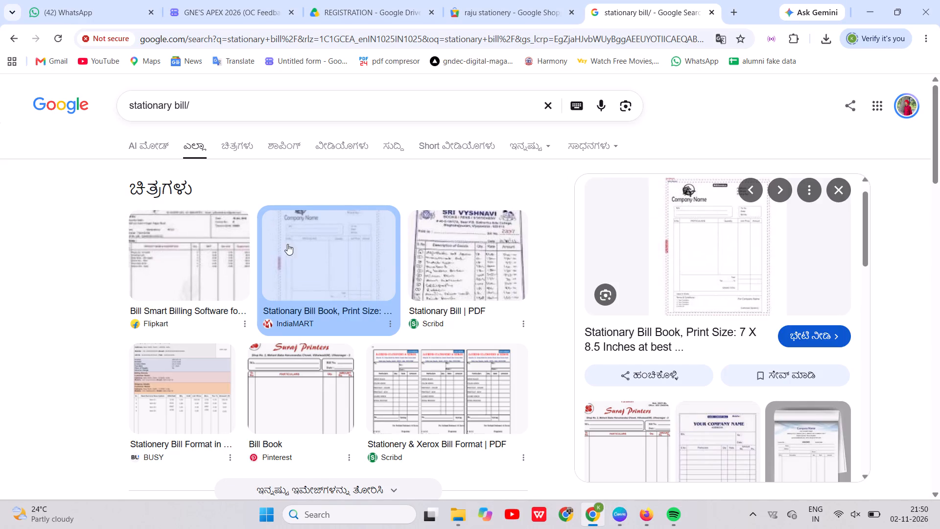
left_click(448, 264)
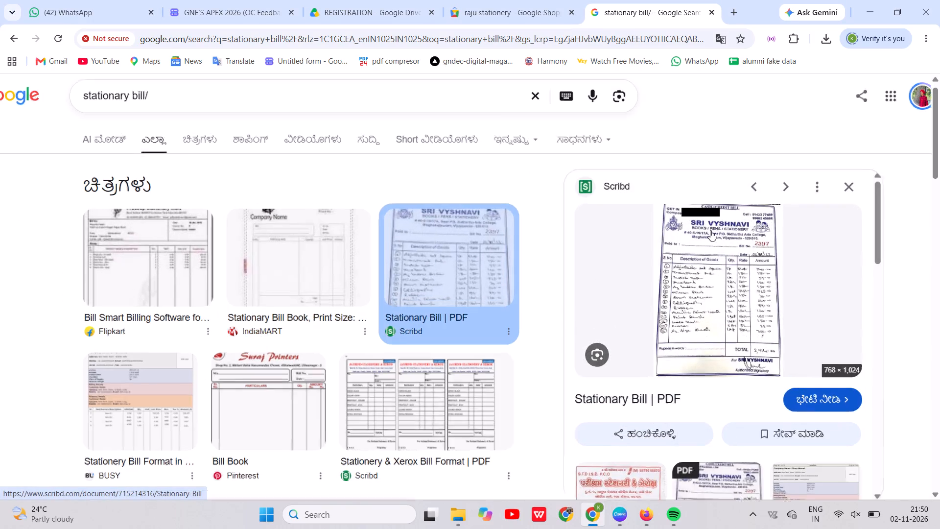
Switch back to Canva and add a rectangle shape from the elements to the invoice page.
scroll(710, 230, "up", 1)
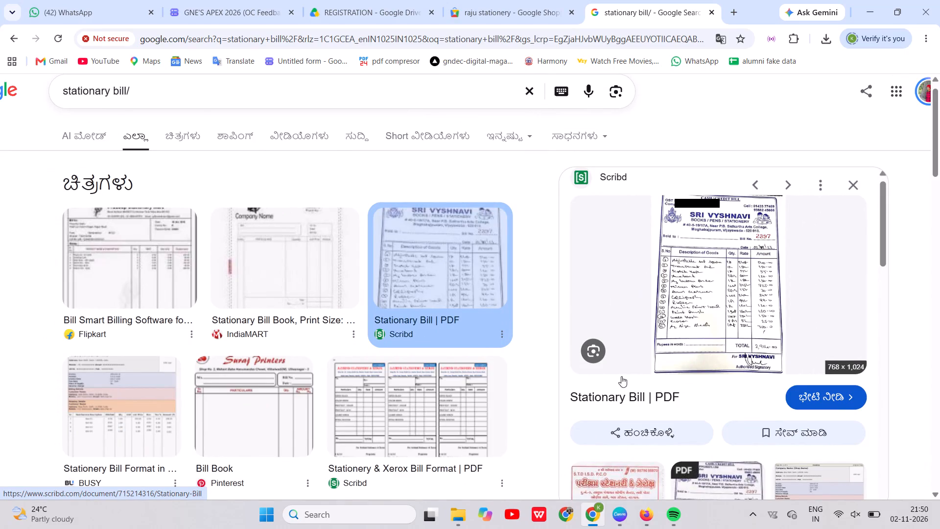
left_click(614, 508)
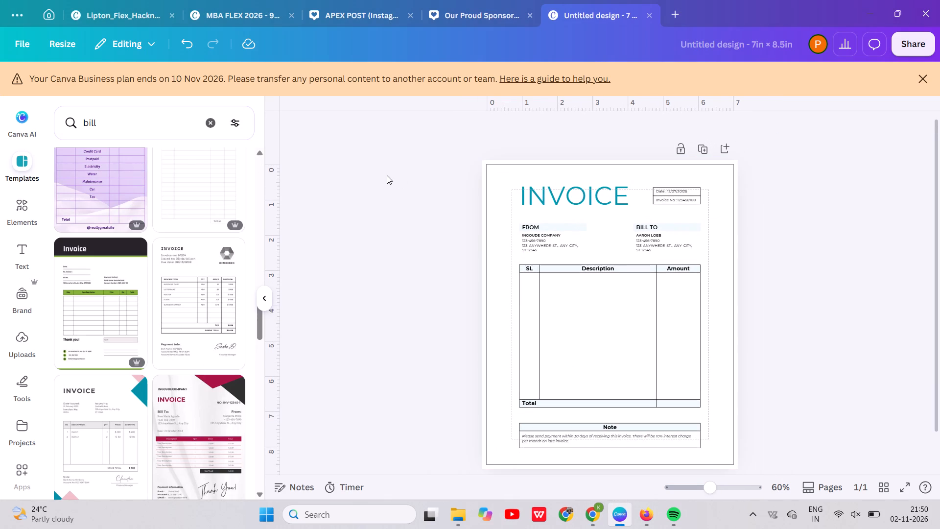
left_click_drag(150, 118, 38, 120)
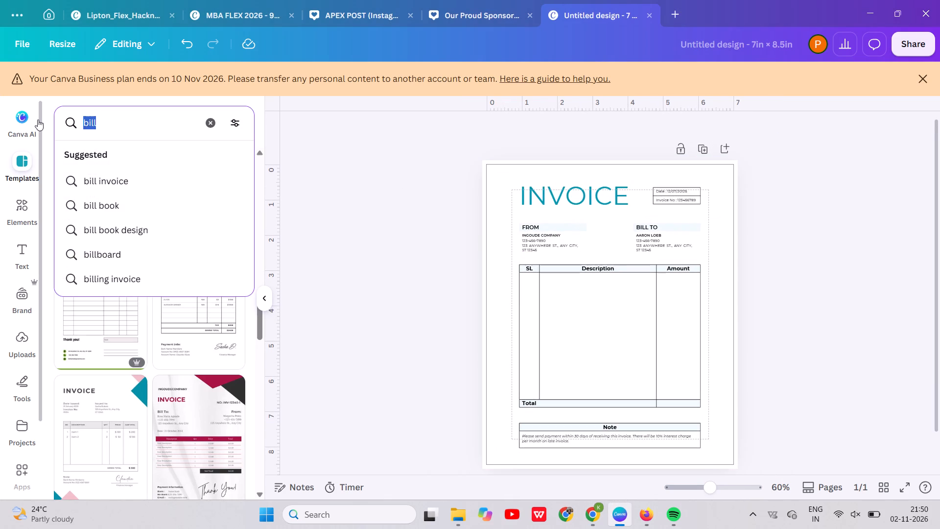
key("BackSpace")
left_click(27, 204)
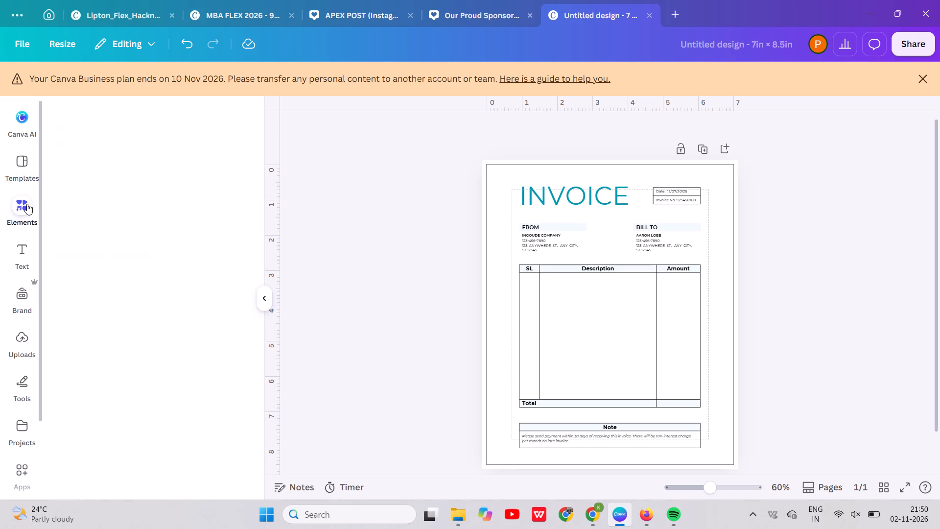
left_click(120, 126)
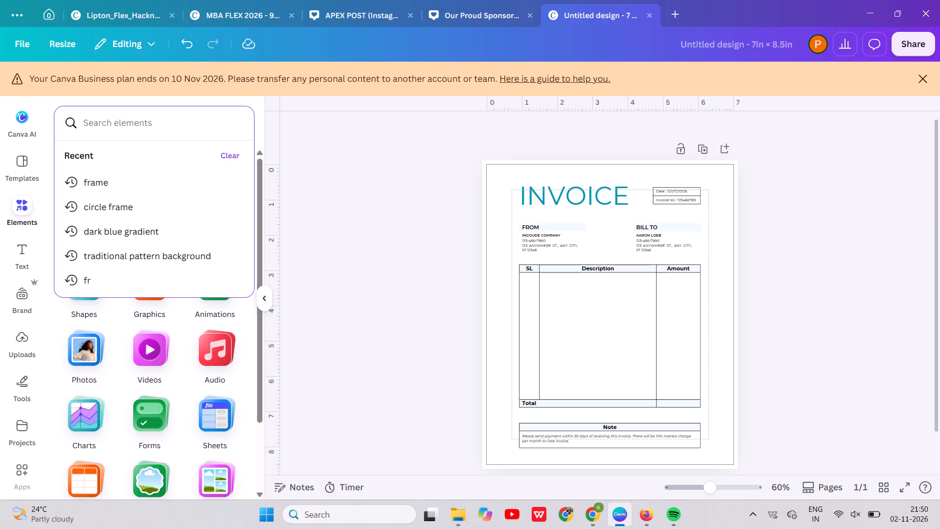
key("r")
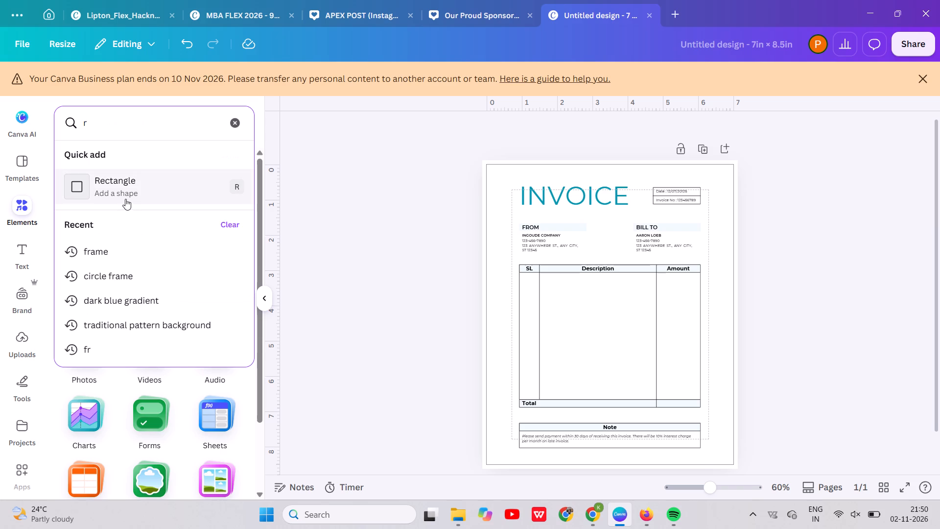
left_click(124, 199)
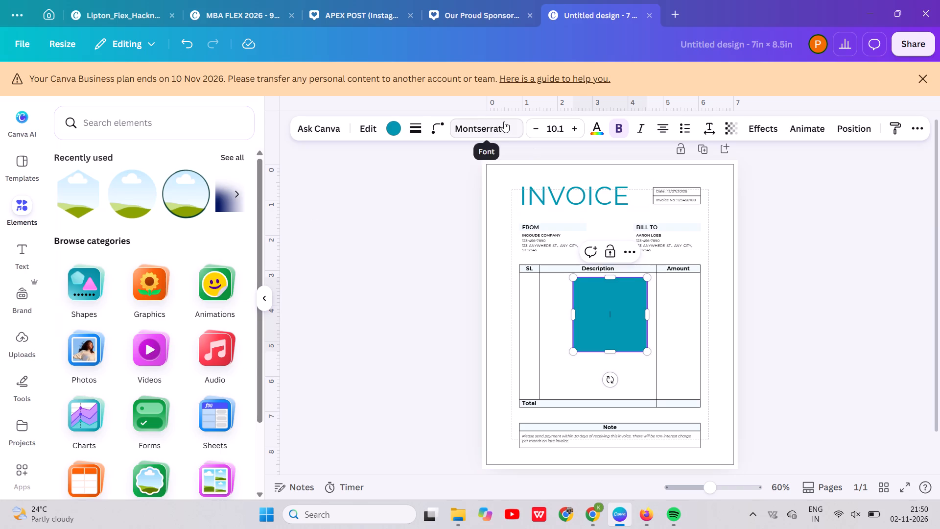
Give the rectangle no fill, a solid black outline with stroke weight 4, and corner rounding of 22.
left_click(432, 124)
left_click(396, 130)
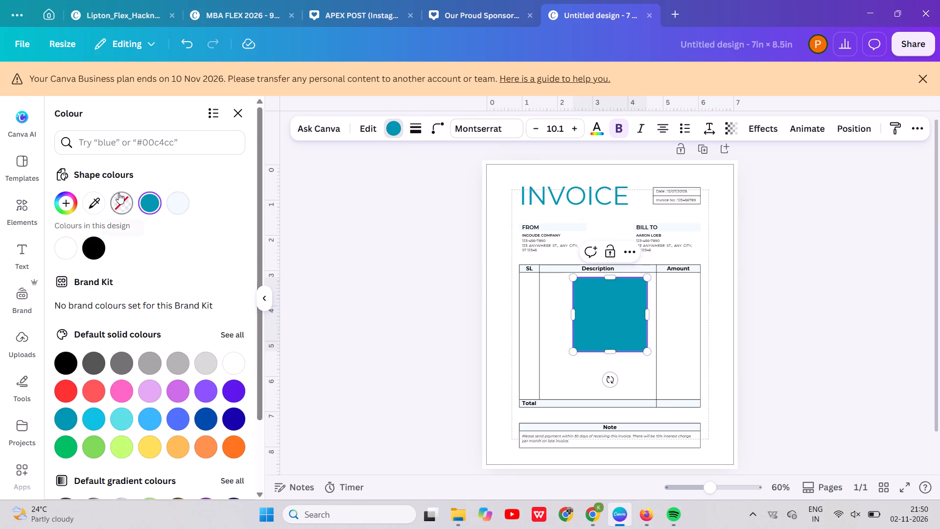
left_click(120, 202)
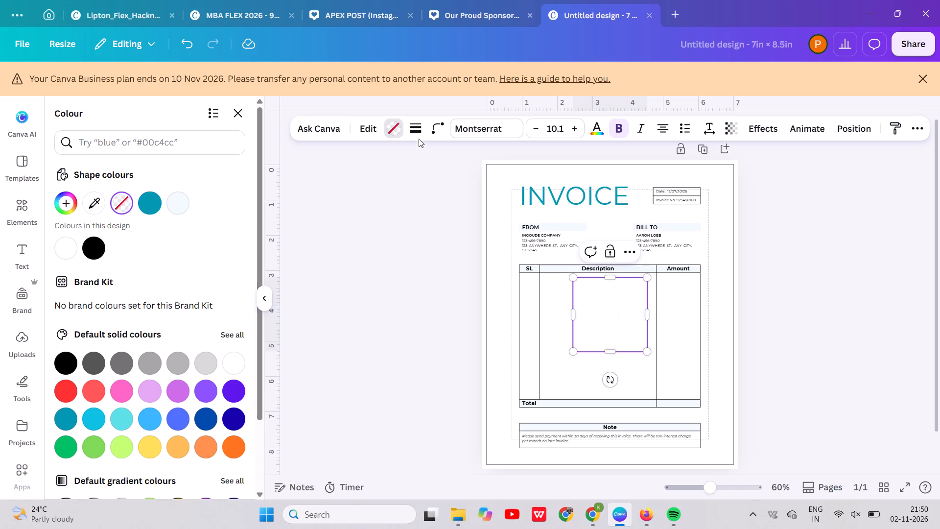
left_click(417, 132)
left_click(382, 166)
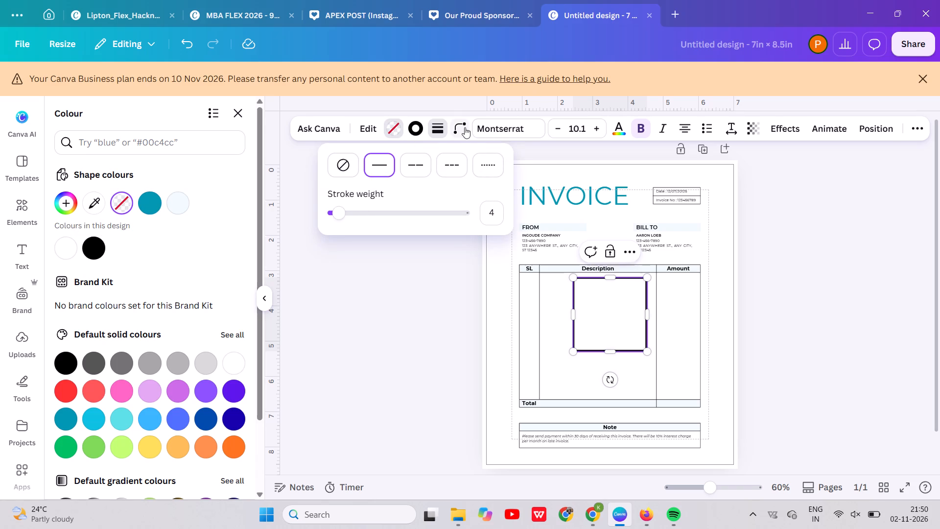
left_click(465, 127)
left_click_drag(402, 180, 424, 180)
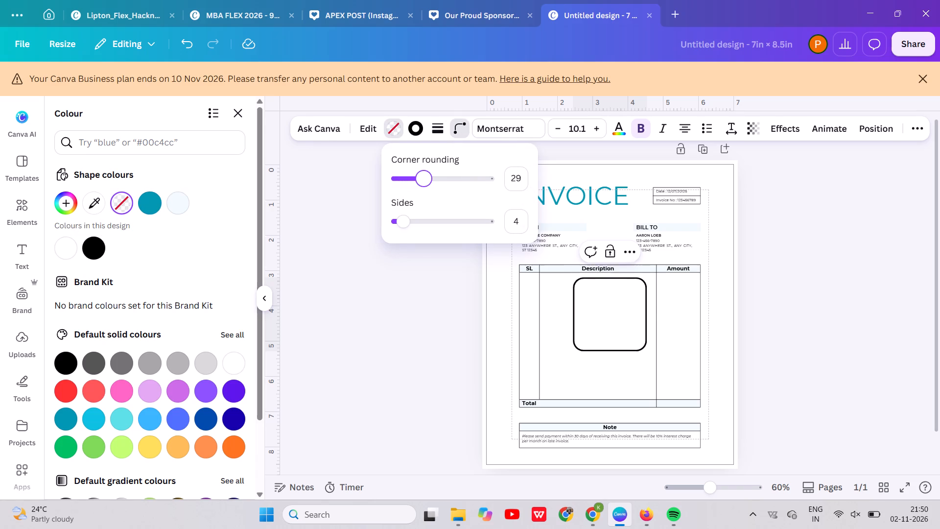
left_click_drag(424, 180, 417, 180)
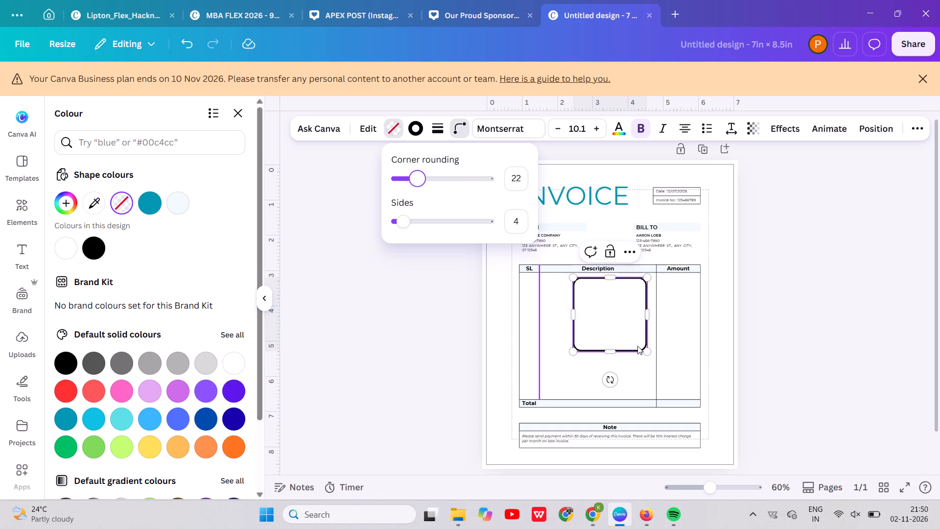
Resize the rounded rectangle to about 6.6 × 8.1 in so it frames the whole invoice as a border.
left_click_drag(645, 350, 713, 449)
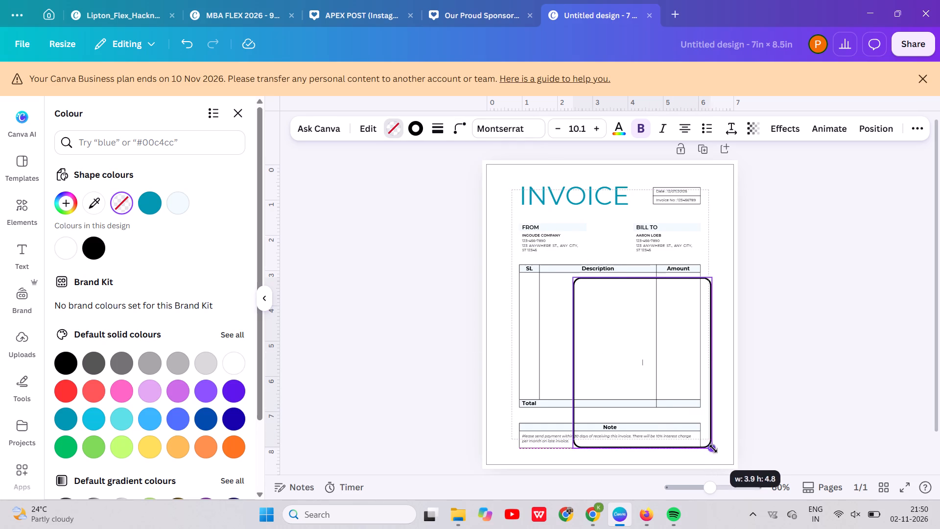
left_click_drag(713, 449, 722, 456)
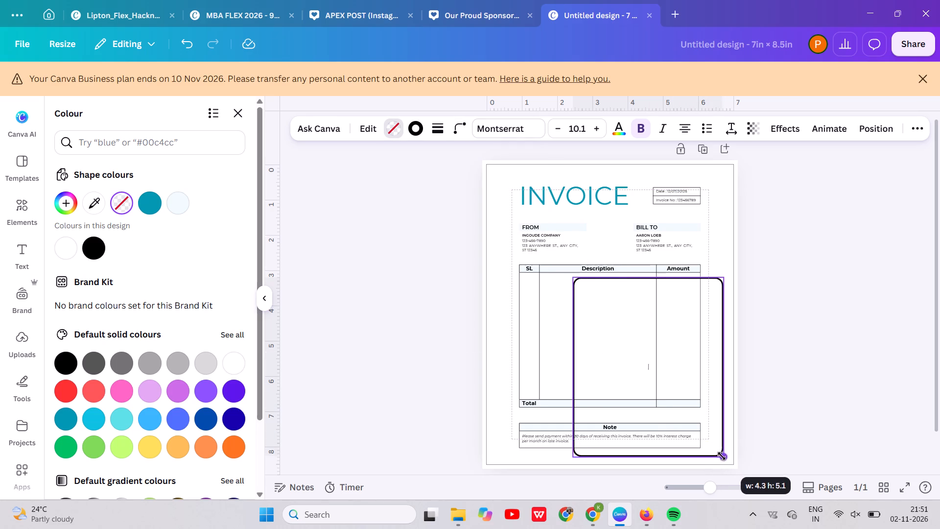
left_click_drag(722, 456, 726, 461)
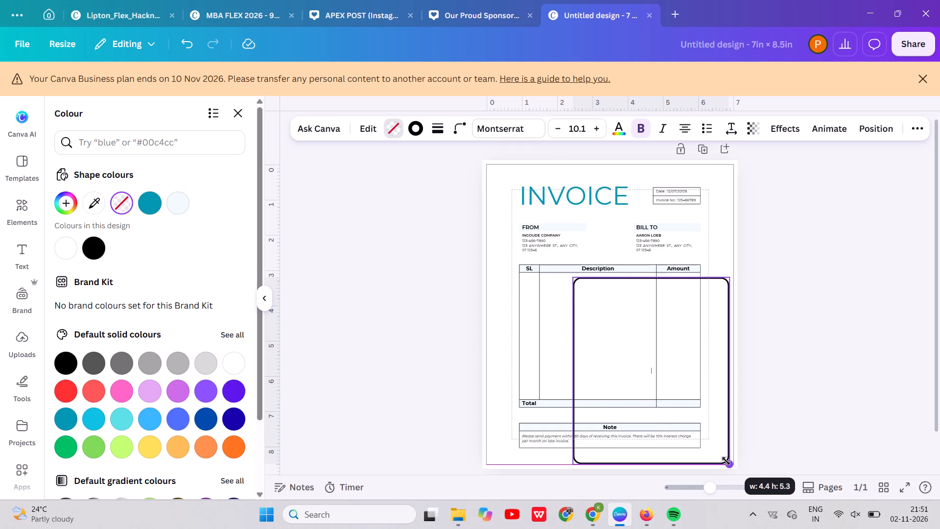
left_click_drag(726, 461, 724, 459)
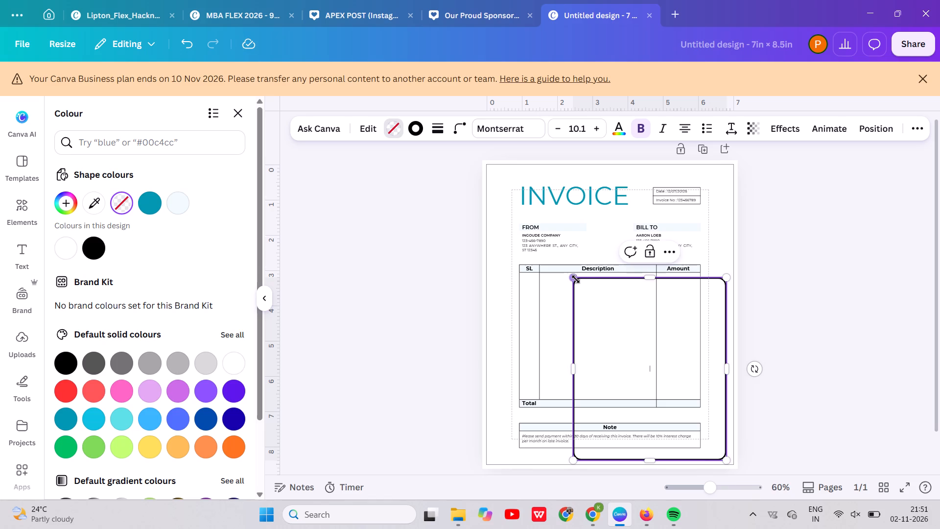
left_click_drag(576, 279, 498, 147)
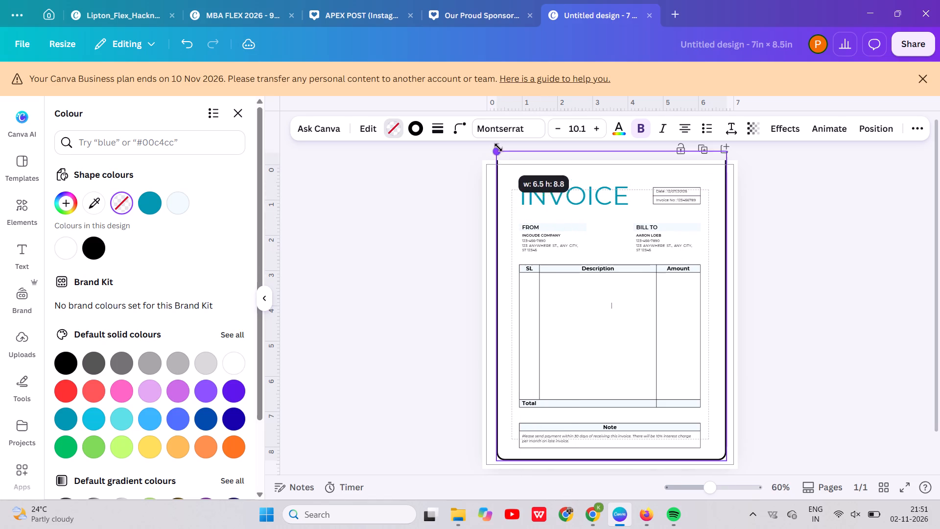
left_click_drag(498, 147, 497, 176)
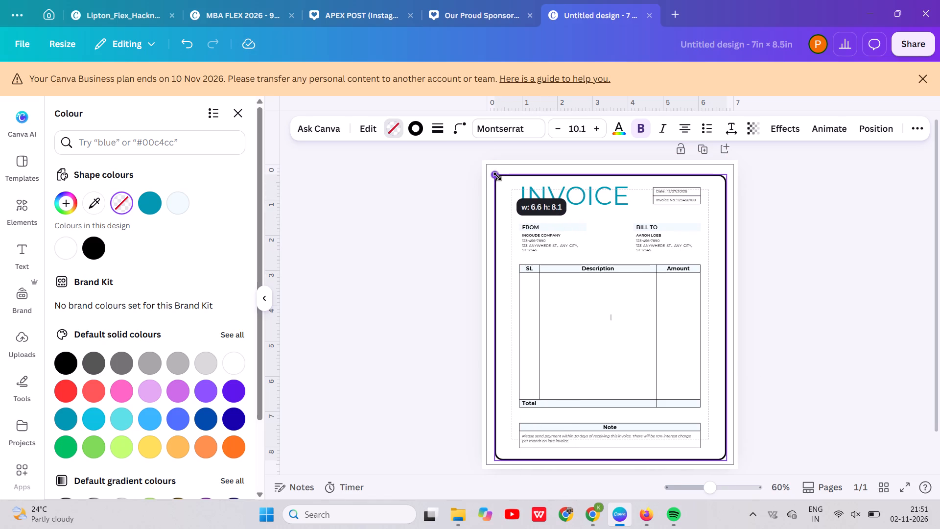
left_click_drag(497, 176, 497, 176)
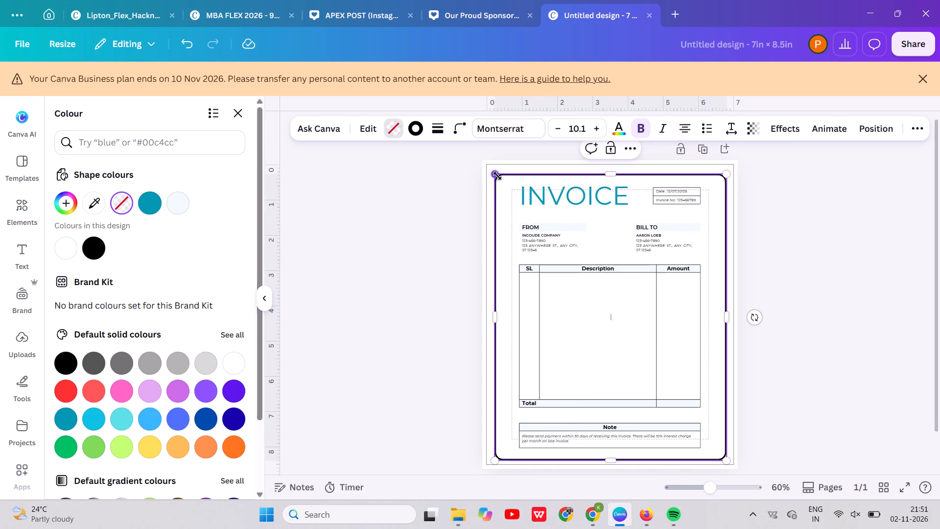
left_click(787, 260)
left_click(787, 260)
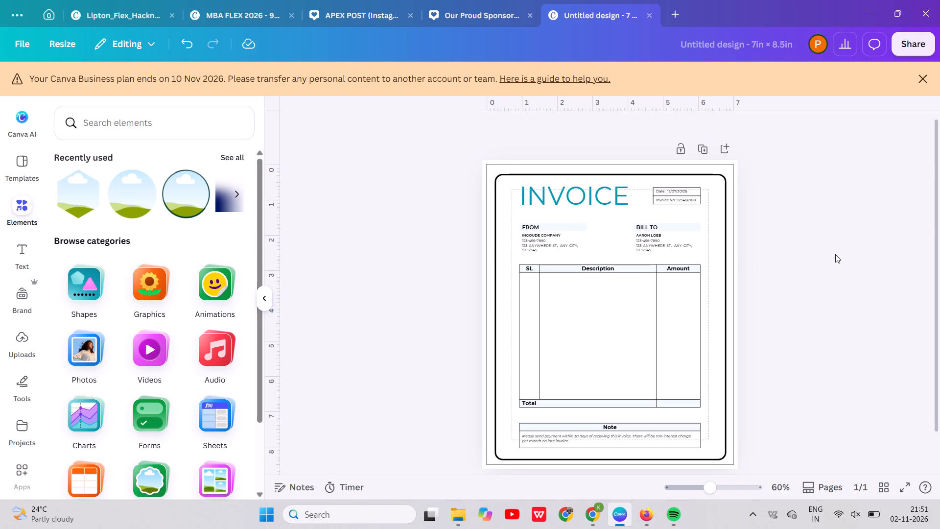
Align the rounded border to the horizontal centre of the page.
left_click(835, 254)
right_click(714, 260)
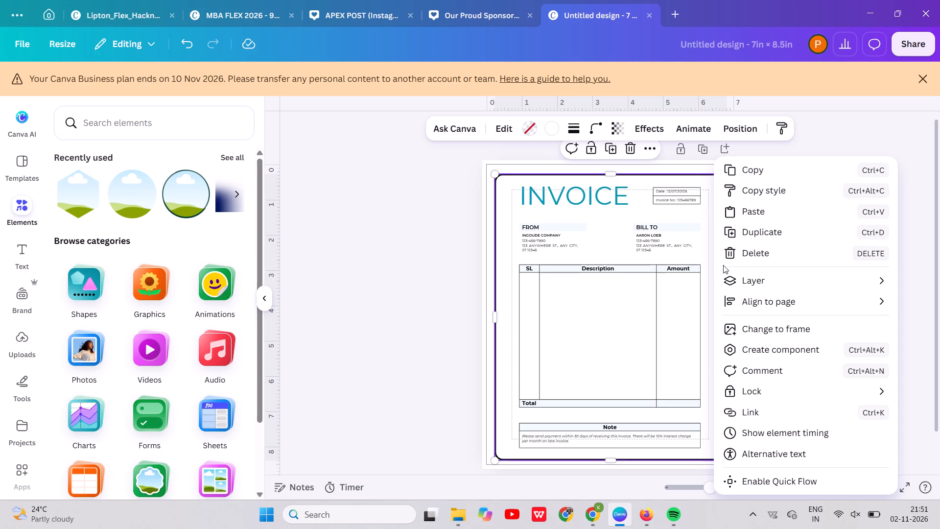
left_click(752, 299)
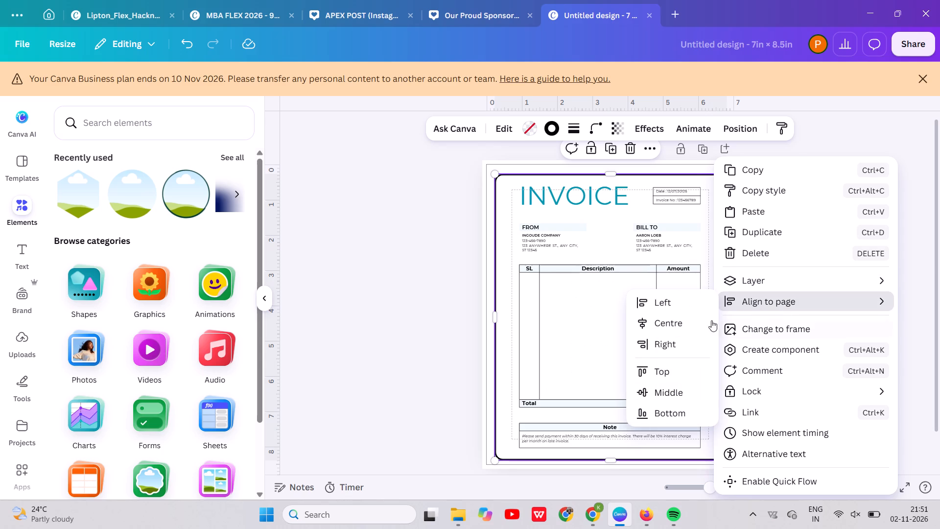
left_click(694, 321)
left_click(758, 292)
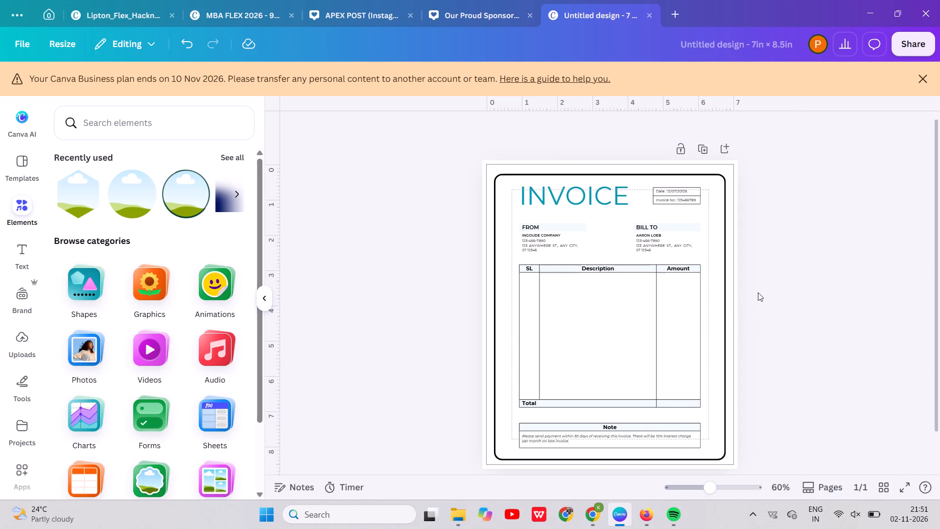
Nudge the rounded border slightly upward to even out its margins above and below on the page.
right_click(700, 289)
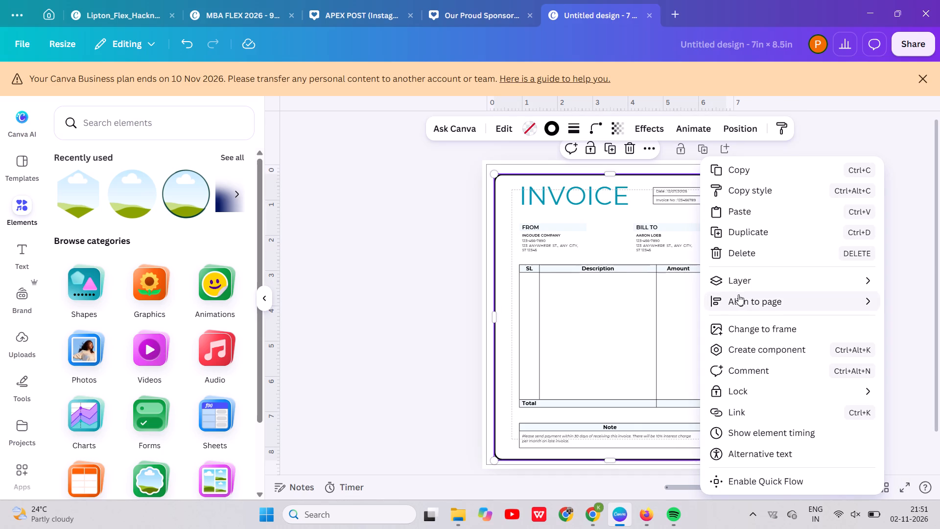
left_click(738, 294)
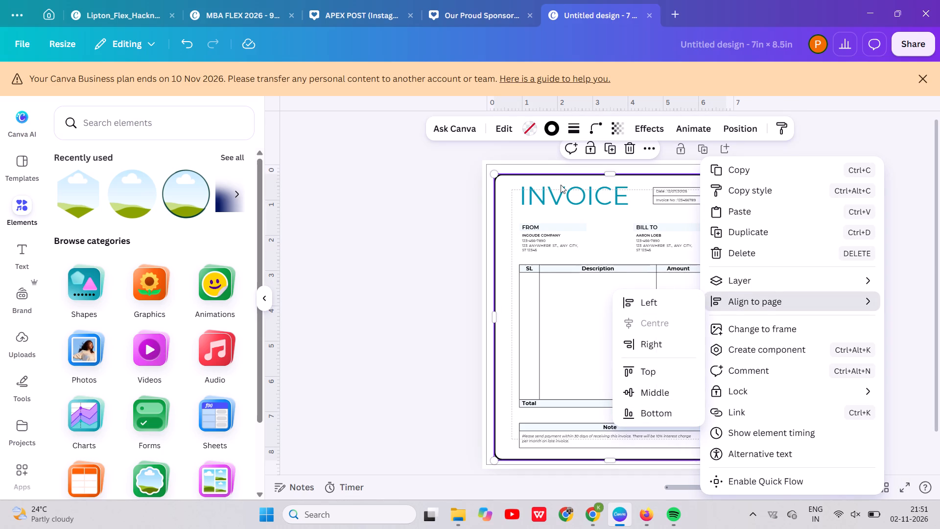
left_click(457, 191)
key("Up")
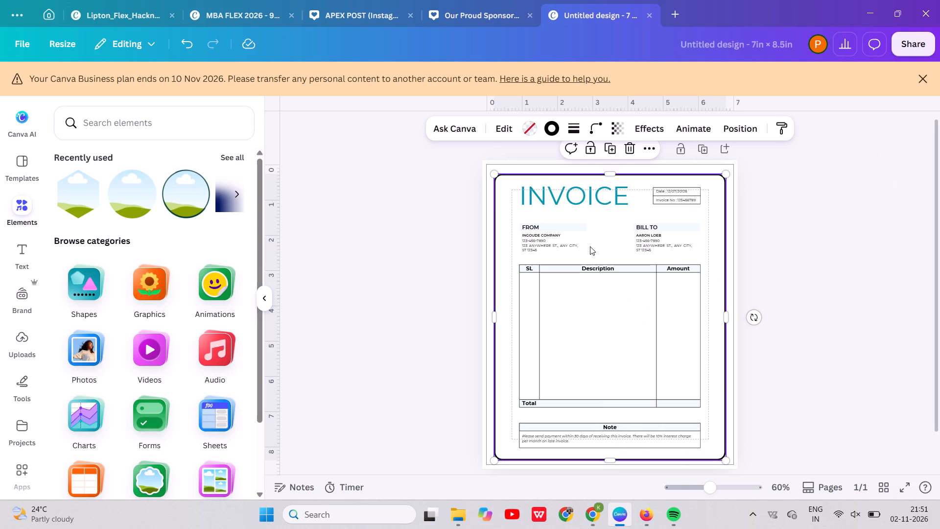
key("Up")
left_click(939, 286)
left_click(893, 292)
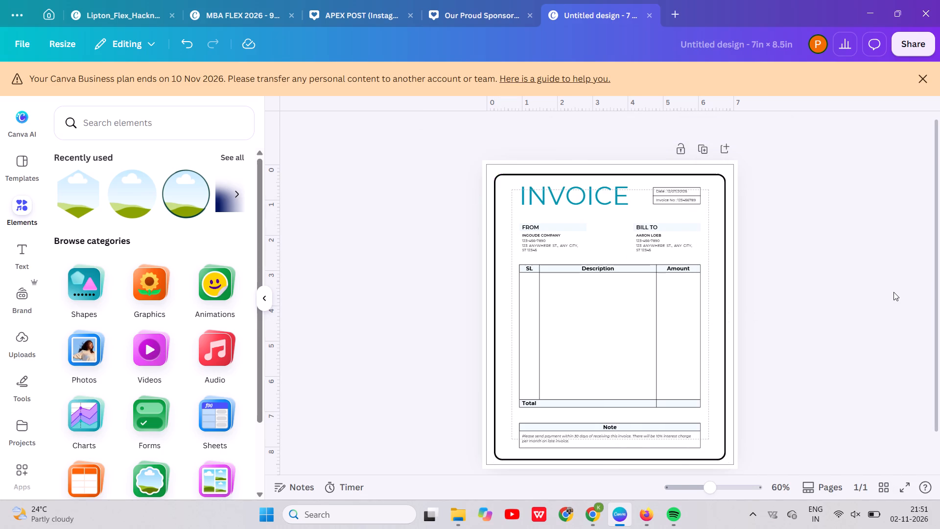
scroll(893, 292, "down", 1)
left_click(714, 318)
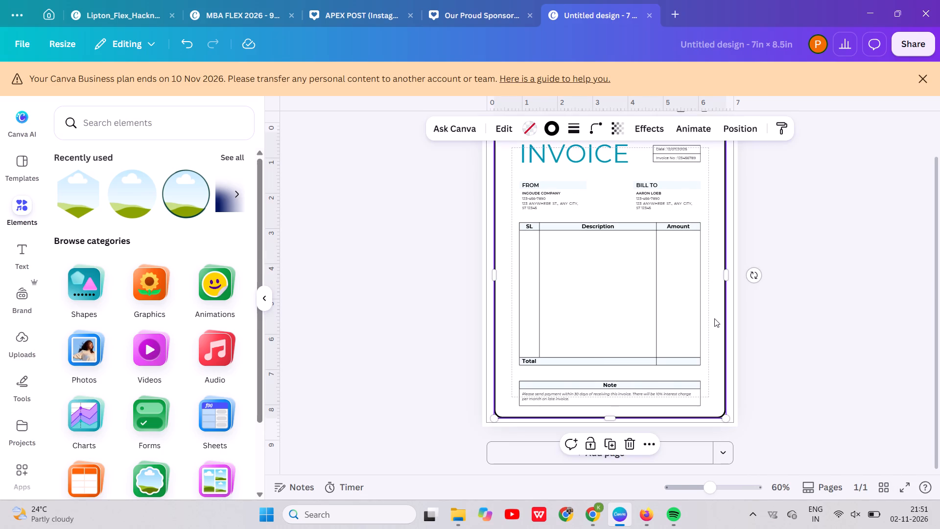
key("Up")
key("Up")
key("Up")
key("Down")
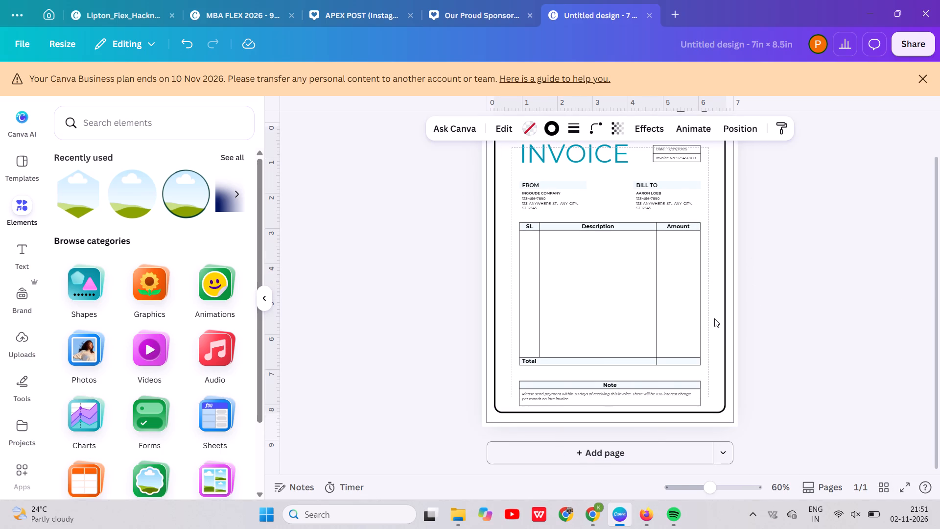
key("Down")
left_click(784, 306)
Replace the INVOICE heading text with "RAJU STATIONARY".
scroll(784, 306, "up", 1)
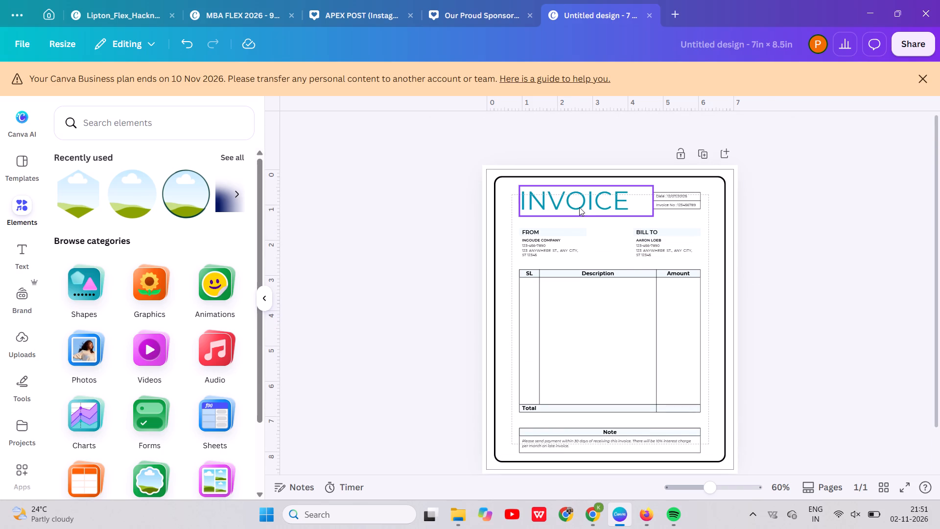
left_click(608, 206)
double_click(620, 204)
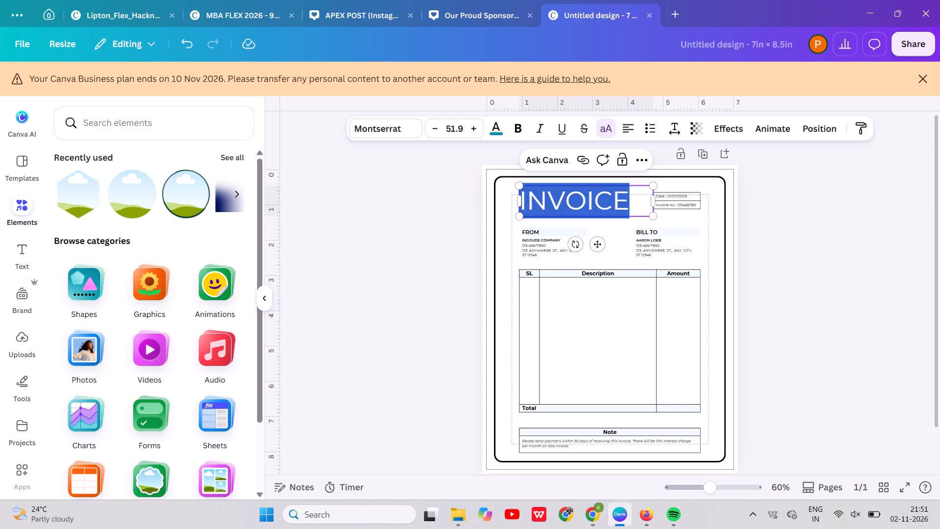
key("BackSpace")
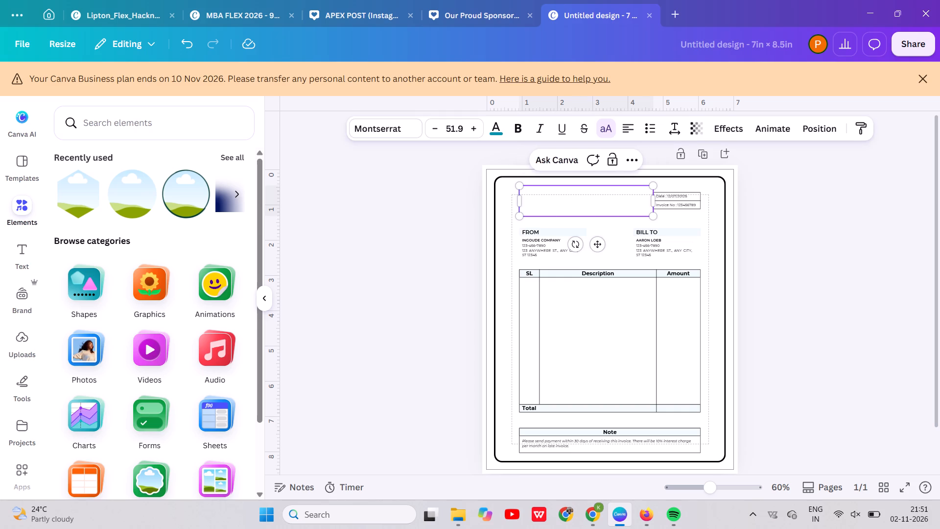
key("r")
key("a")
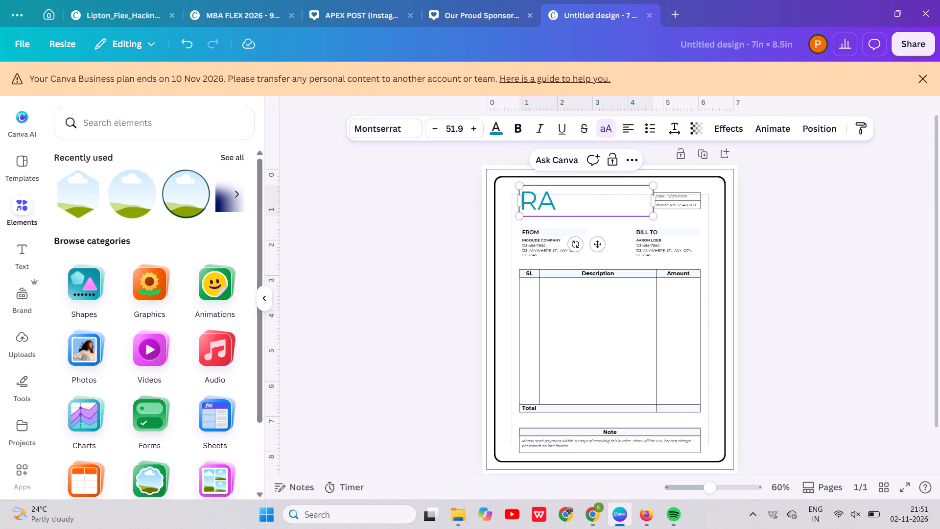
type("ju")
key("space")
type("sta")
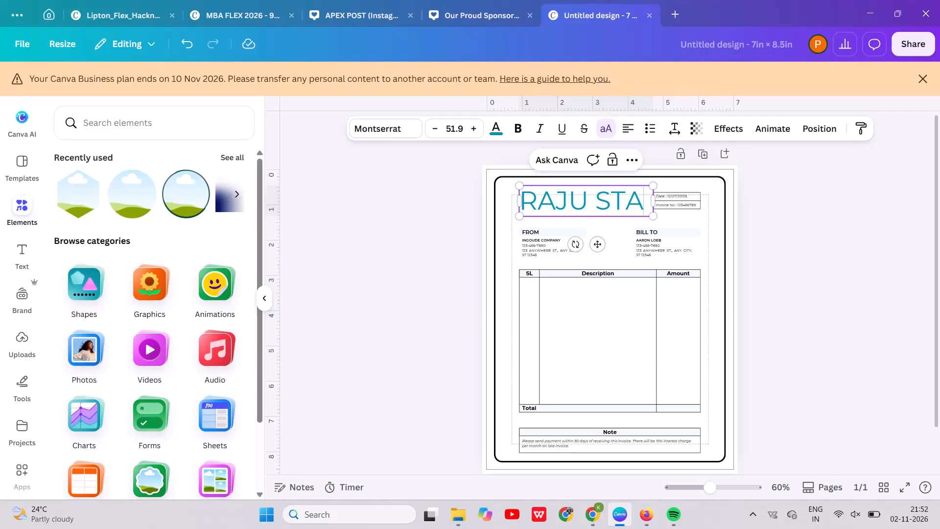
type("tionary")
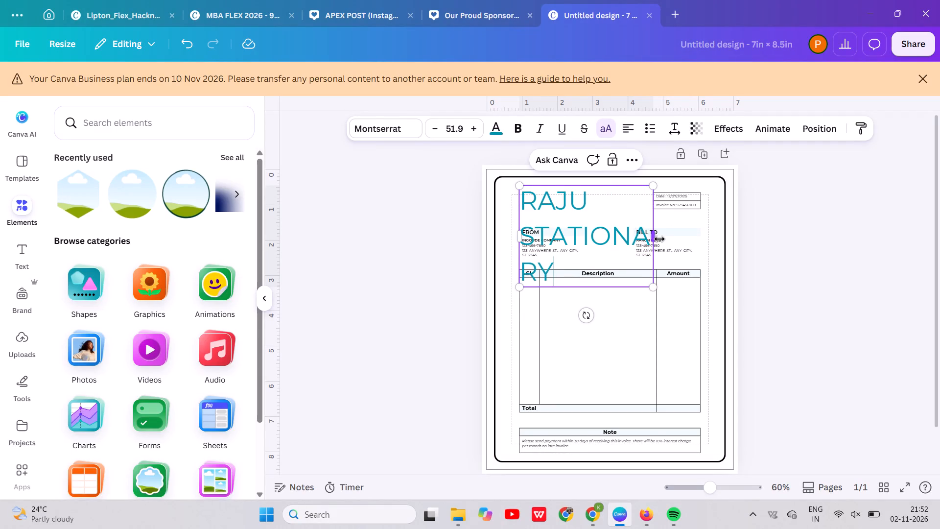
Widen the RAJU STATIONARY heading's text box so it fits on one line and reduce its font size to 36.9.
left_click_drag(657, 239, 816, 215)
triple_click(444, 128)
triple_click(444, 128)
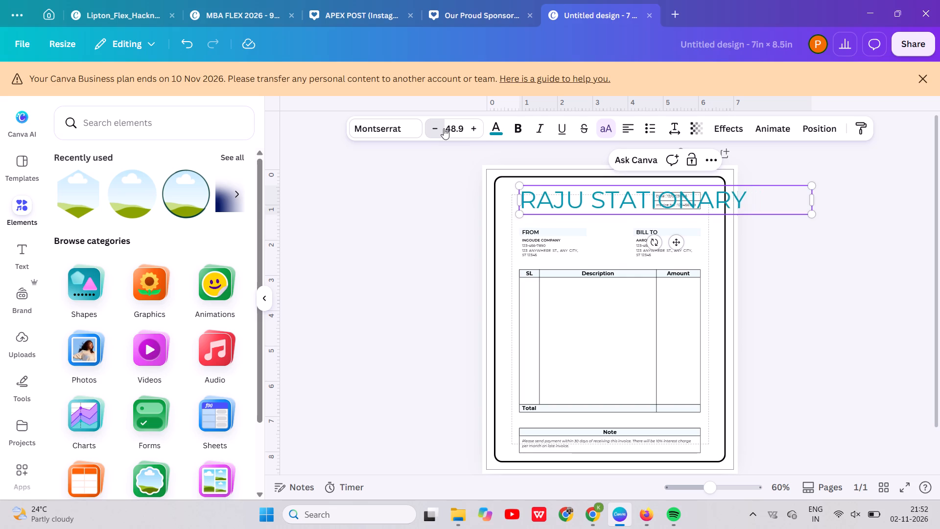
triple_click(444, 128)
triple_click(444, 128)
triple_click(444, 128)
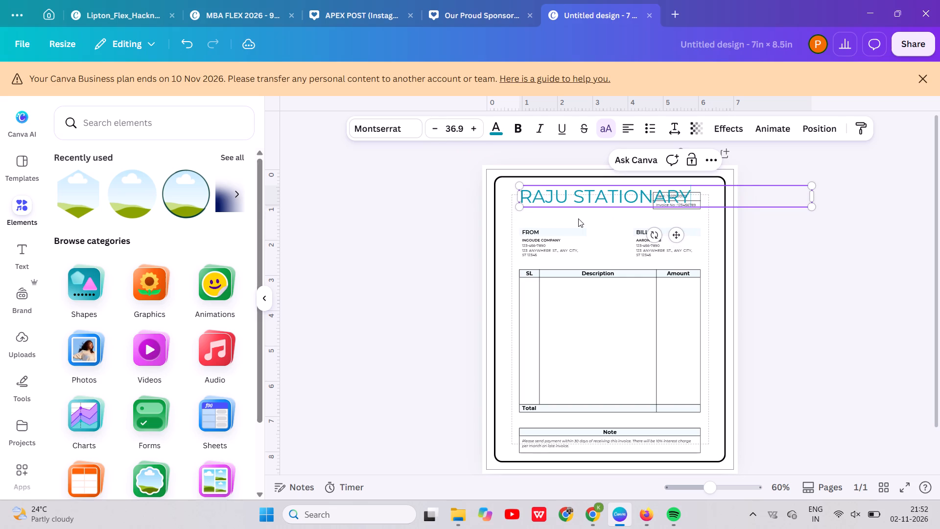
left_click(591, 197)
left_click(596, 216)
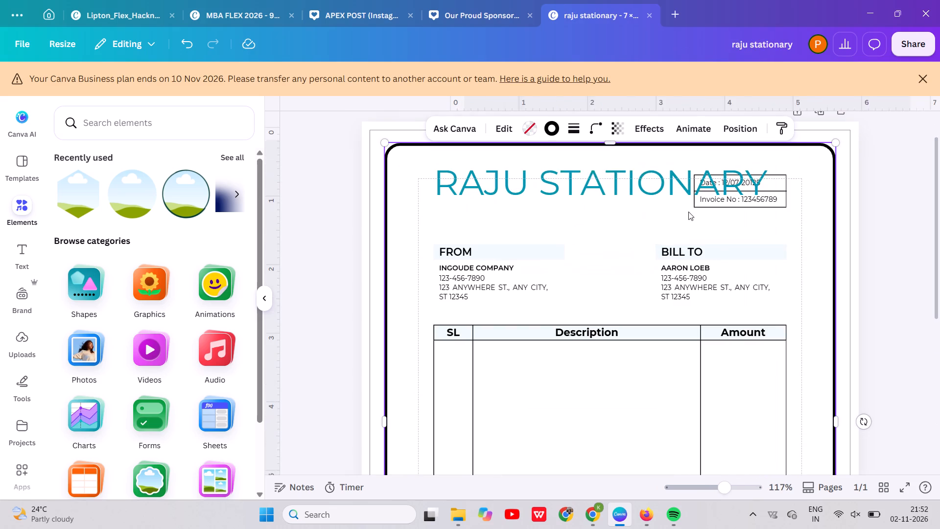
Move the RAJU STATIONARY heading up and slightly left, above the date and invoice number boxes.
left_click_drag(710, 179, 686, 161)
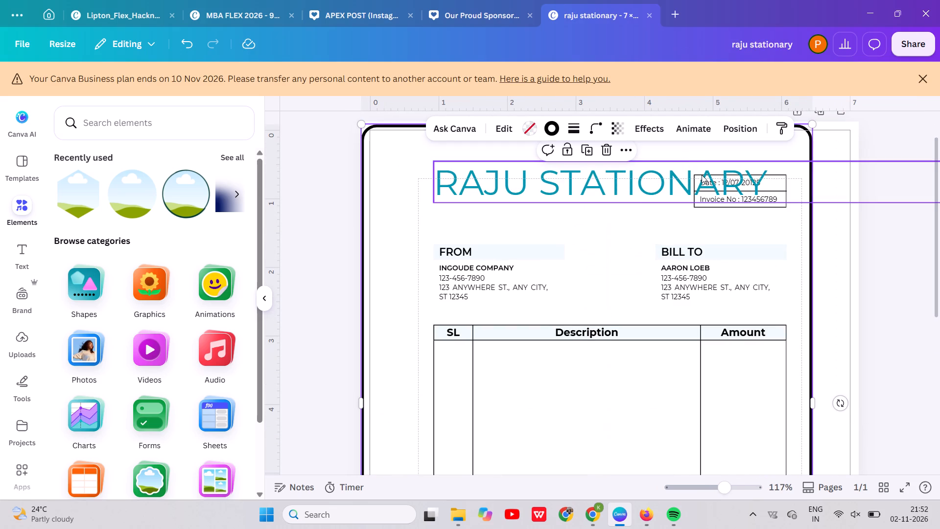
key("ctrl+z")
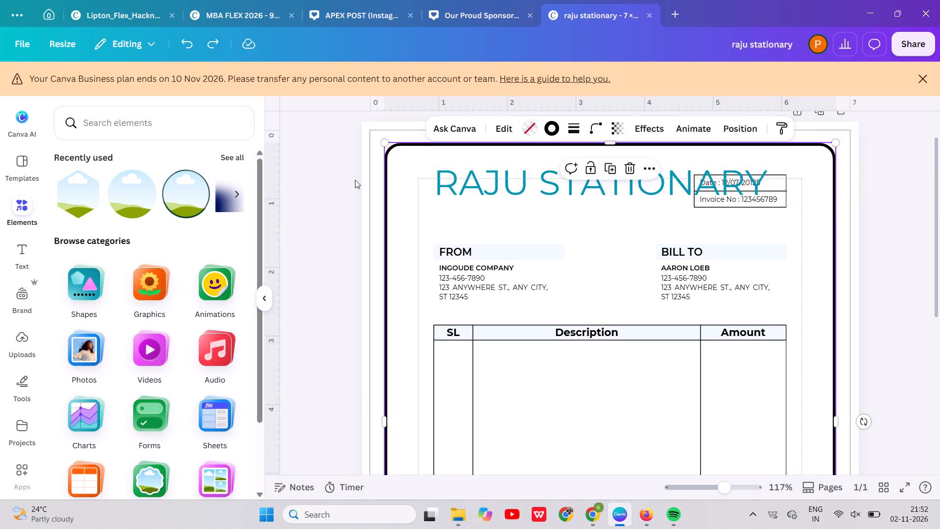
left_click(331, 181)
left_click_drag(457, 187, 433, 165)
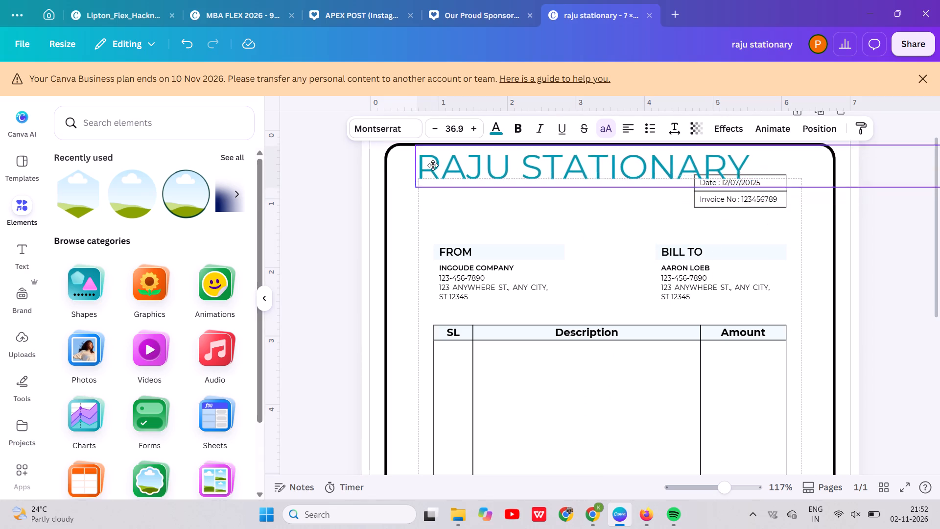
left_click_drag(433, 165, 430, 163)
Delete the invoice number and date texts from the boxes under the heading.
left_click(774, 193)
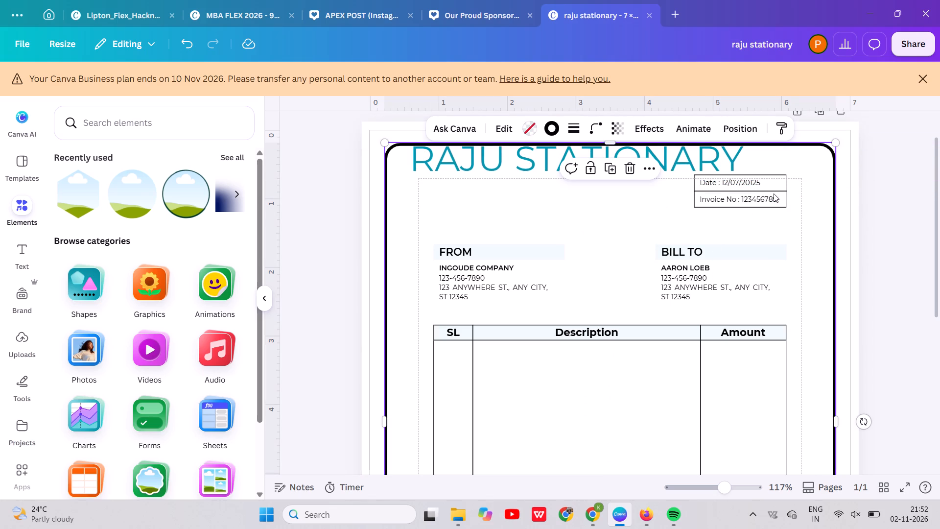
left_click(758, 198)
key("BackSpace")
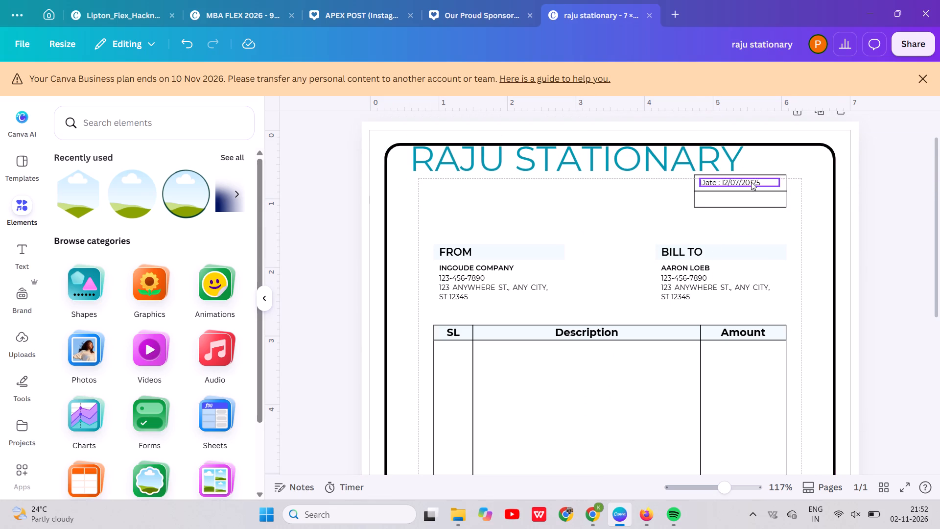
left_click(750, 180)
left_click(750, 186)
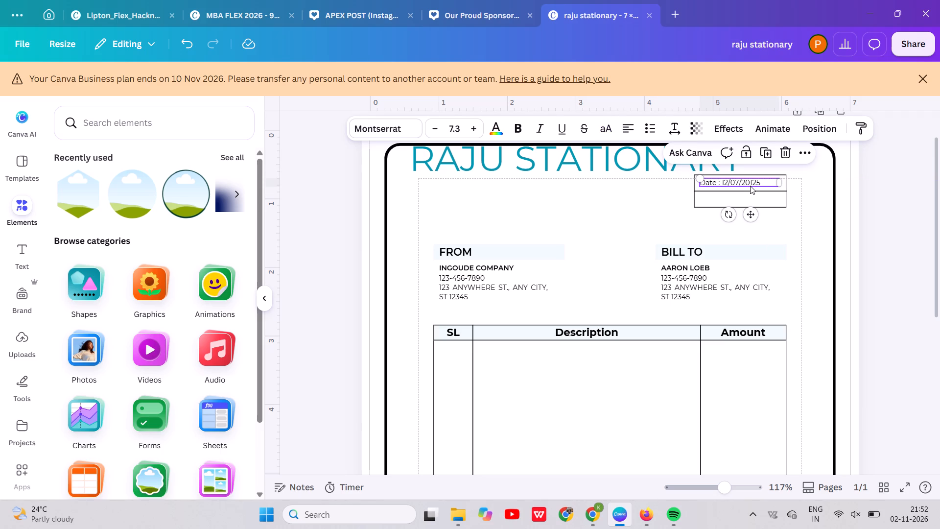
key("BackSpace")
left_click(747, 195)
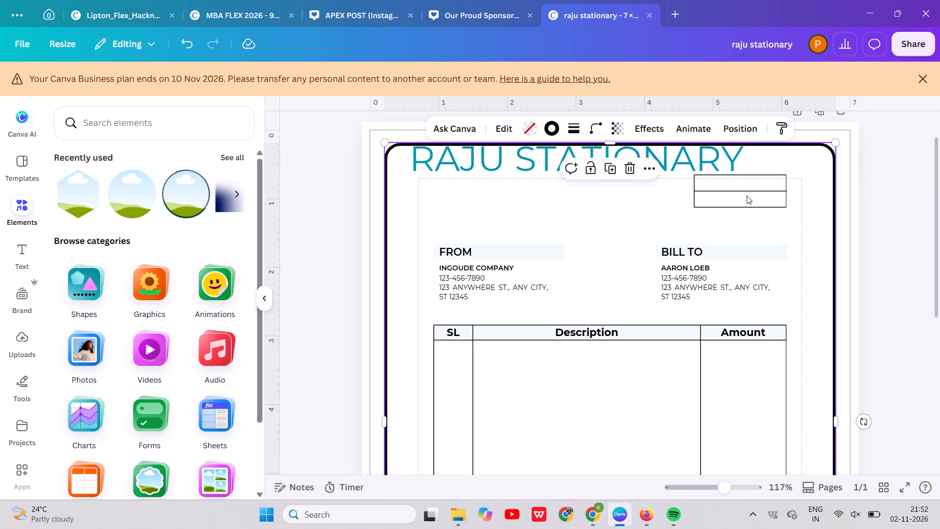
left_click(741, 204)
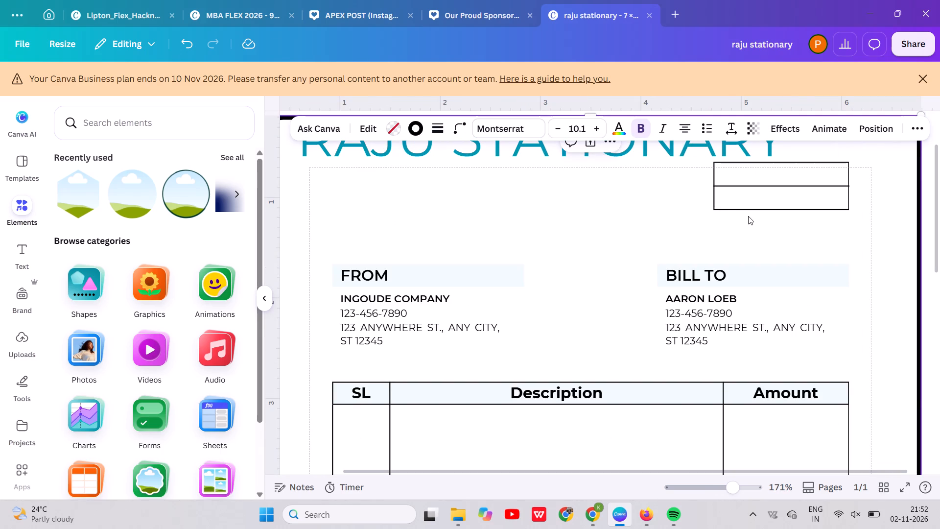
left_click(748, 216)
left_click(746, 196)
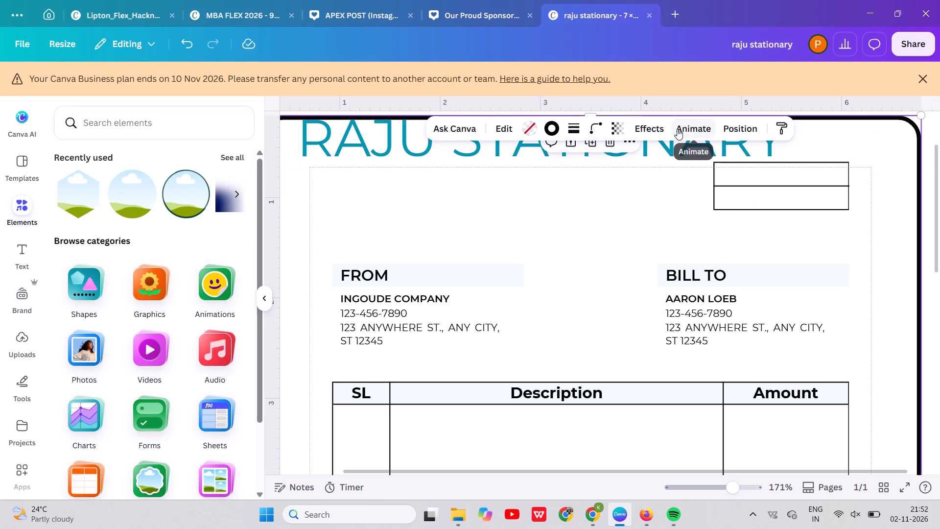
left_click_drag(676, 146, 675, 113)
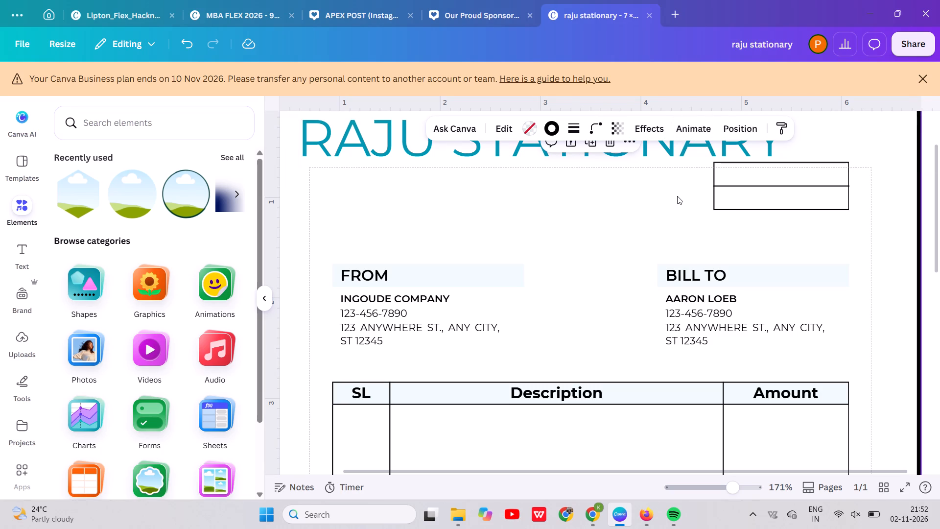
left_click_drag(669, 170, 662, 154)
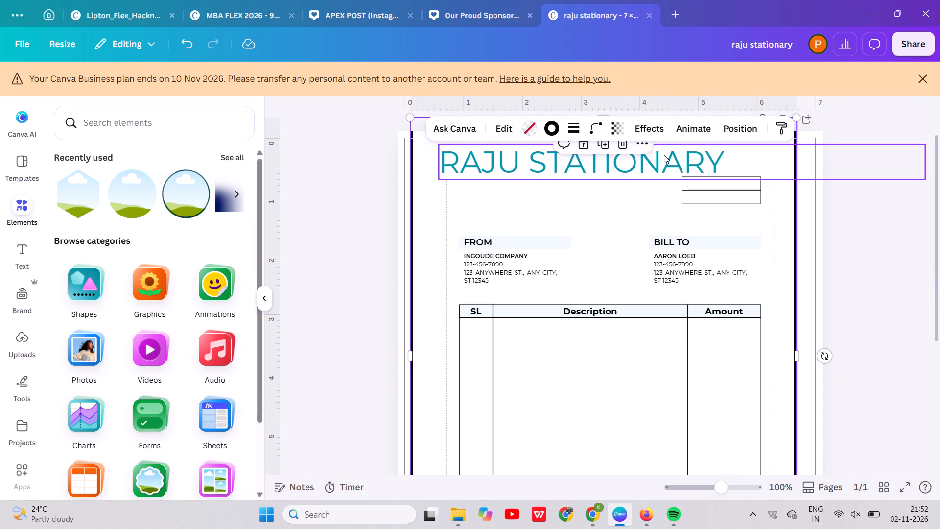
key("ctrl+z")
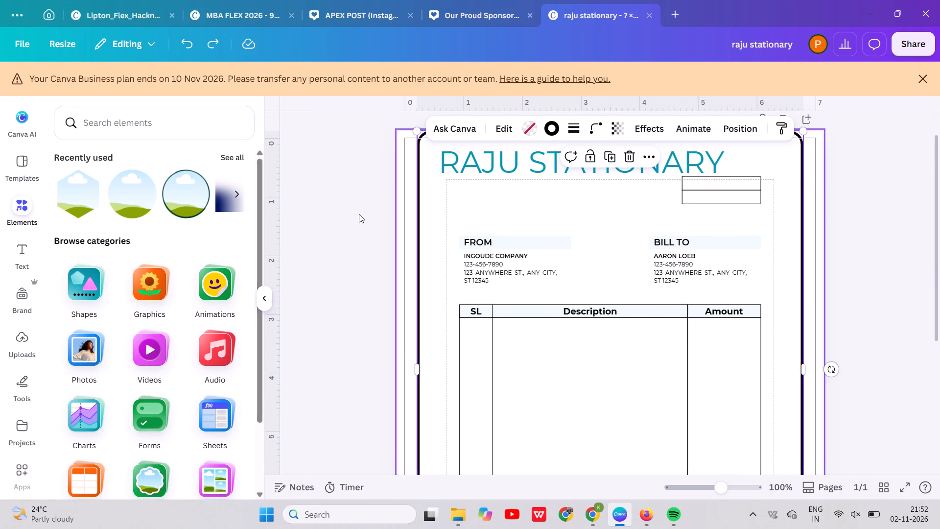
Move the RAJU STATIONARY heading further up to the top edge of the page.
left_click(359, 214)
left_click_drag(533, 171, 523, 146)
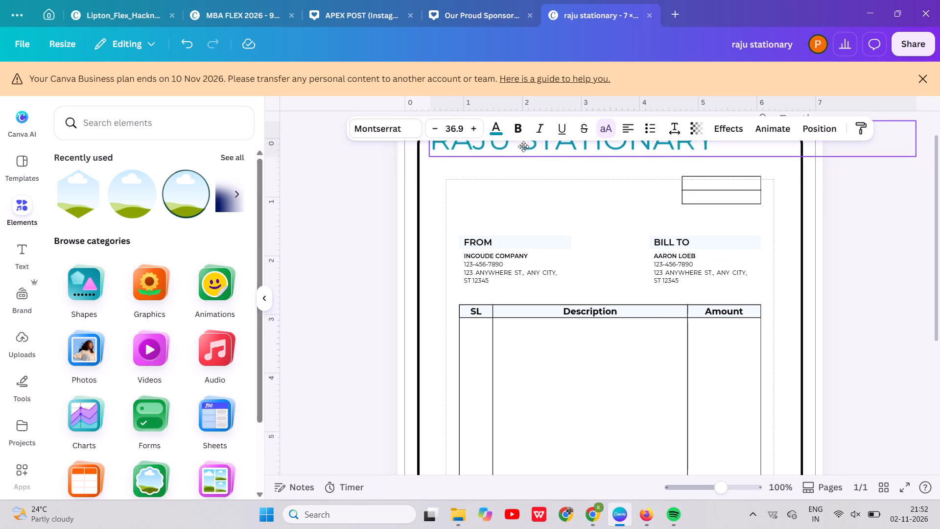
left_click_drag(523, 146, 522, 144)
Shift the rounded border aside to the left and delete the empty date and invoice number box with its dividing line.
left_click(717, 196)
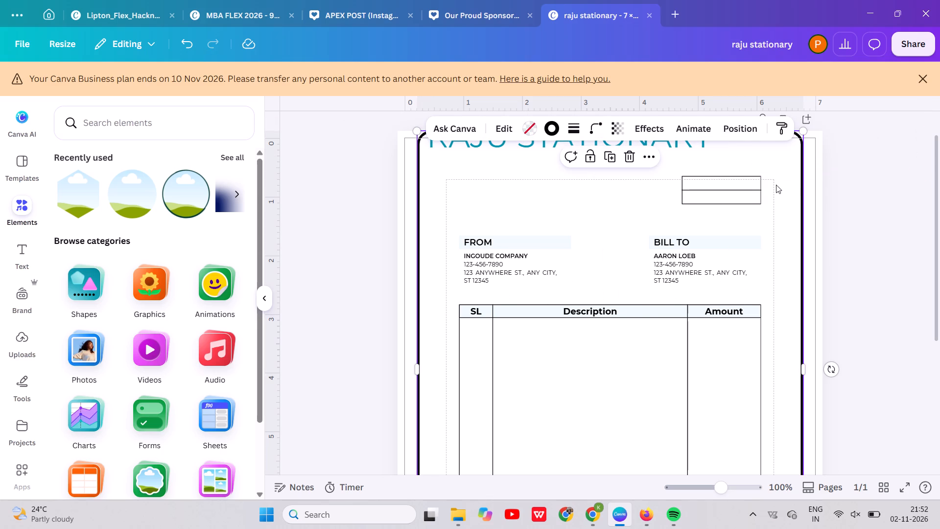
left_click_drag(776, 185, 628, 188)
left_click(723, 190)
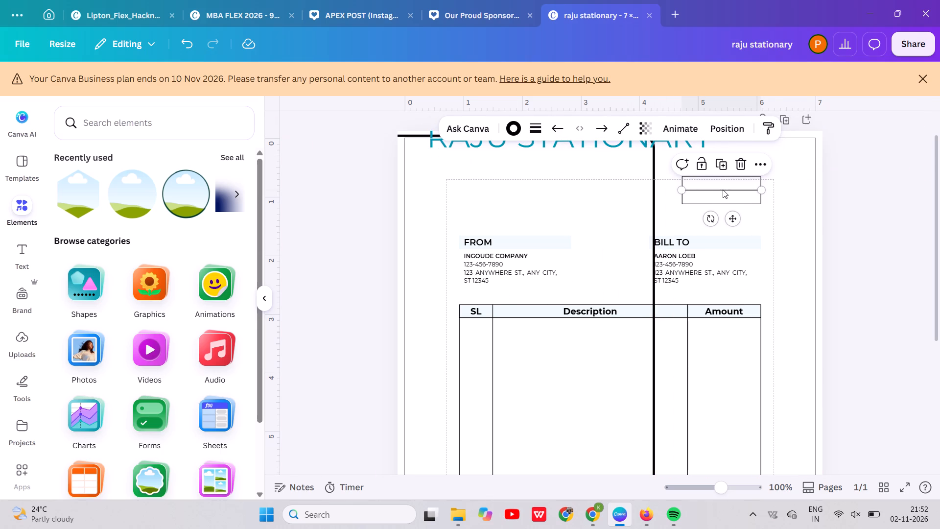
key("BackSpace")
left_click(722, 196)
key("BackSpace")
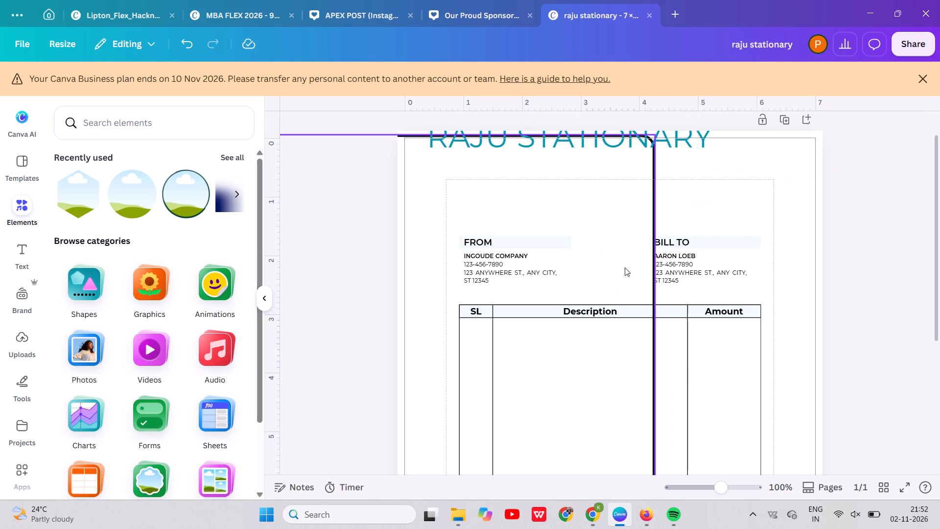
Delete the FROM label, company name and contact details text.
left_click(508, 244)
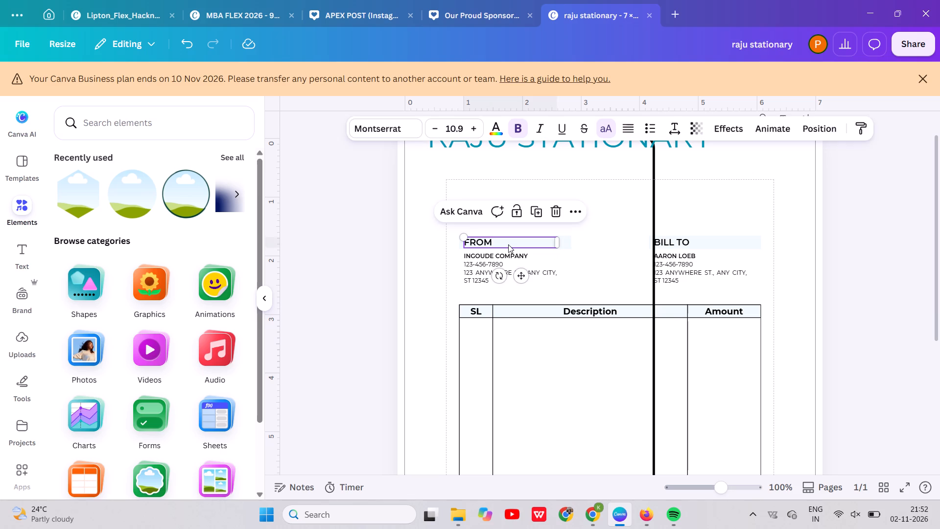
key("BackSpace")
left_click(504, 259)
key("BackSpace")
left_click(503, 269)
key("BackSpace")
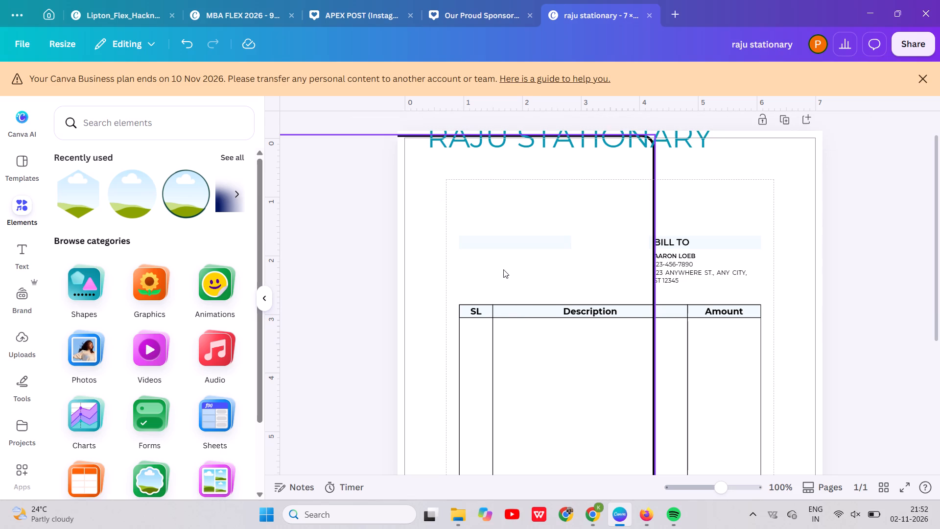
Delete the BILL TO label with its pale background bar, the customer name and the contact details.
left_click(704, 241)
key("BackSpace")
left_click(704, 241)
key("BackSpace")
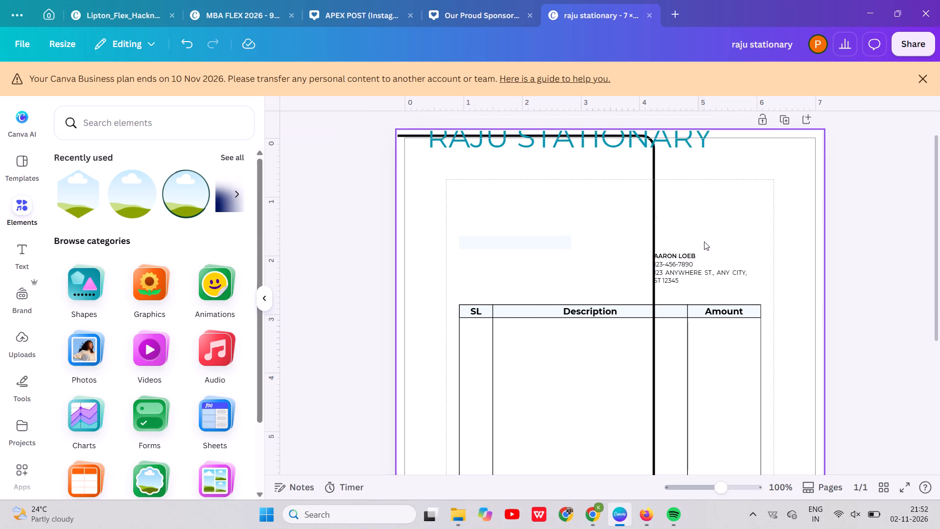
left_click(700, 255)
key("BackSpace")
left_click(697, 267)
key("BackSpace")
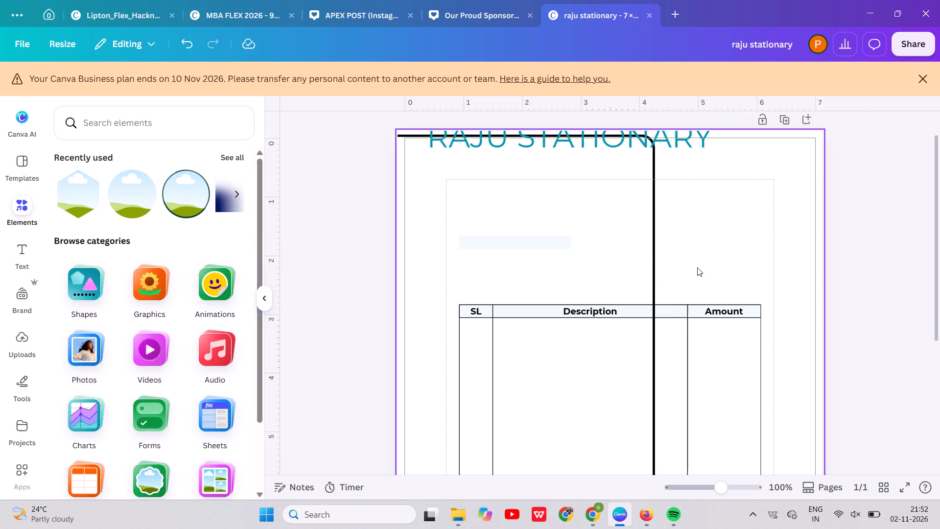
Shift the rounded border further left and delete the pale background bar left from the FROM section.
left_click(565, 244)
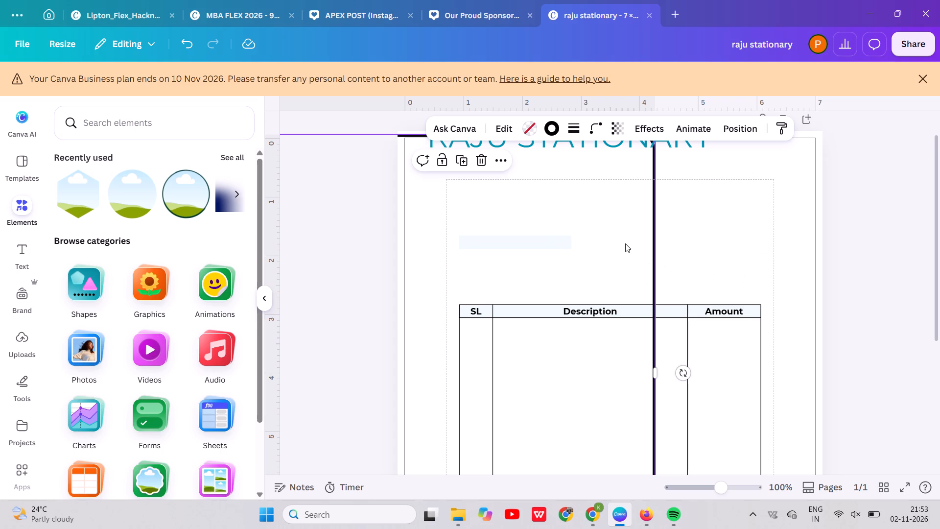
left_click_drag(625, 243, 445, 280)
left_click(518, 246)
key("BackSpace")
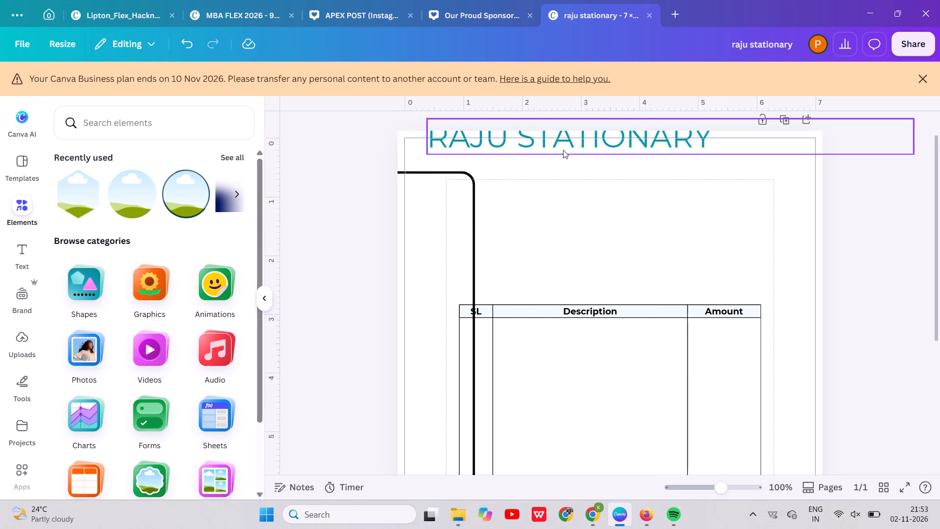
Move the rounded border back around the invoice table, centred horizontally and vertically on the page.
left_click_drag(436, 232, 823, 219)
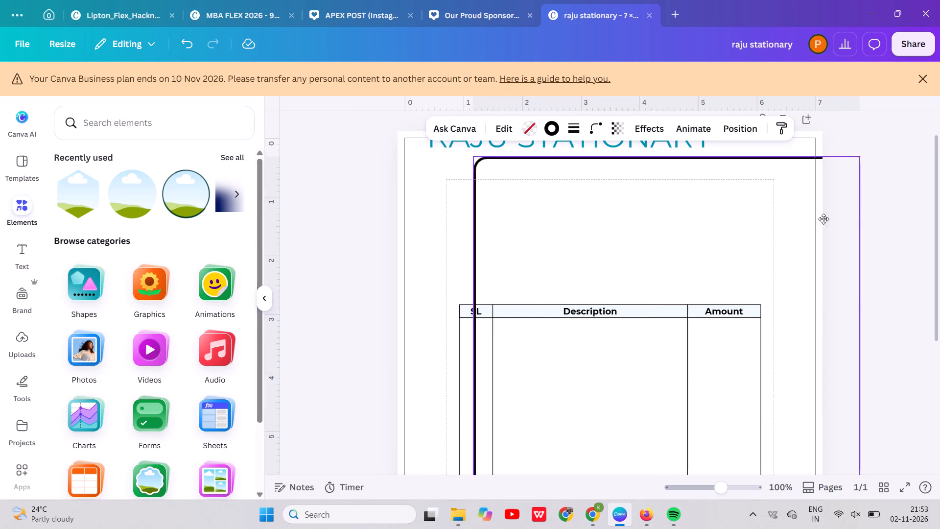
left_click_drag(823, 219, 761, 209)
right_click(761, 209)
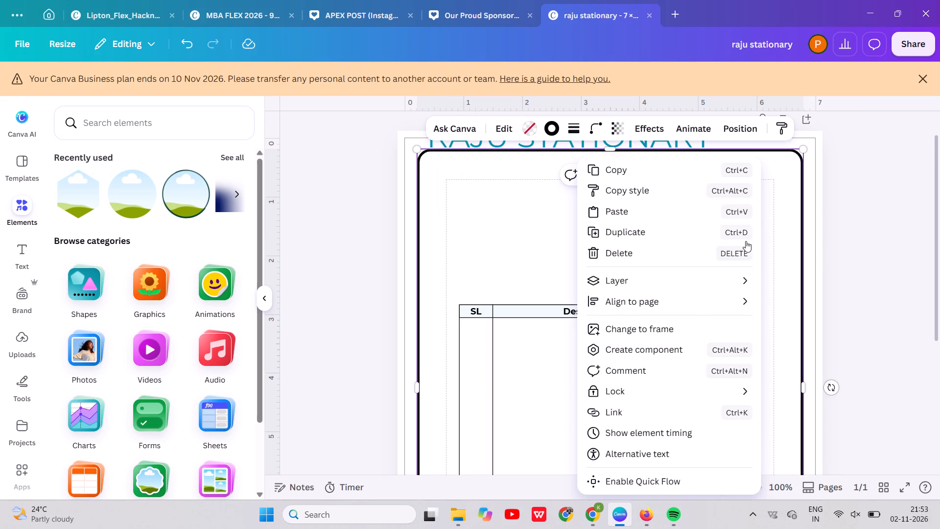
left_click(693, 299)
left_click(809, 323)
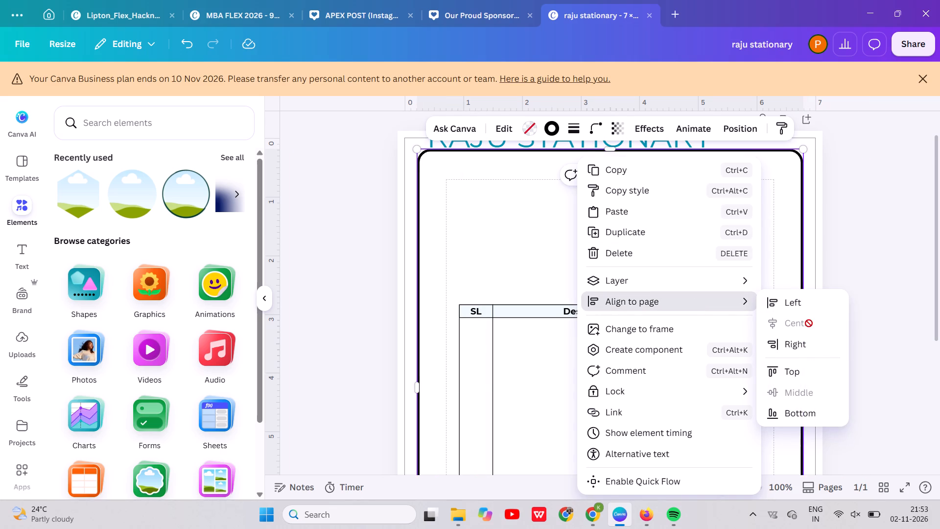
left_click(888, 234)
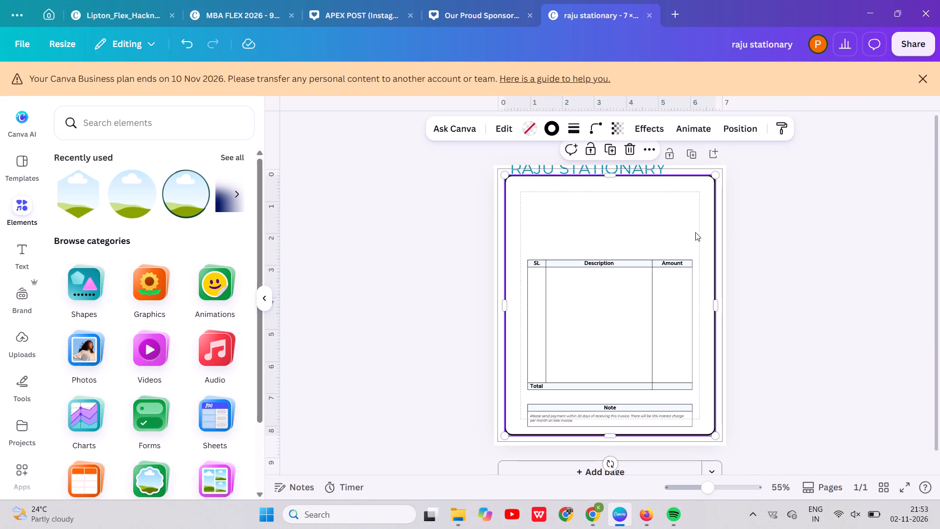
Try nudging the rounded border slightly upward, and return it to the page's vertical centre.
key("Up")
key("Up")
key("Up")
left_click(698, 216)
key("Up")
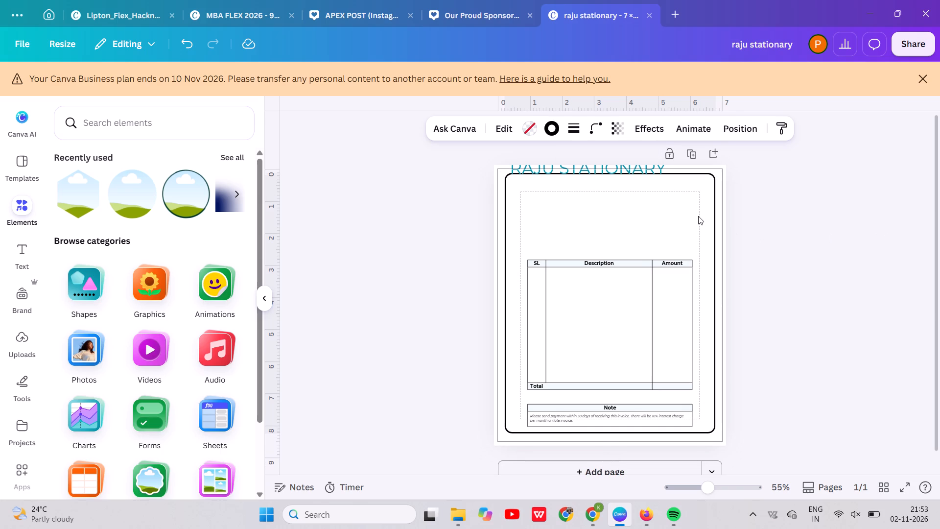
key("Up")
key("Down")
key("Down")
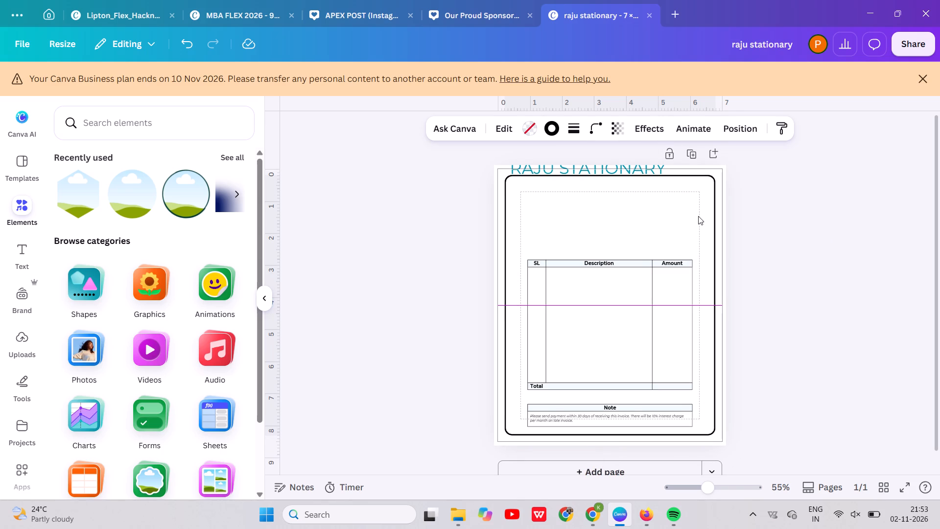
Send the rounded border to the back of the layer order.
right_click(668, 220)
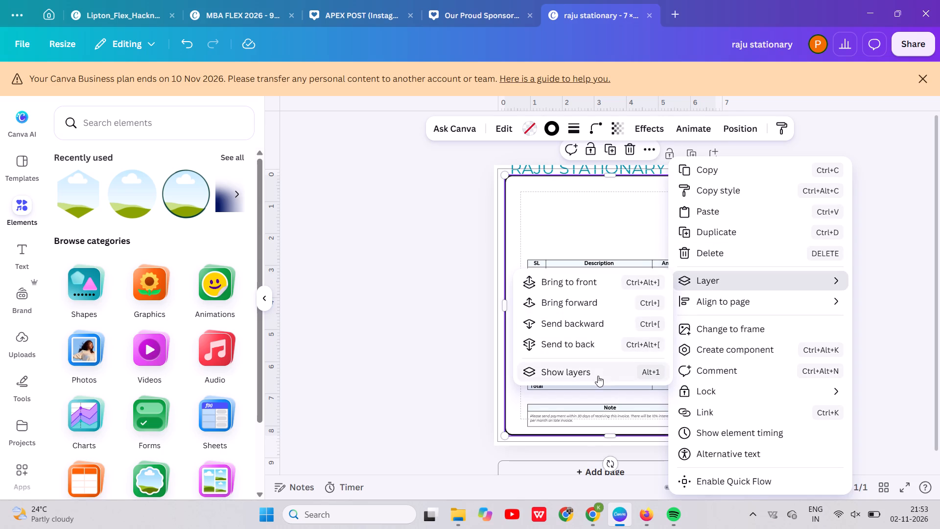
left_click(588, 344)
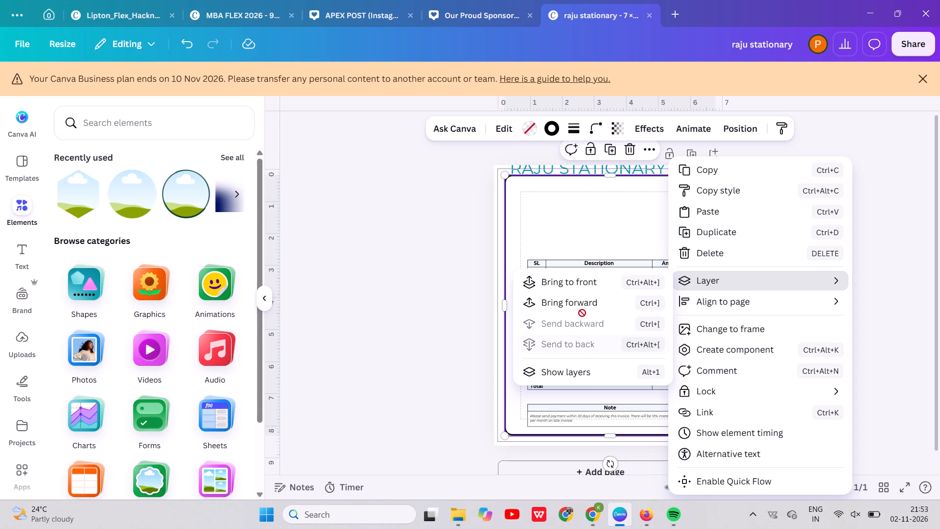
left_click(397, 278)
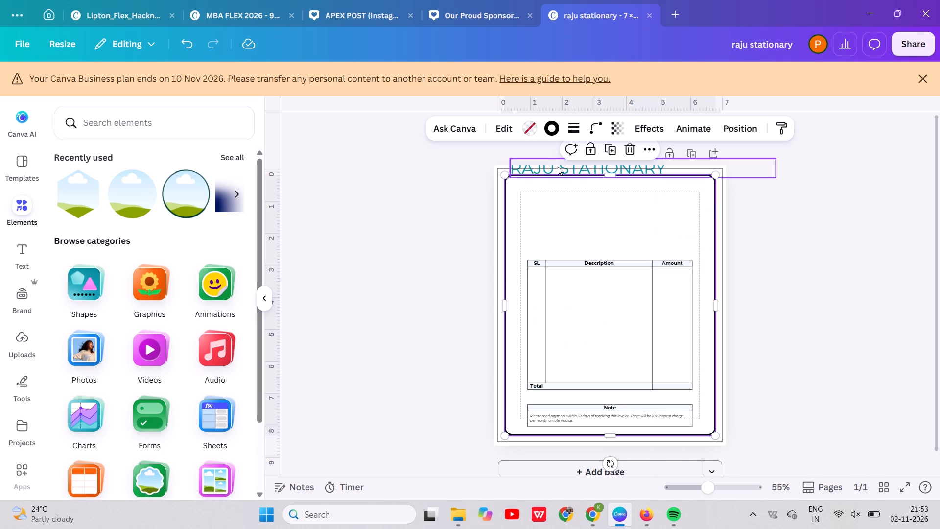
Place the RAJU STATIONARY title inside the rounded border with centred text, aligned horizontally to the page centre.
left_click_drag(558, 167, 574, 201)
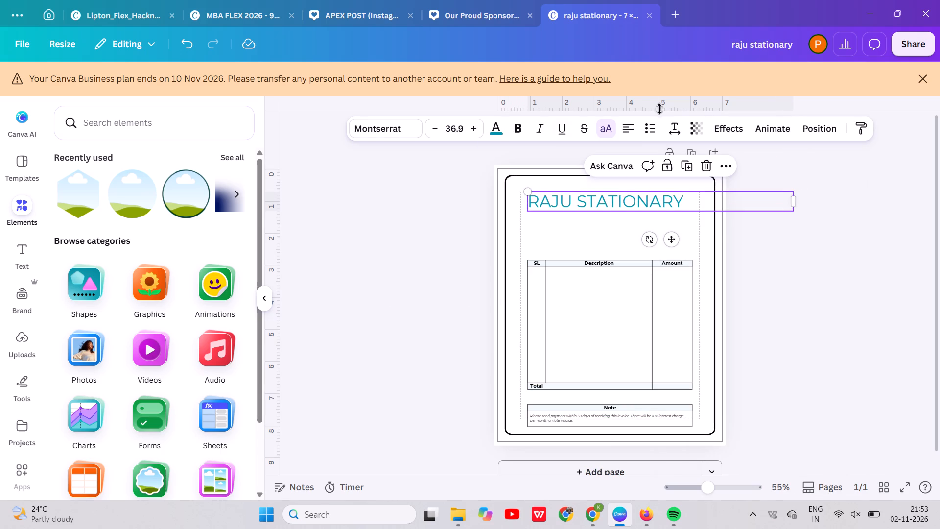
left_click(631, 126)
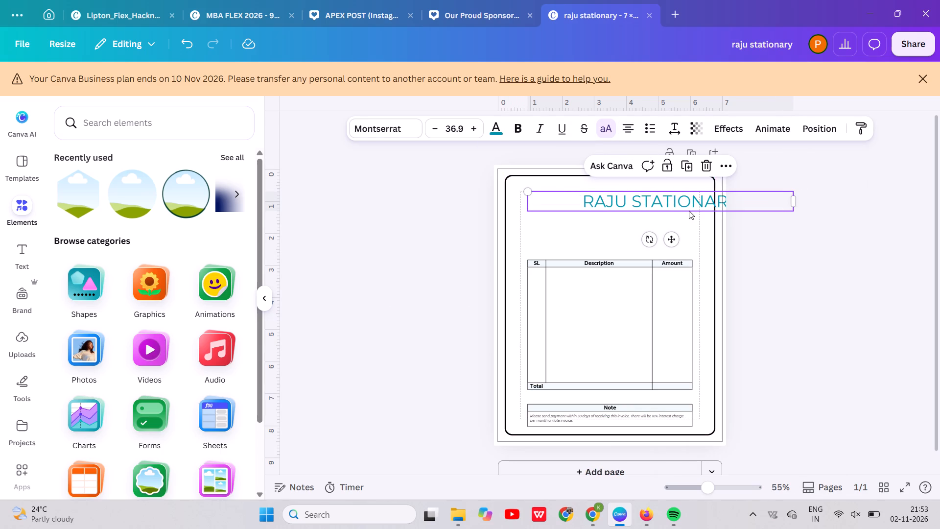
right_click(683, 203)
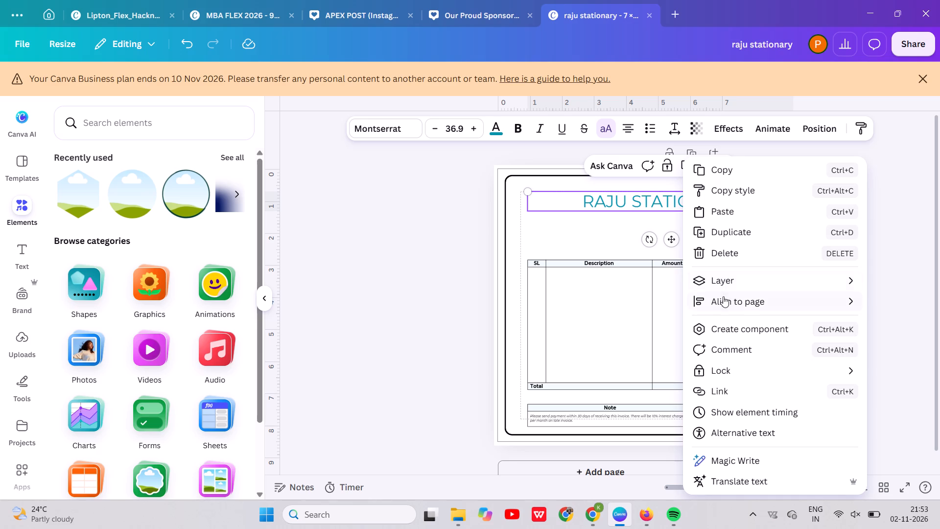
left_click(723, 296)
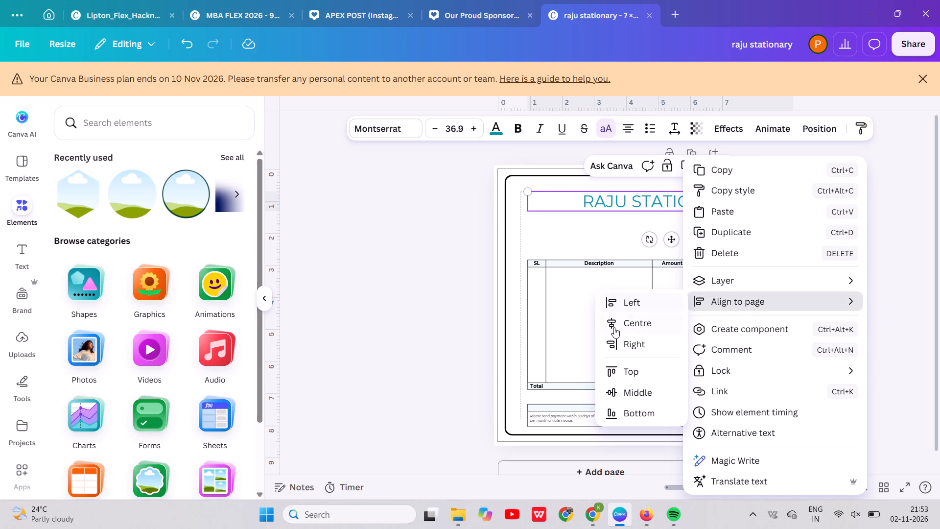
left_click(632, 327)
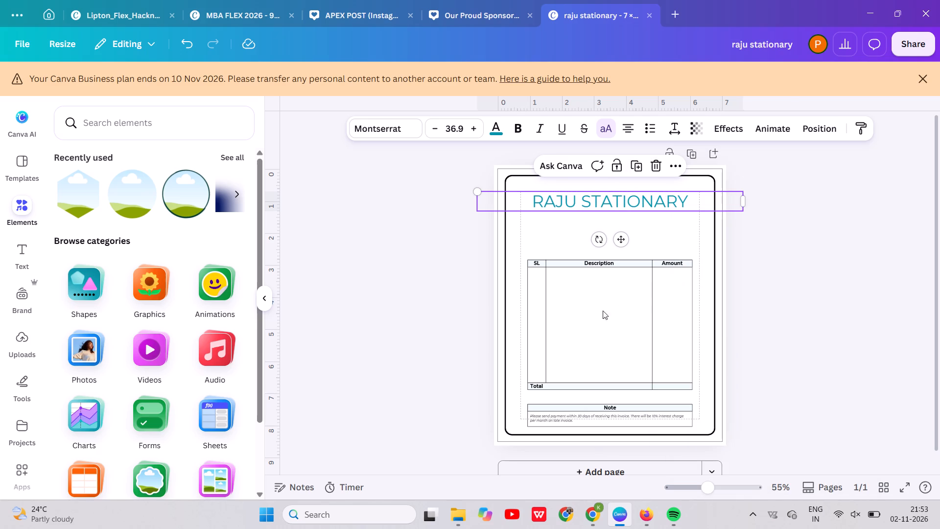
left_click(422, 239)
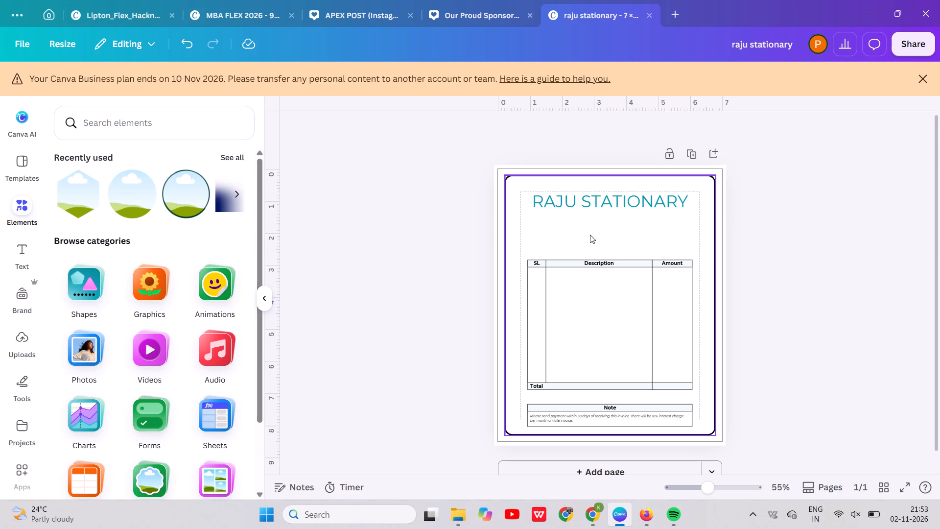
Reduce the rounded border's stroke weight to 2.
scroll(590, 235, "down", 1)
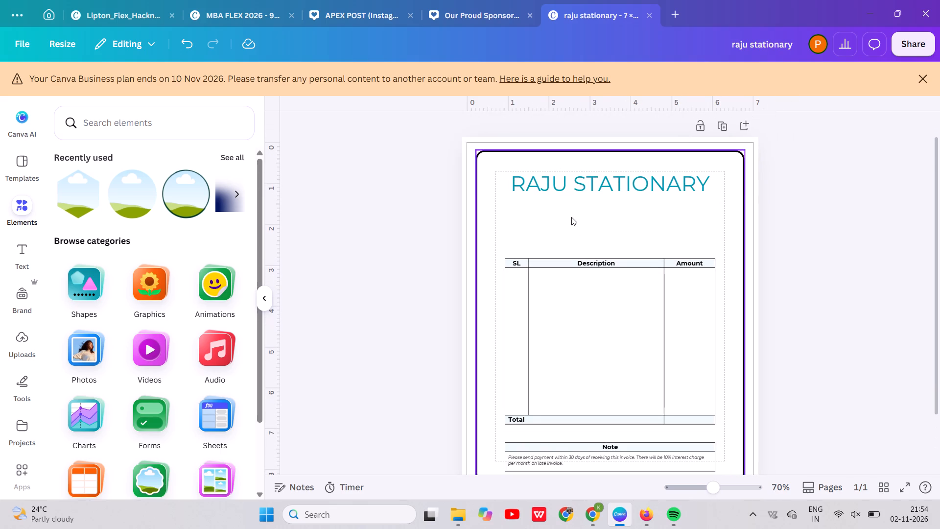
left_click(522, 151)
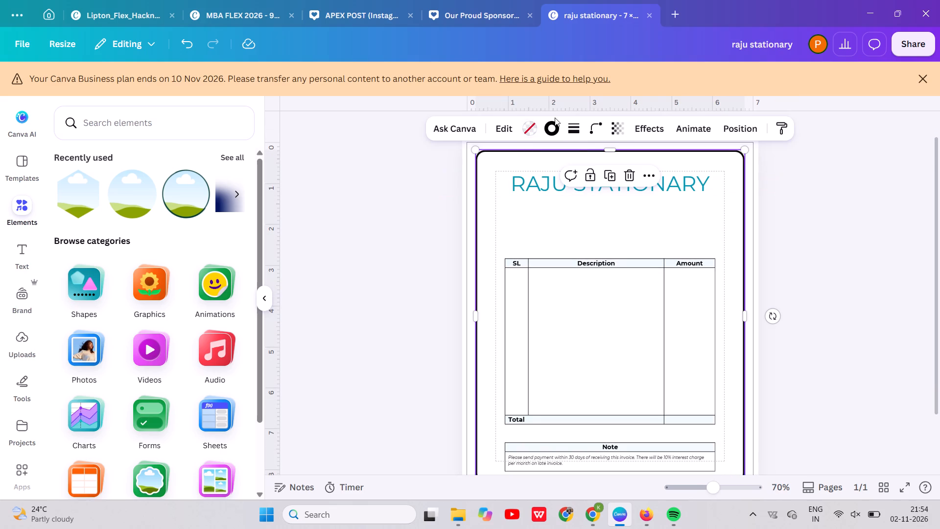
left_click(569, 130)
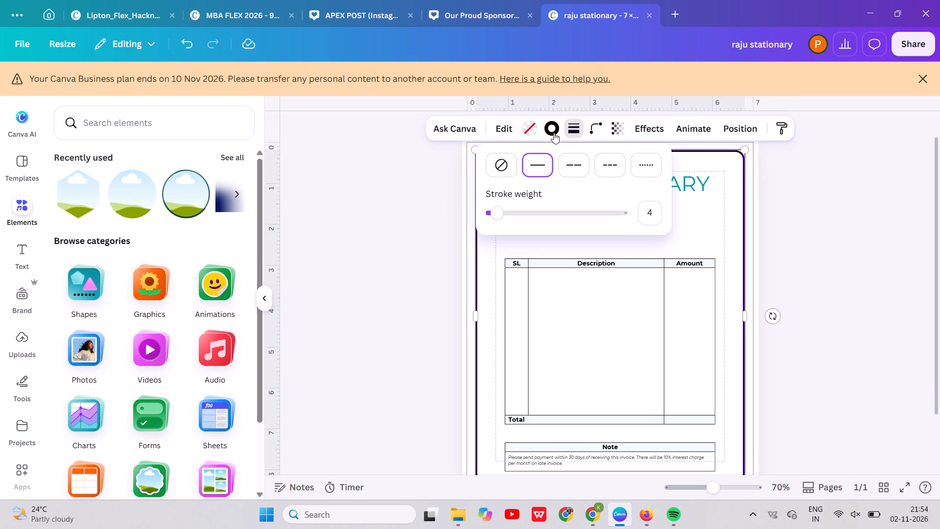
left_click(495, 214)
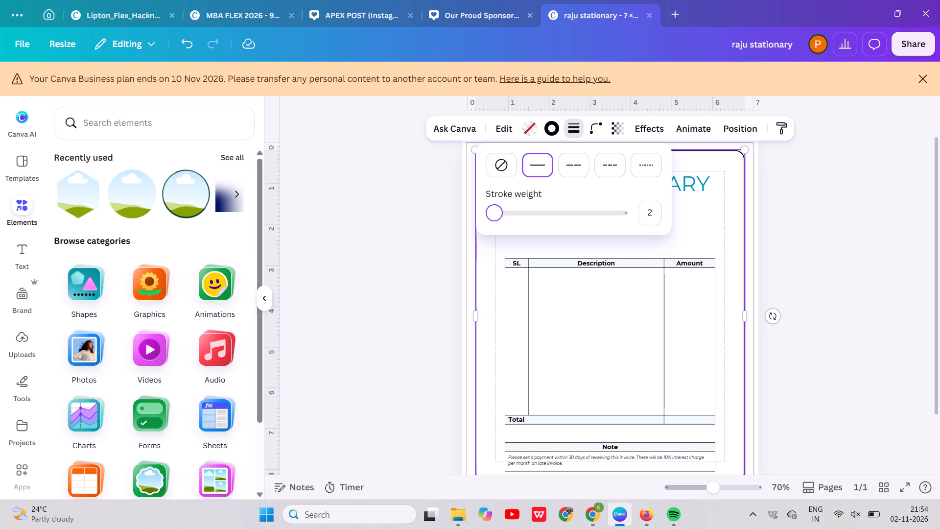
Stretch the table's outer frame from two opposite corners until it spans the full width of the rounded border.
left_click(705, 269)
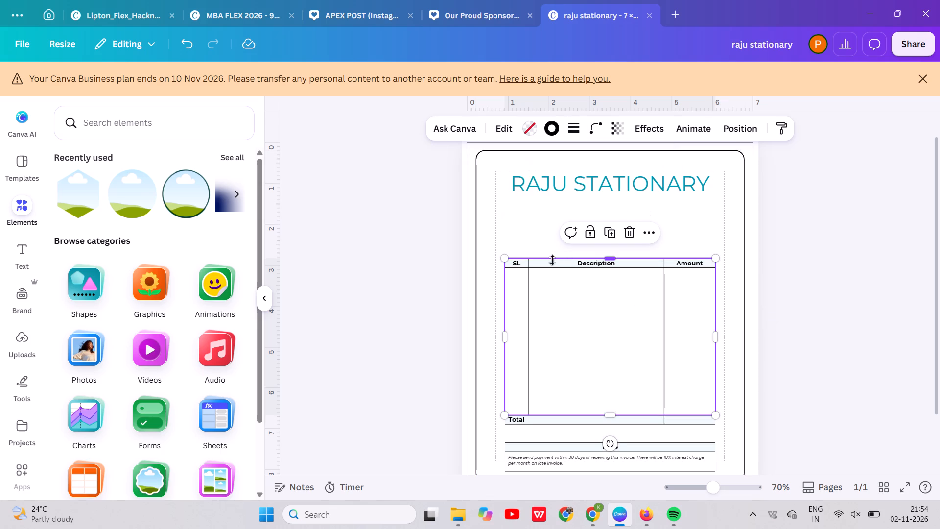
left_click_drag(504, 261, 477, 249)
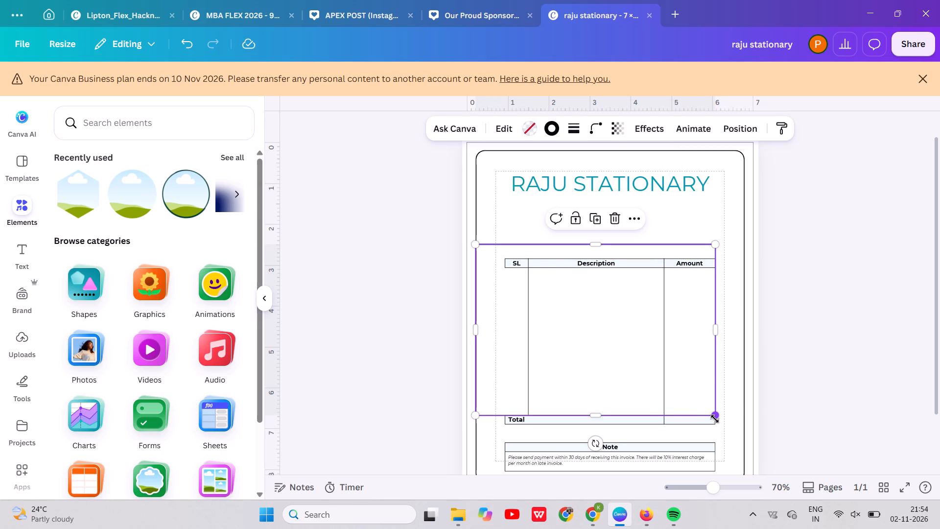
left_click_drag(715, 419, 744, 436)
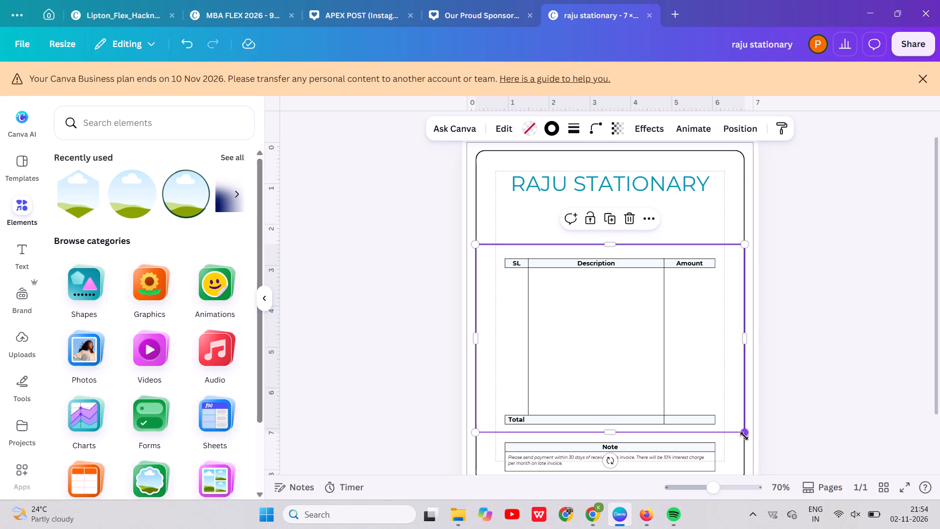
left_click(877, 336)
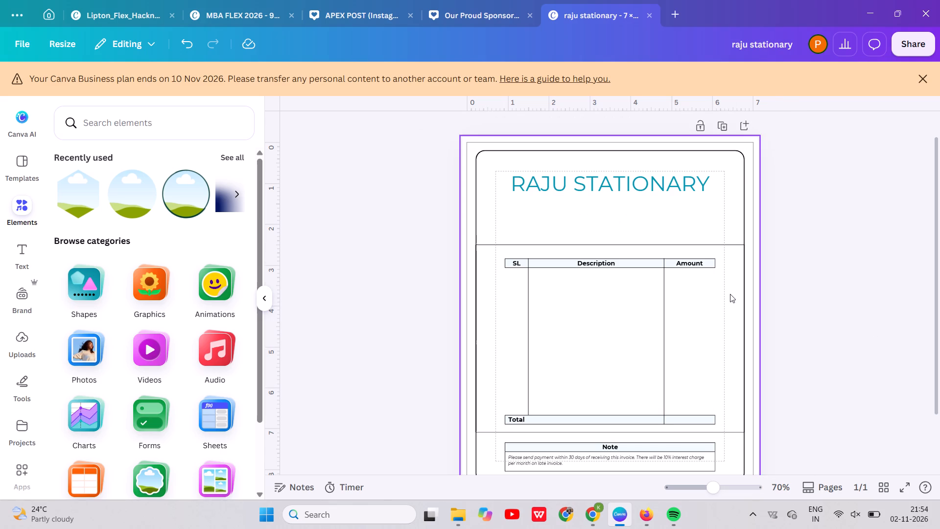
Delete the outer frame around the invoice table.
left_click(726, 270)
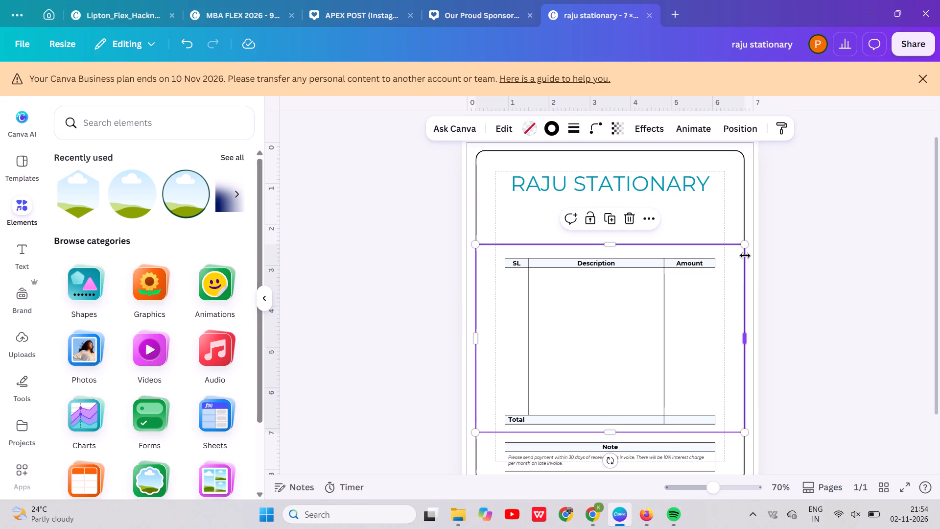
key("BackSpace")
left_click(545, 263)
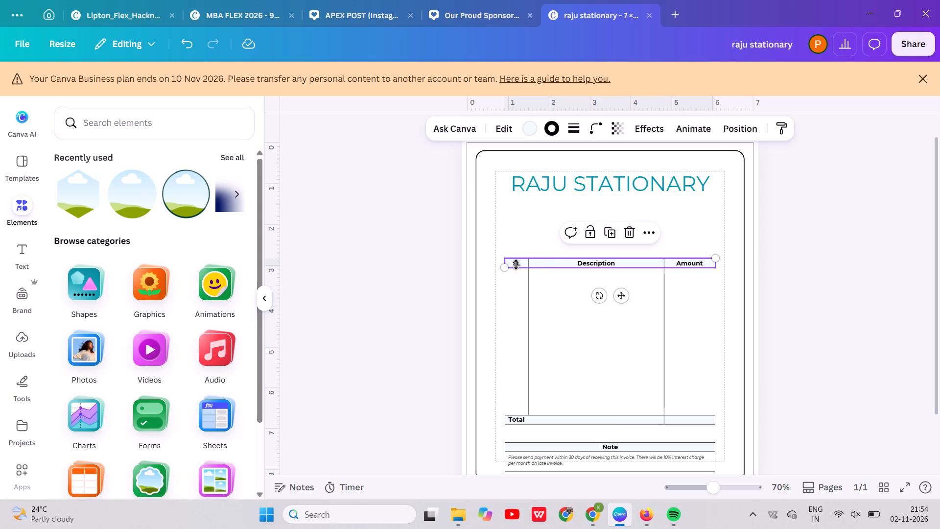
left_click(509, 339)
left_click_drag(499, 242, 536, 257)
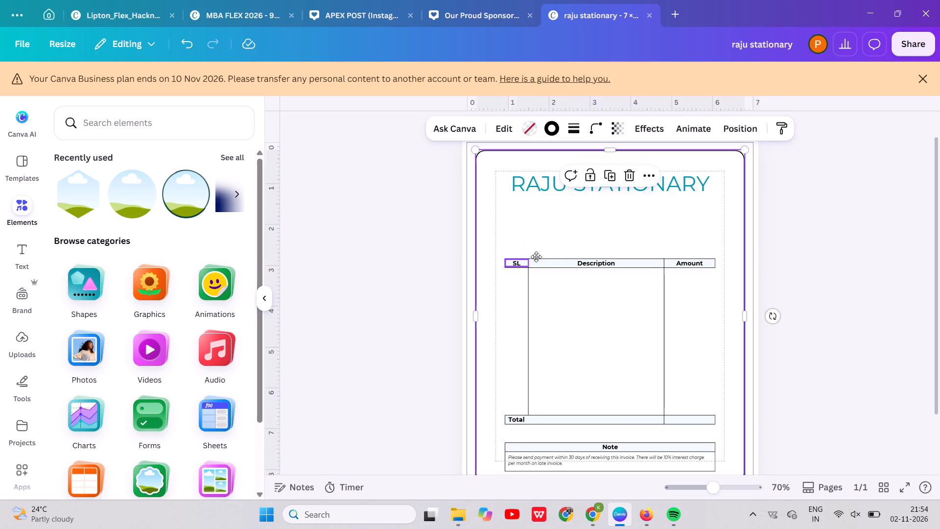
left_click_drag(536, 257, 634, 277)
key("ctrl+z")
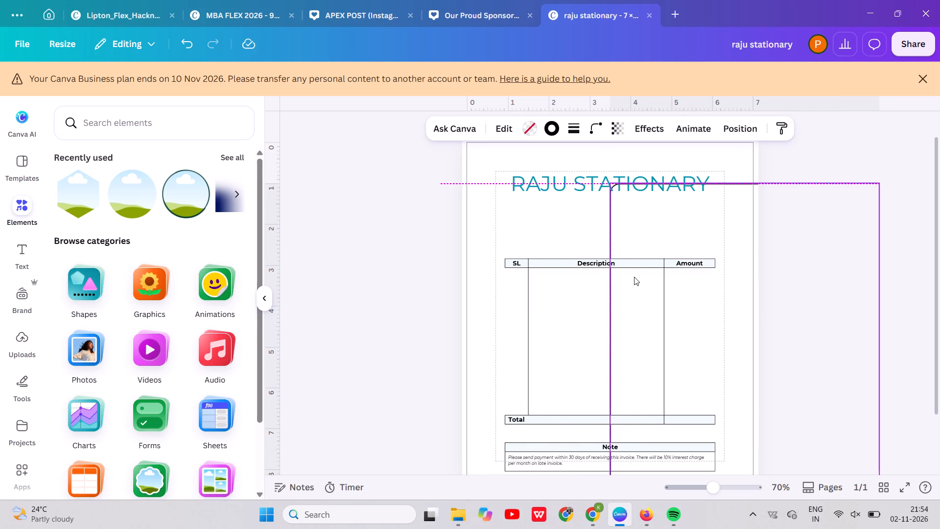
Select all the table parts without the rounded border and scale them up together to span the border's full width.
left_click(446, 264)
left_click_drag(446, 264, 712, 305)
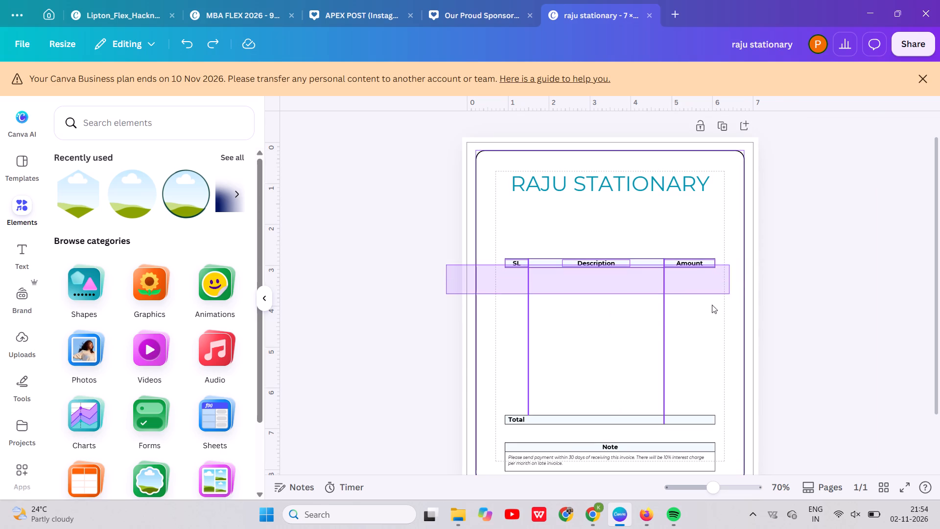
left_click_drag(712, 305, 721, 418)
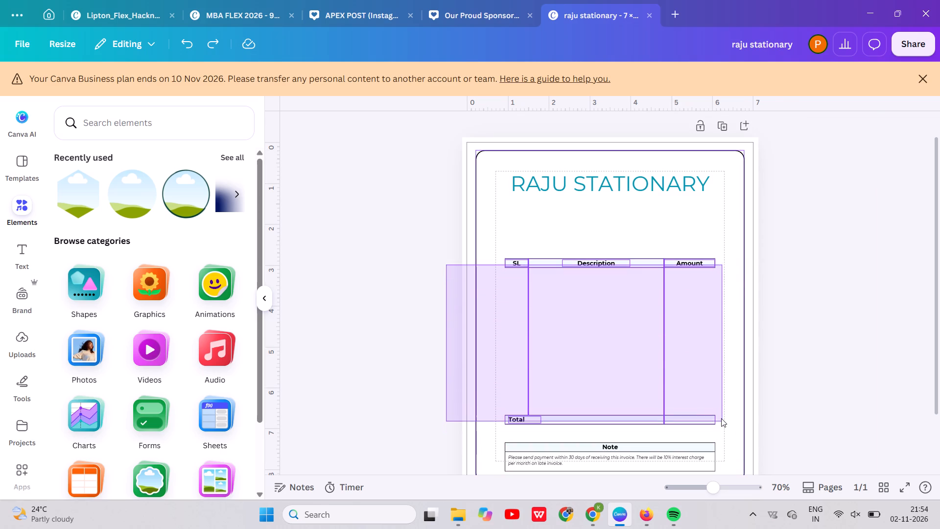
left_click_drag(721, 418, 722, 421)
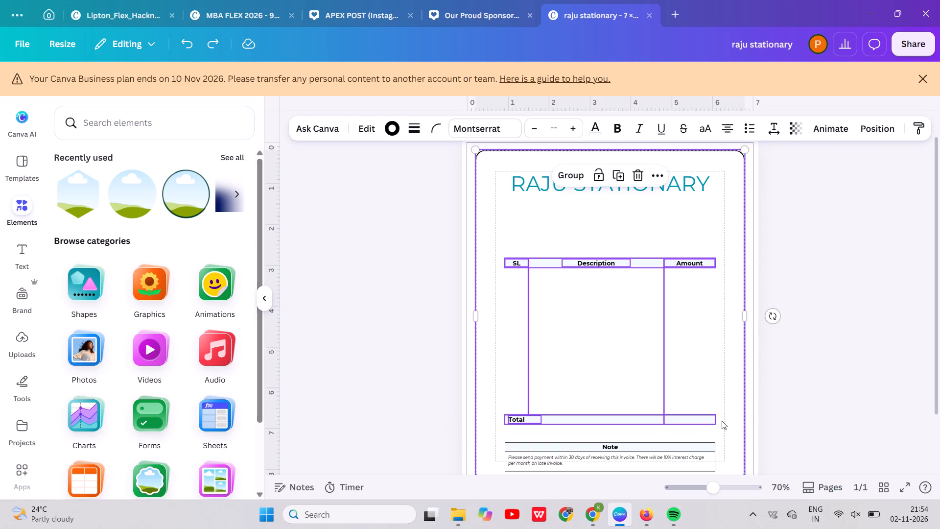
left_click(661, 234, "shift")
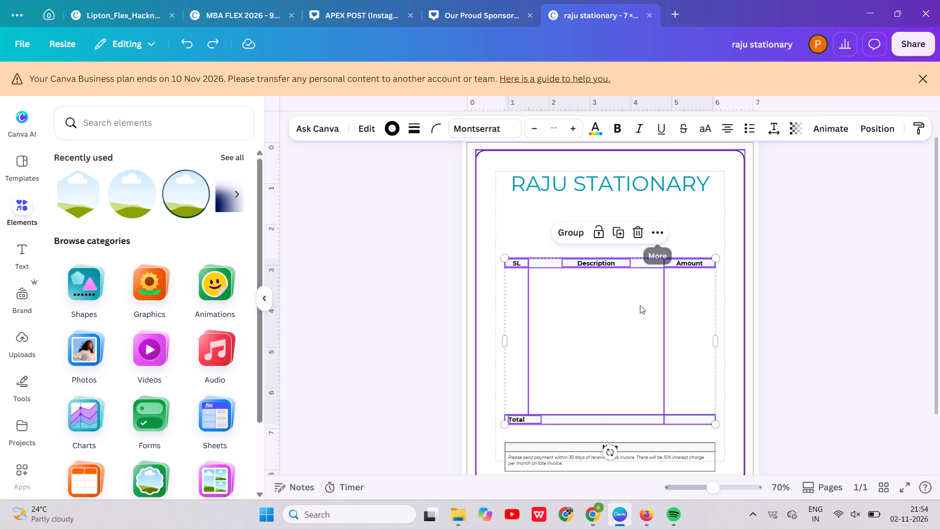
left_click_drag(503, 258, 483, 246)
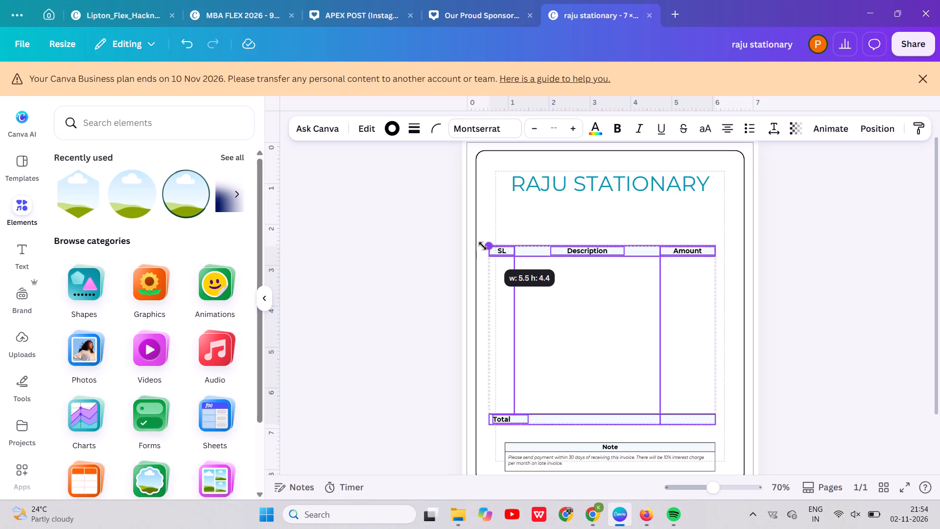
left_click_drag(483, 246, 469, 242)
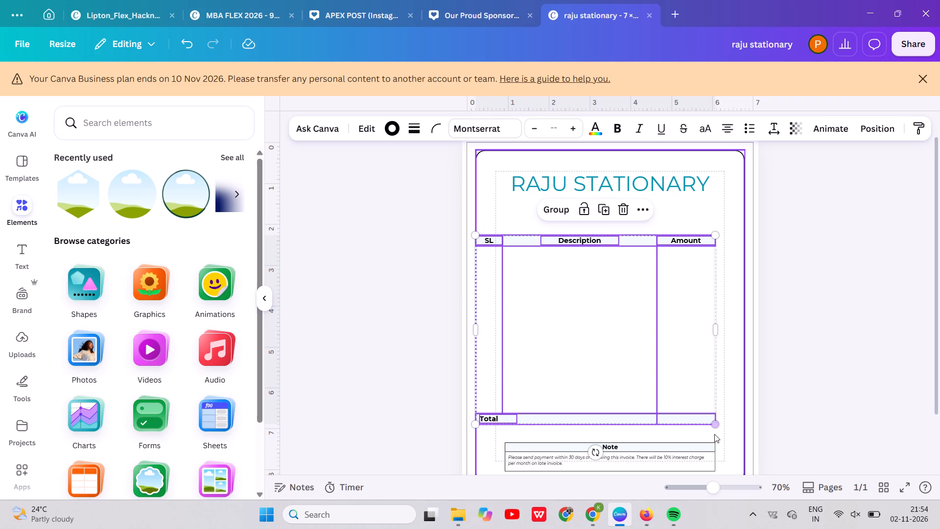
left_click_drag(714, 427, 731, 432)
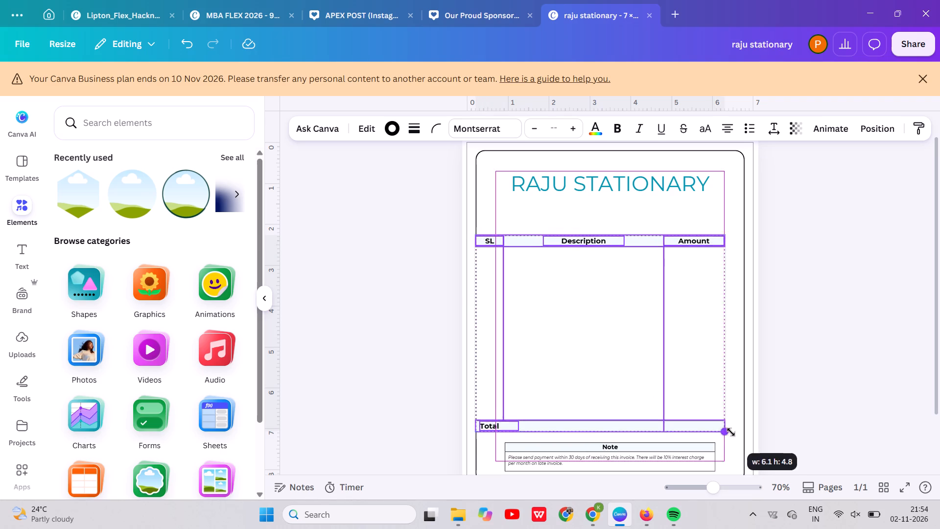
left_click_drag(731, 432, 749, 439)
left_click(817, 343)
Delete the whole Note section below the Total row: the payment text, its box, the heading and the heading bar.
scroll(769, 373, "down", 1)
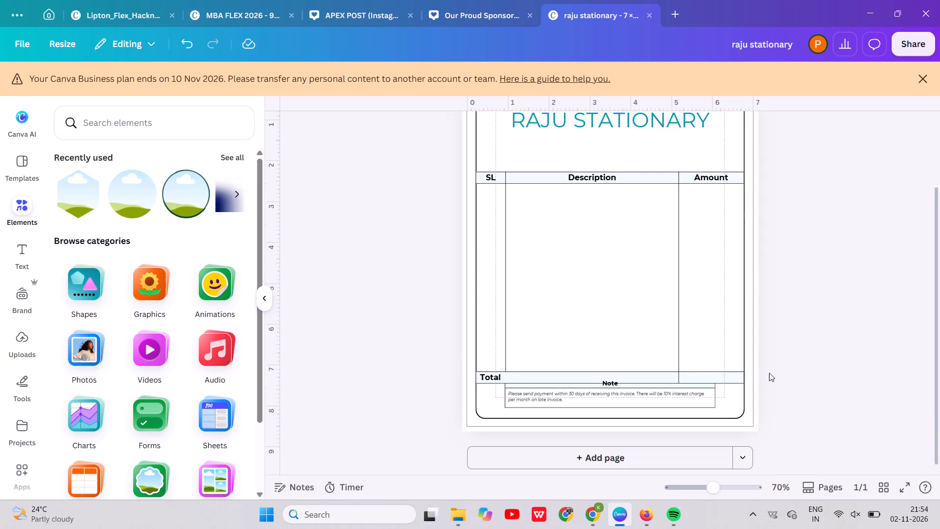
left_click(634, 383)
key("BackSpace")
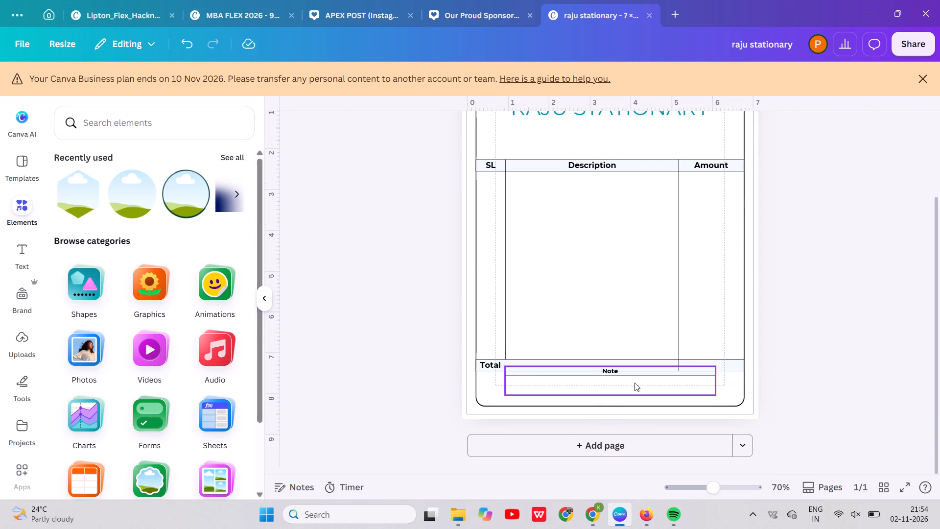
left_click(634, 383)
key("BackSpace")
left_click(615, 370)
key("BackSpace")
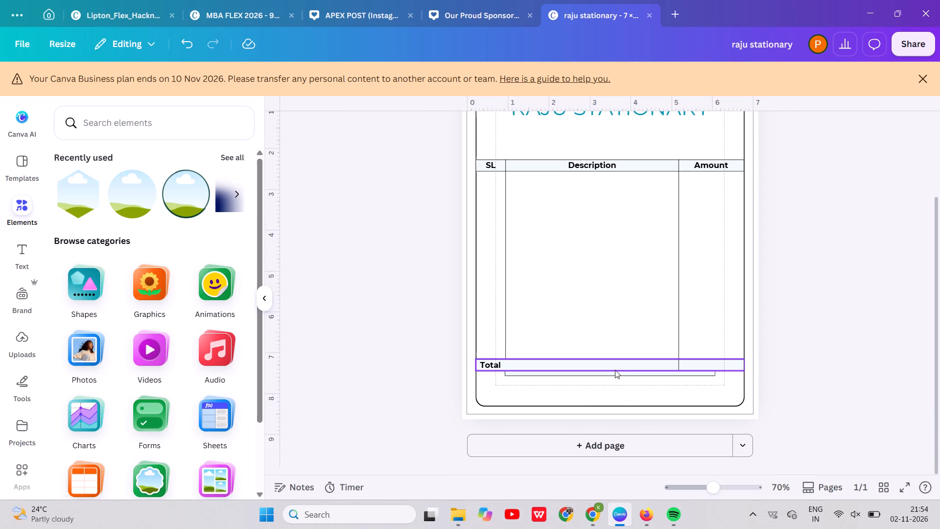
left_click(623, 372)
key("BackSpace")
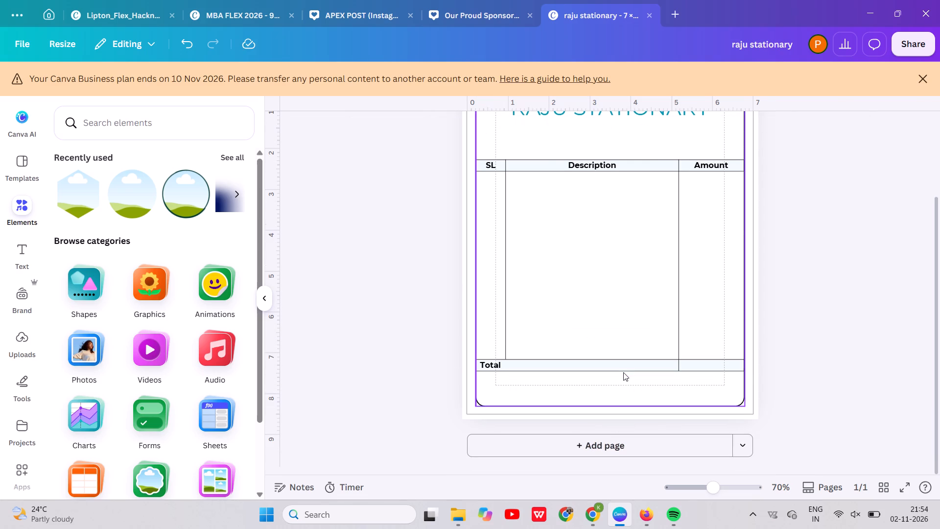
scroll(649, 327, "up", 1)
left_click(817, 286)
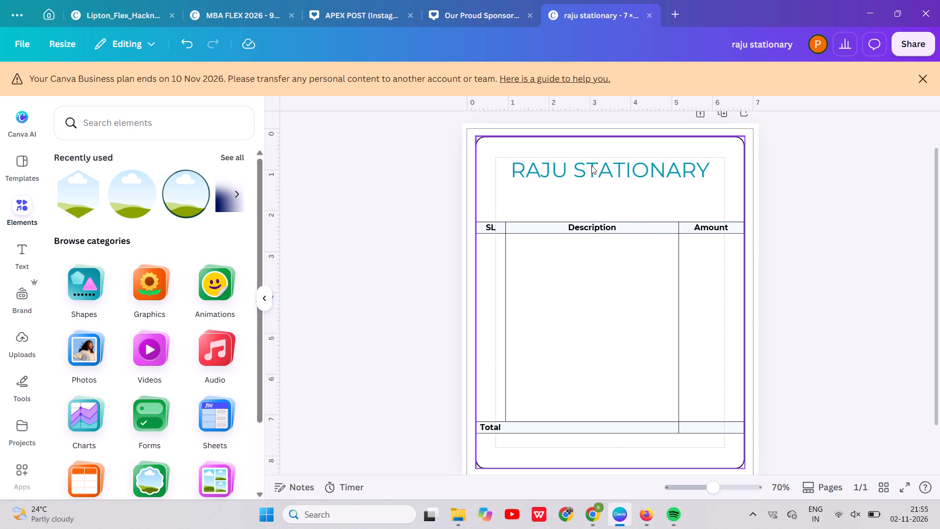
Duplicate the Description header text, place the copy above the right end of the RAJU STATIONARY title, and change it to "Mobile :".
scroll(591, 168, "up", 1)
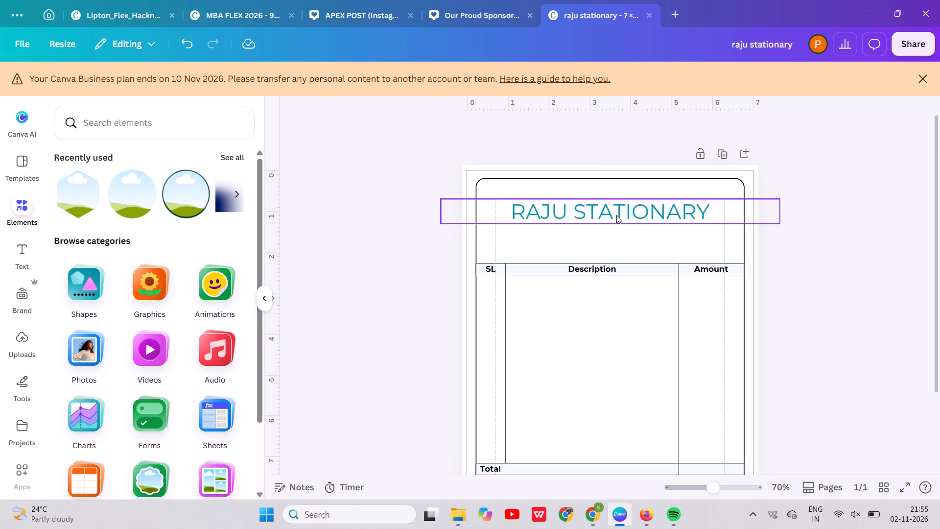
left_click(591, 267)
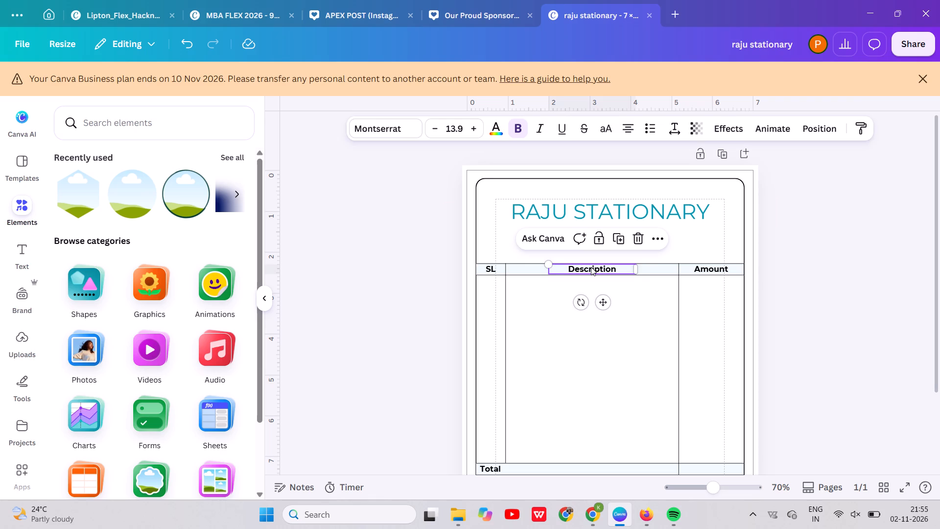
key("ctrl+d")
left_click_drag(605, 276, 674, 194)
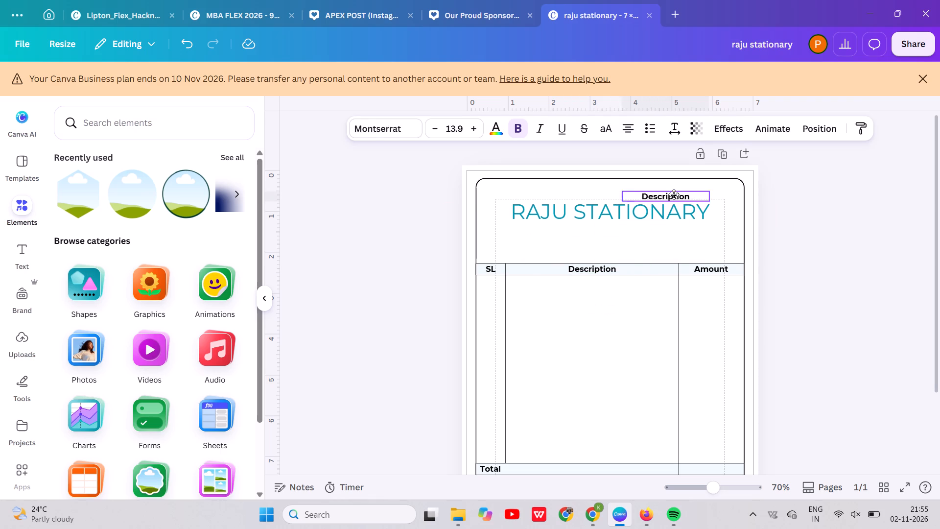
left_click_drag(674, 194, 684, 193)
double_click(696, 193)
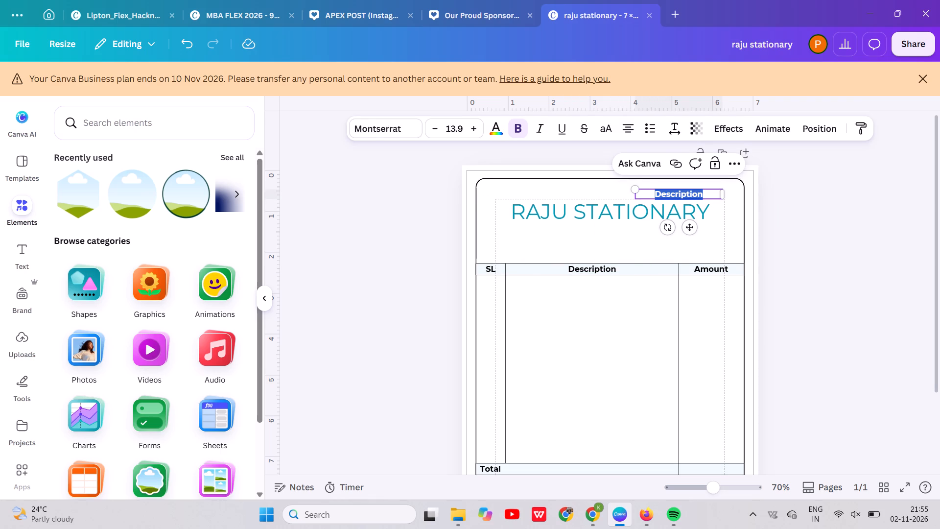
type("Mobile")
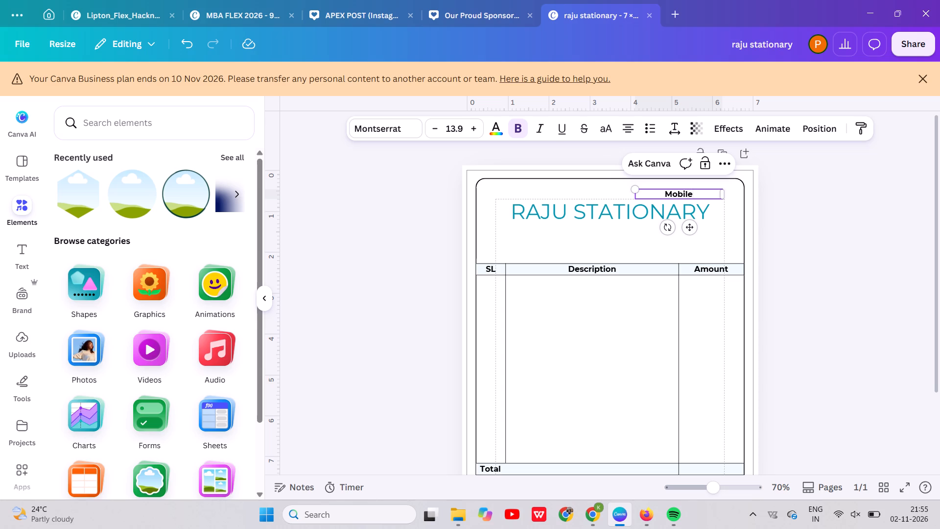
key("space")
type(":")
key("space")
left_click(761, 223)
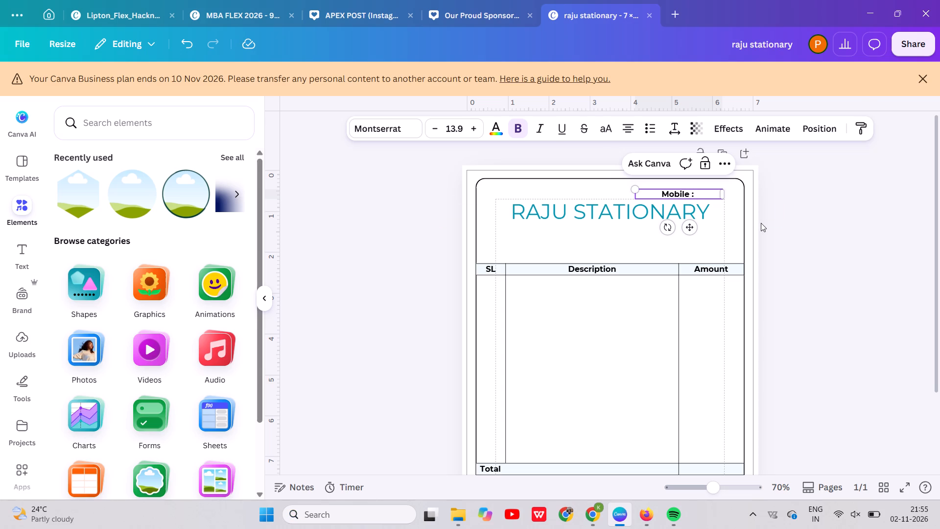
Make the RAJU STATIONARY title bold and change its colour to black.
left_click(669, 201)
left_click(515, 128)
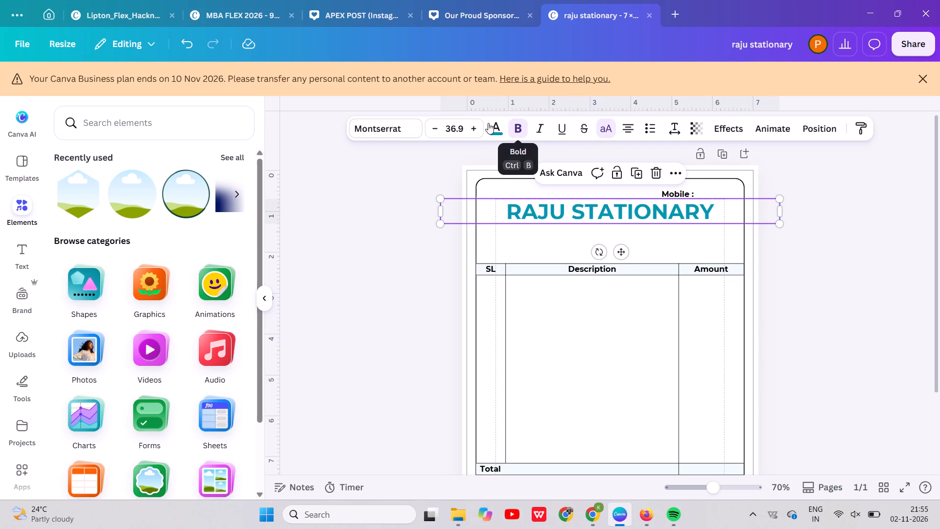
left_click(491, 125)
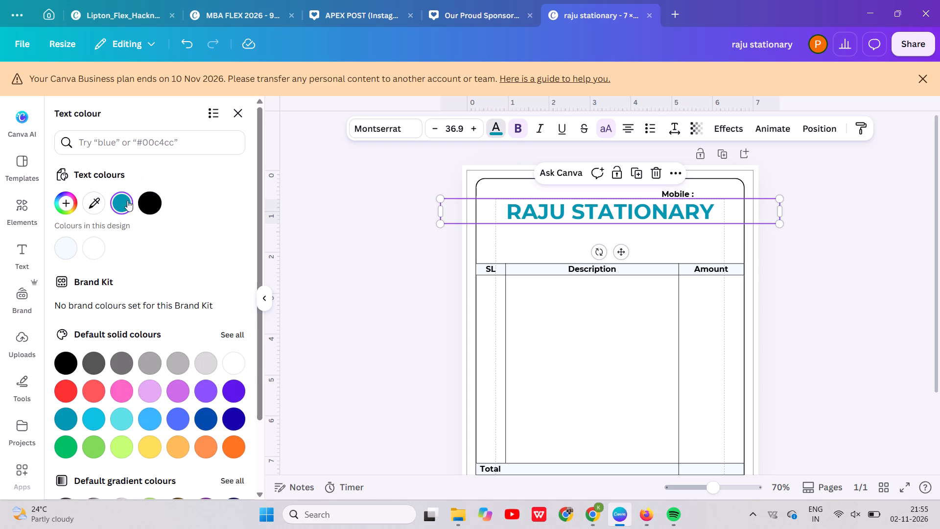
left_click(150, 197)
left_click(368, 289)
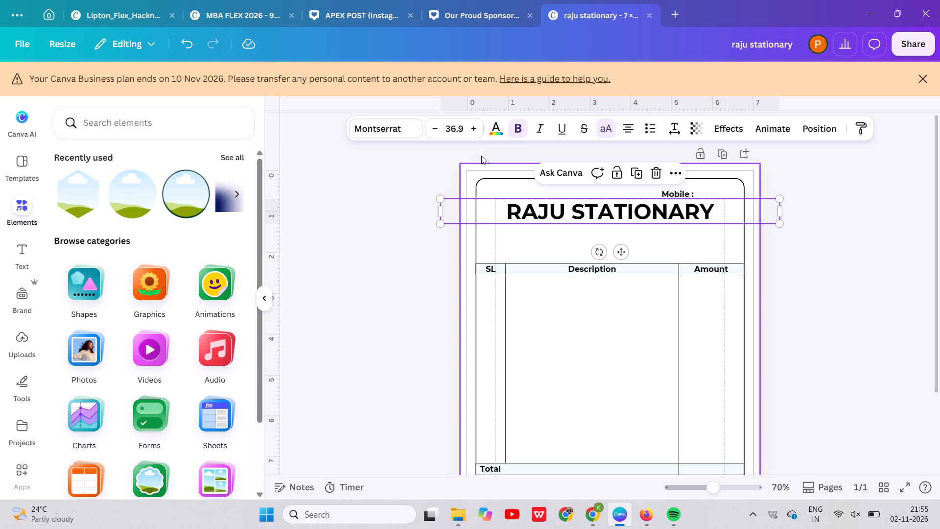
left_click(517, 127)
left_click(822, 214)
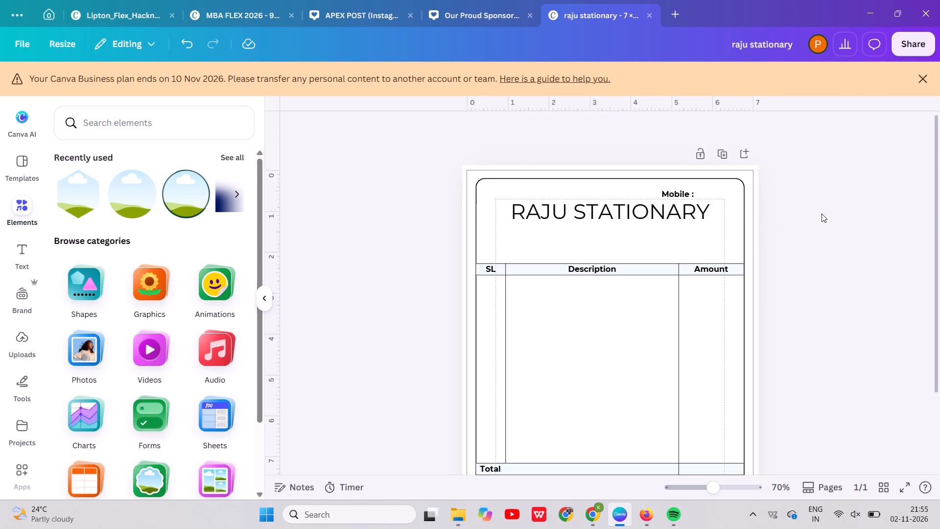
left_click(679, 210)
left_click(521, 133)
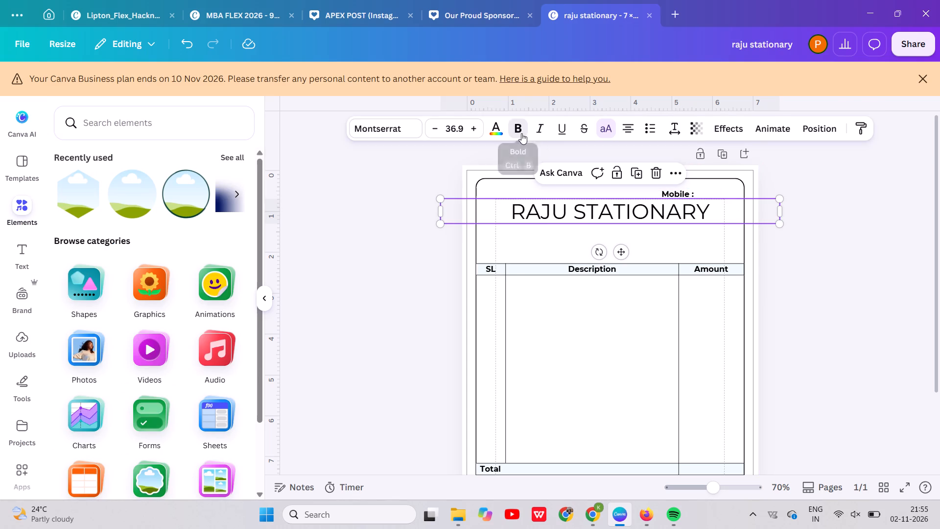
Nudge the RAJU STATIONARY title slightly down, away from the Mobile label.
key("Down")
key("Down")
key("Down")
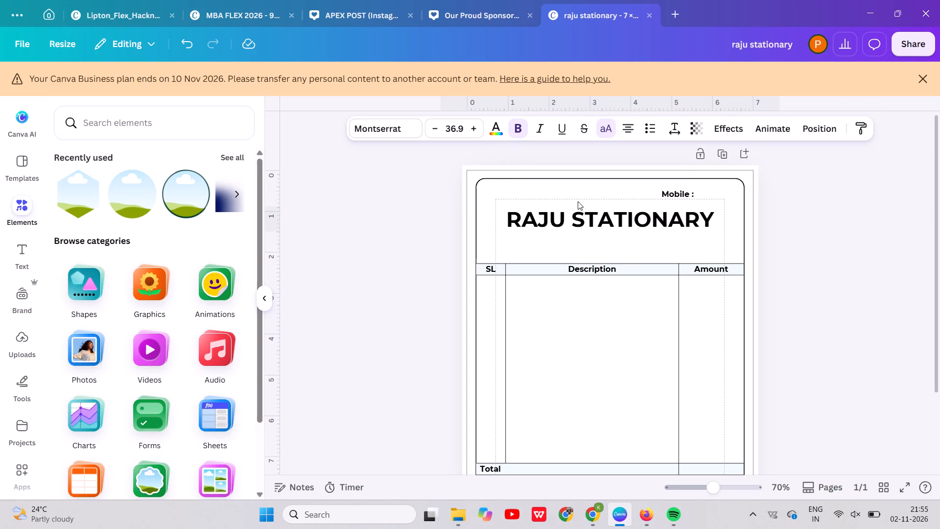
key("Up")
left_click(826, 243)
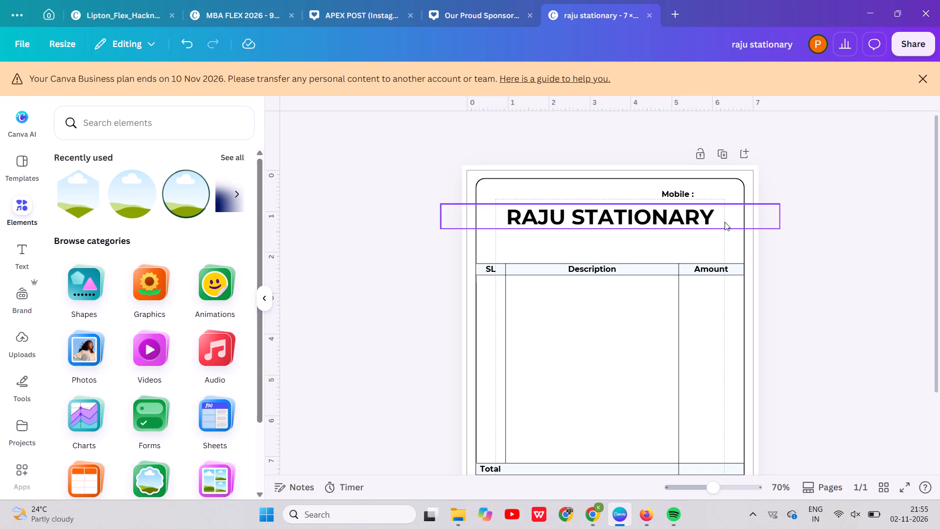
Nudge the "Mobile :" label slightly to the left above the title.
left_click(683, 193)
key("Left")
key("Left")
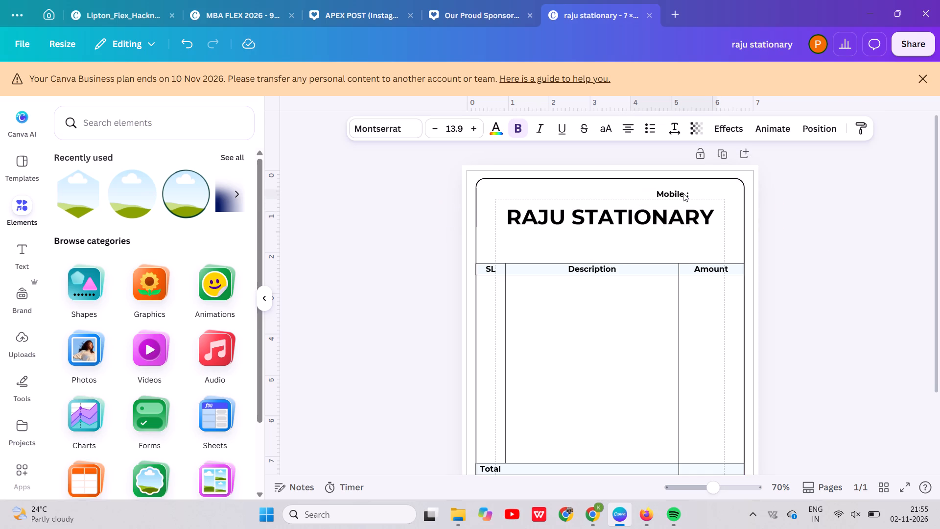
left_click(718, 184)
Reduce the outer border's corner rounding until its corners are only slightly rounded.
left_click(740, 194)
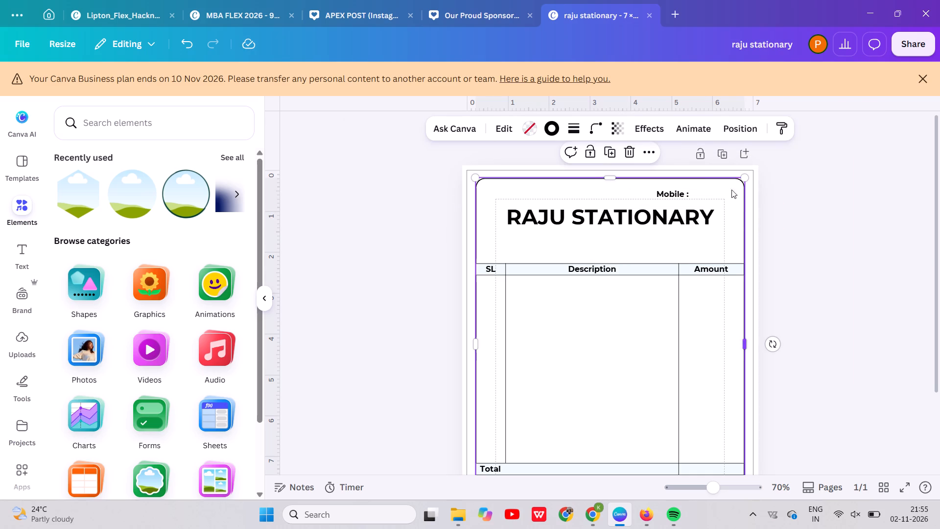
left_click(594, 127)
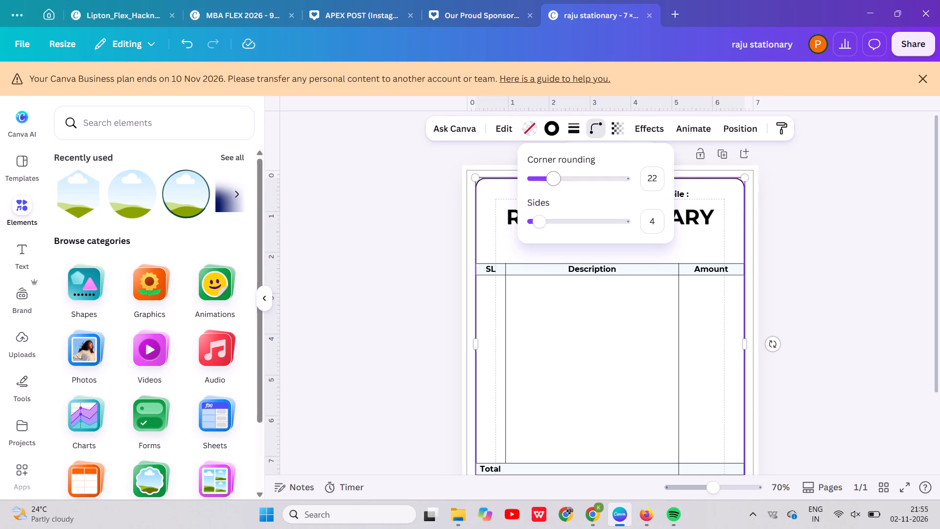
left_click_drag(551, 179, 539, 182)
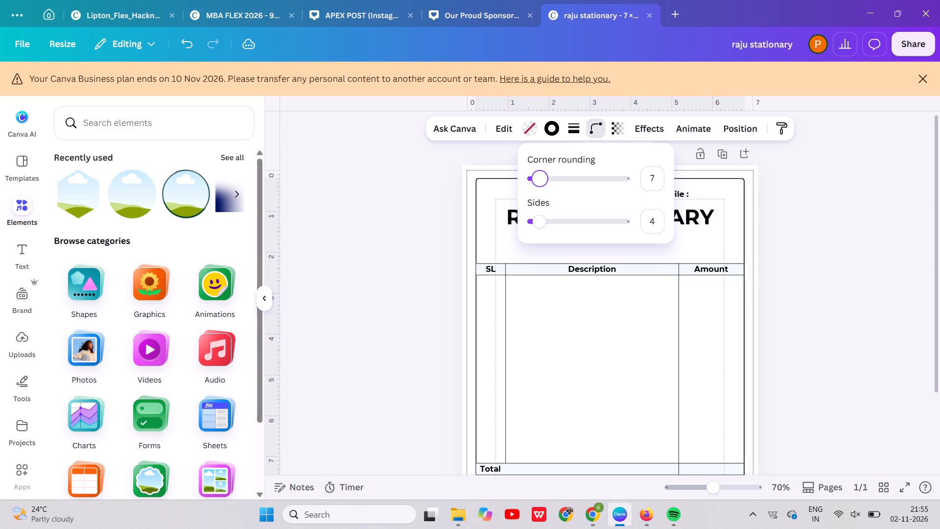
left_click_drag(539, 182, 536, 183)
left_click(832, 219)
scroll(832, 219, "down", 1)
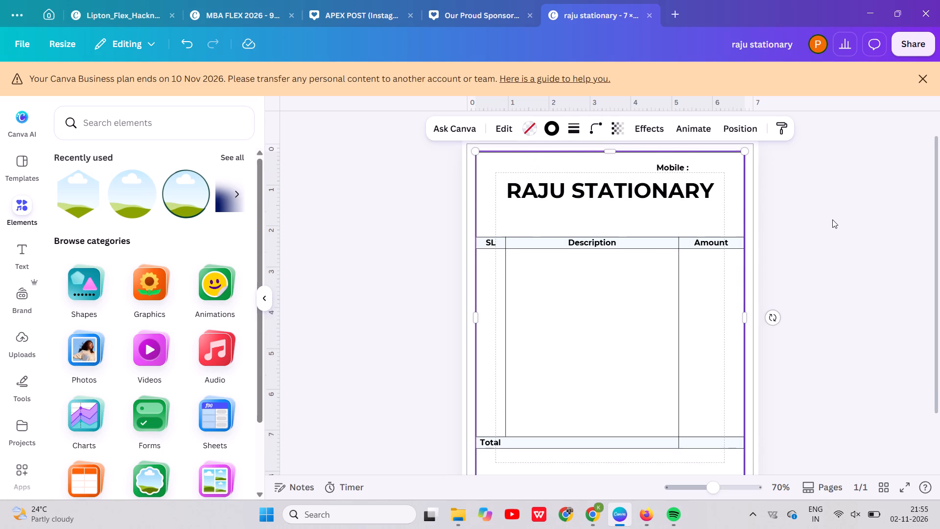
scroll(832, 219, "down", 1)
left_click(832, 219)
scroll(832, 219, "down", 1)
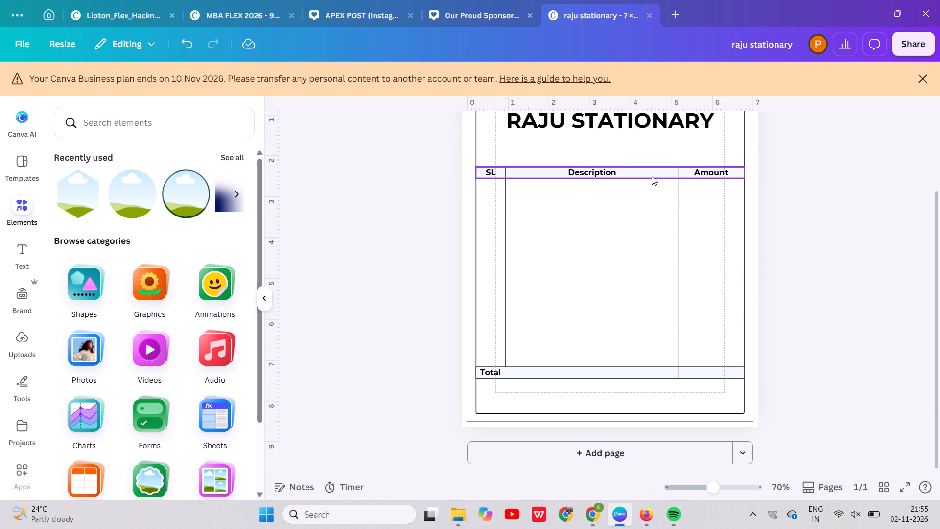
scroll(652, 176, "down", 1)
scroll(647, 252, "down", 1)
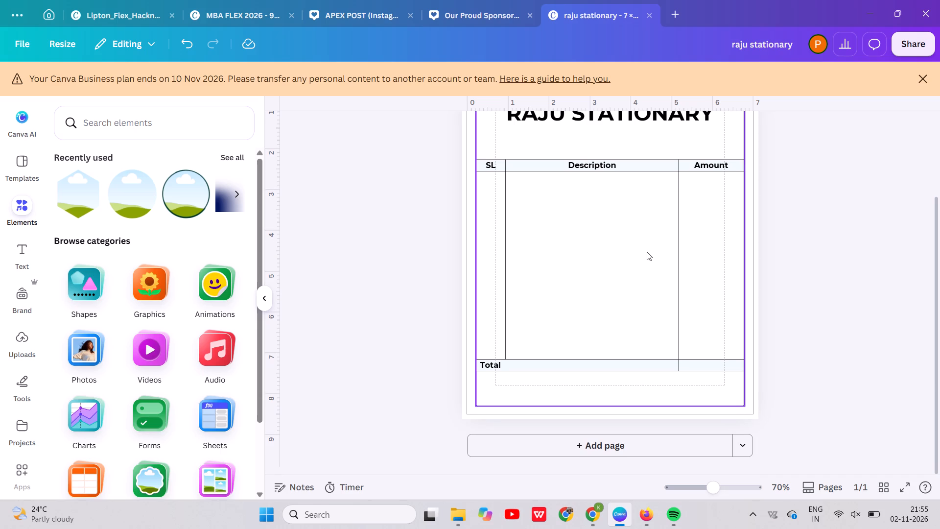
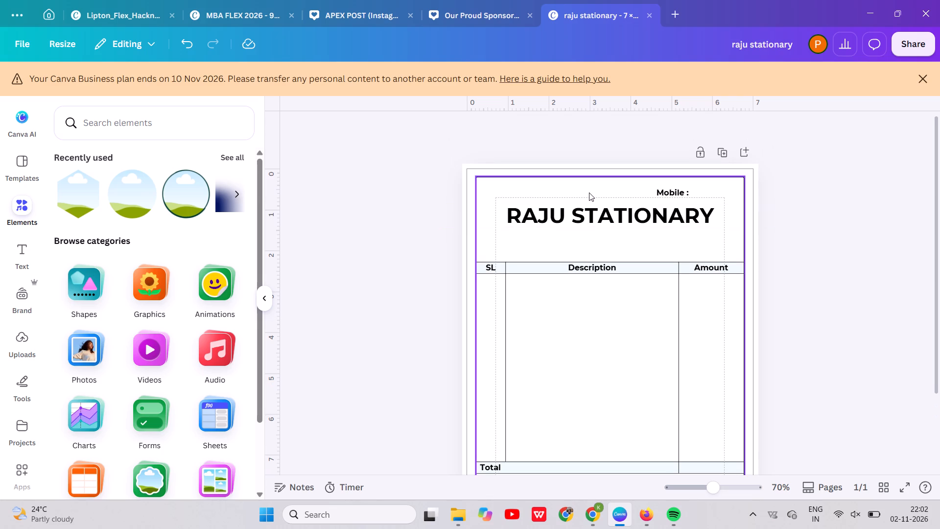
Move the Total label along the bottom row to the end of the Description column, just before the Amount column.
scroll(640, 245, "down", 1)
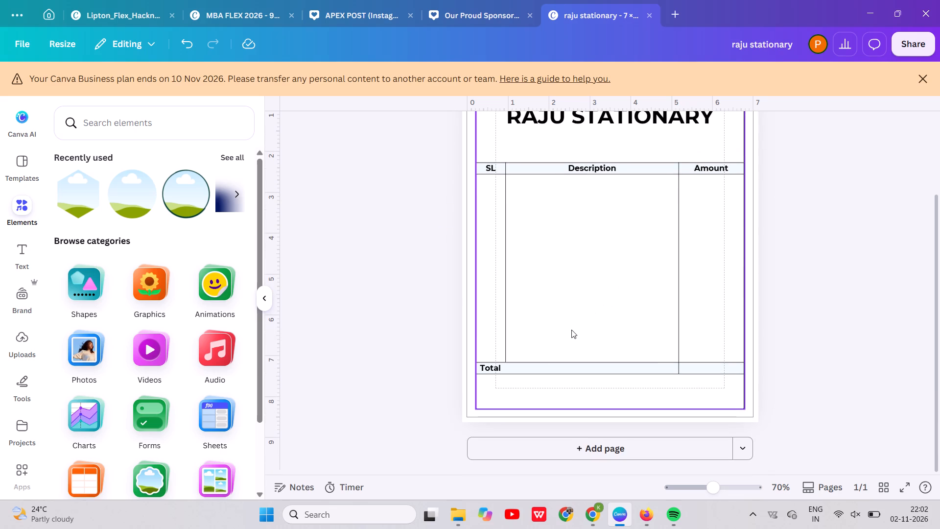
left_click_drag(490, 371, 554, 365)
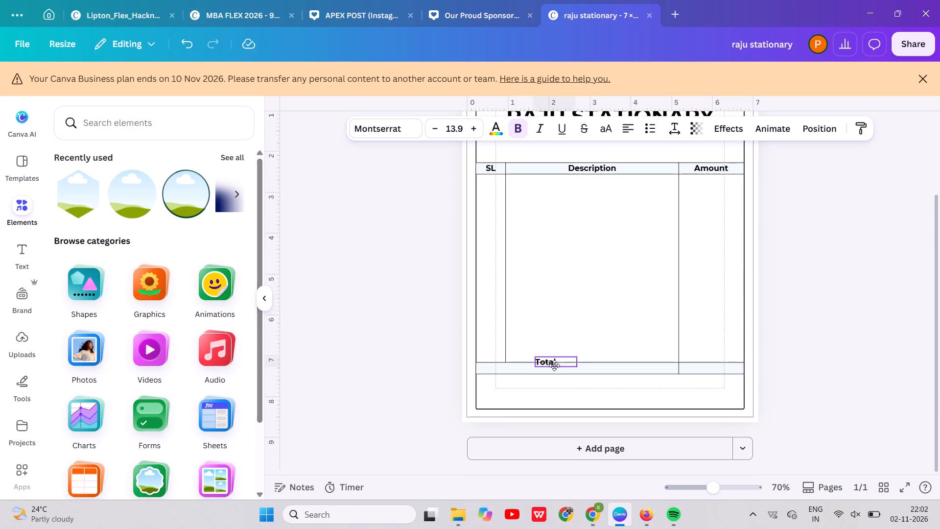
left_click_drag(554, 365, 648, 371)
Change the table's SL column header to S.No.
scroll(621, 247, "up", 1)
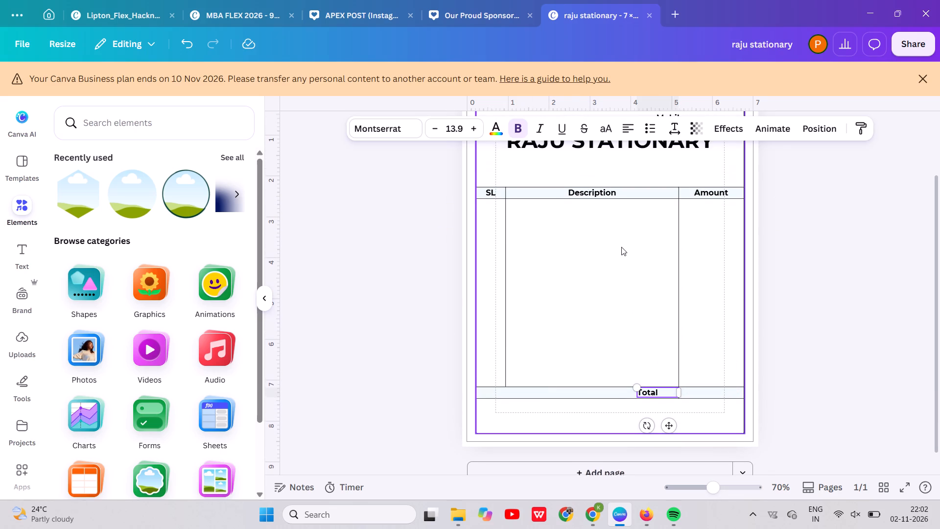
scroll(621, 247, "up", 2)
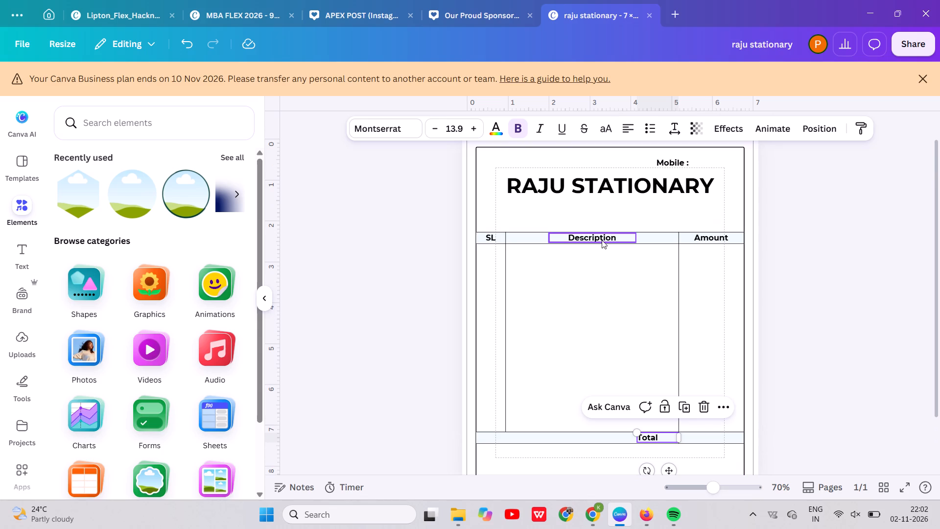
left_click(495, 236)
left_click(495, 236)
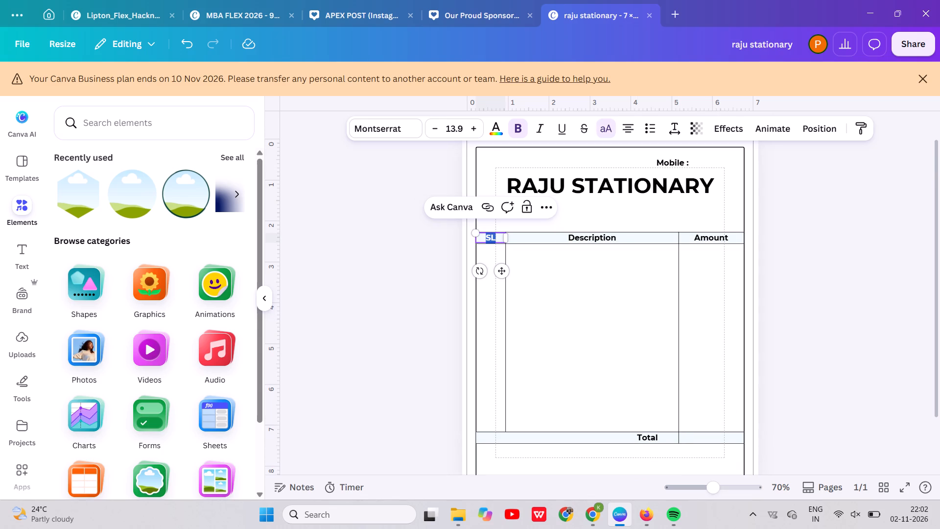
left_click(495, 236)
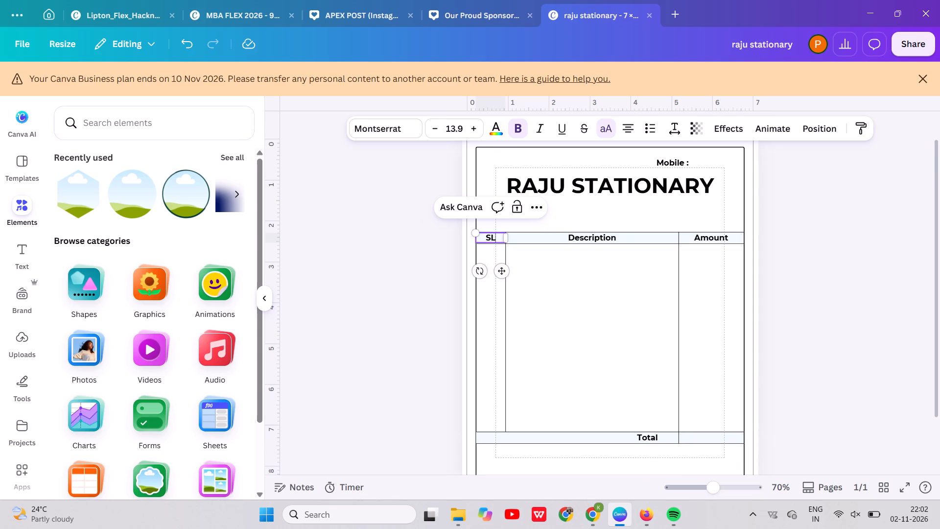
key("BackSpace")
key("period")
type("No")
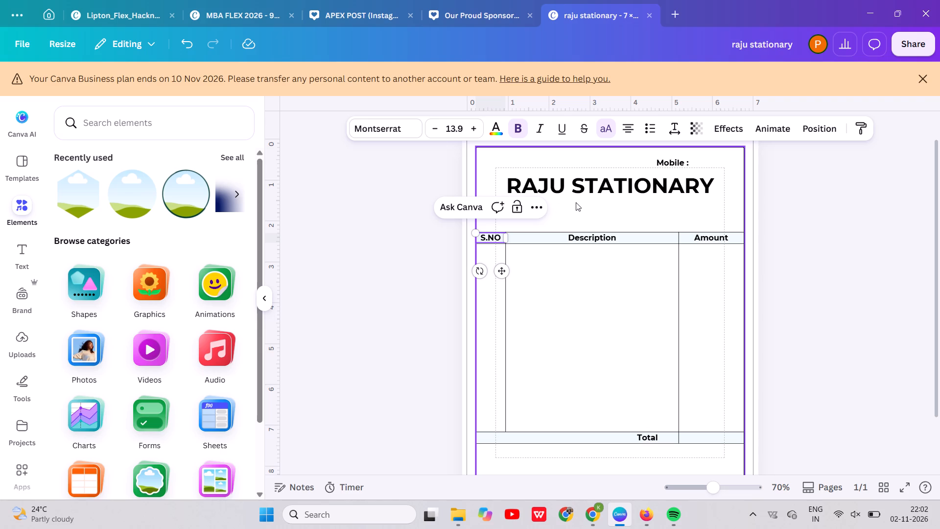
Nudge the RAJU STATIONARY title slightly up towards the Mobile label.
left_click(602, 180)
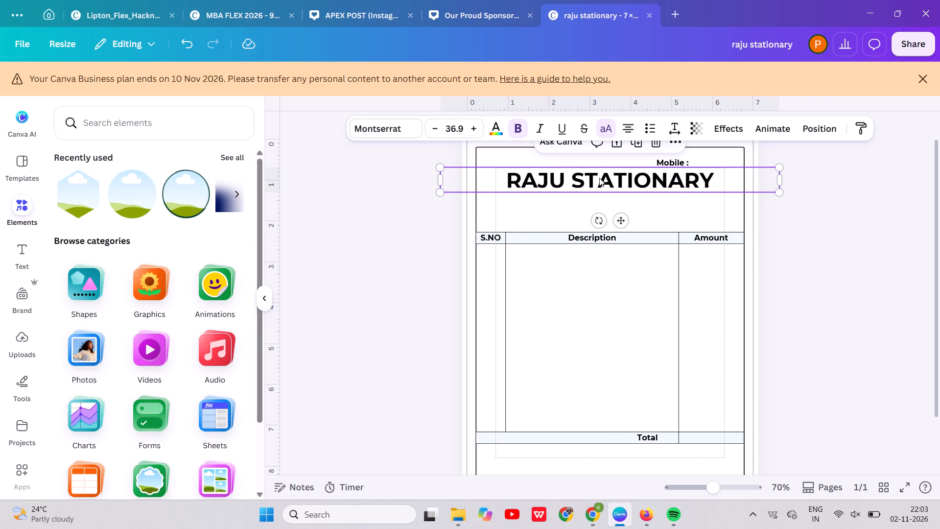
Nudge the "Mobile :" label slightly up and to the left, closer to the border's top edge.
left_click_drag(690, 162, 688, 158)
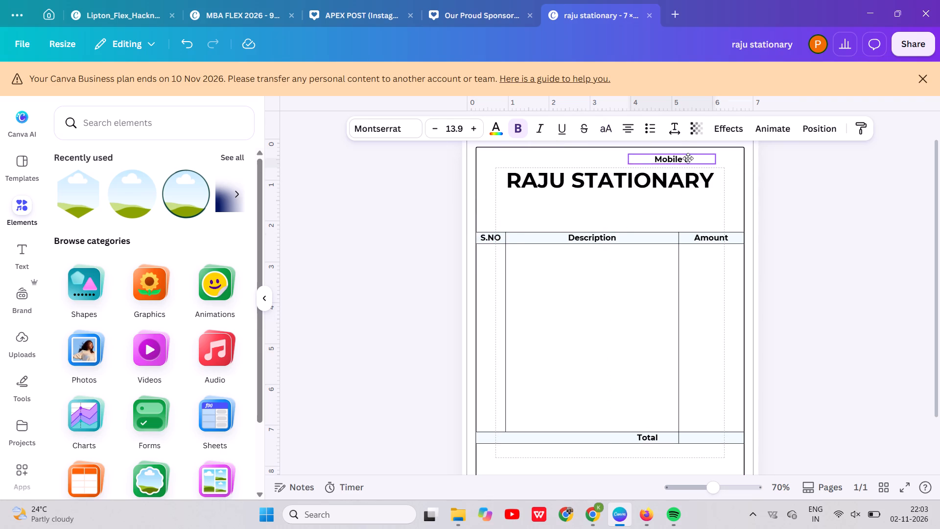
left_click_drag(688, 158, 687, 158)
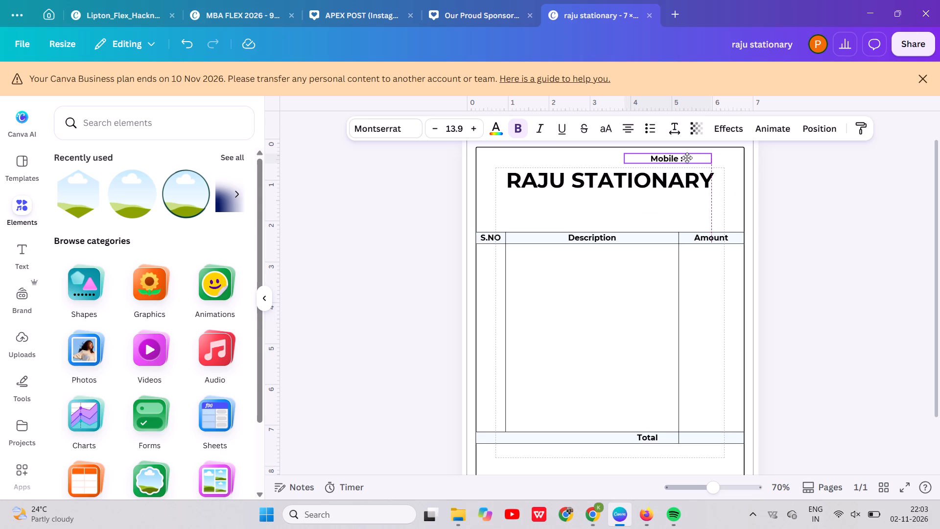
left_click_drag(687, 158, 690, 157)
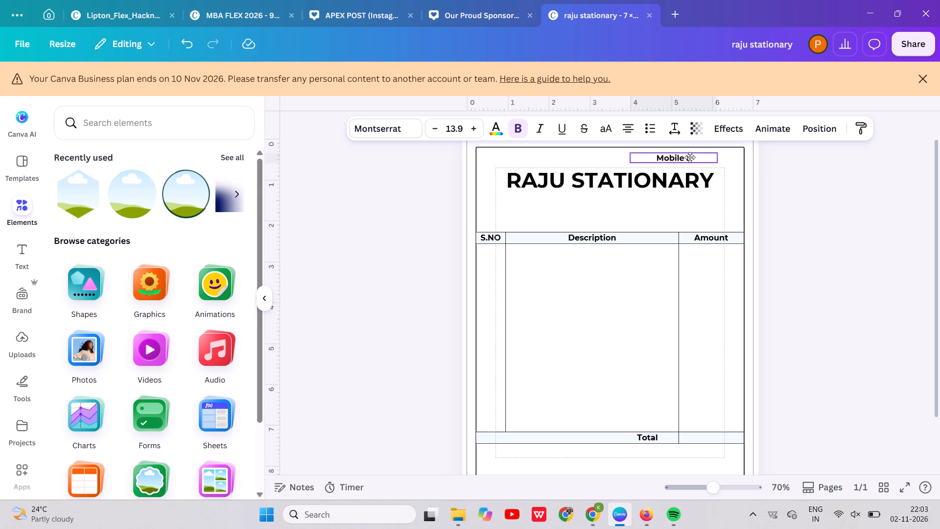
left_click_drag(690, 157, 687, 156)
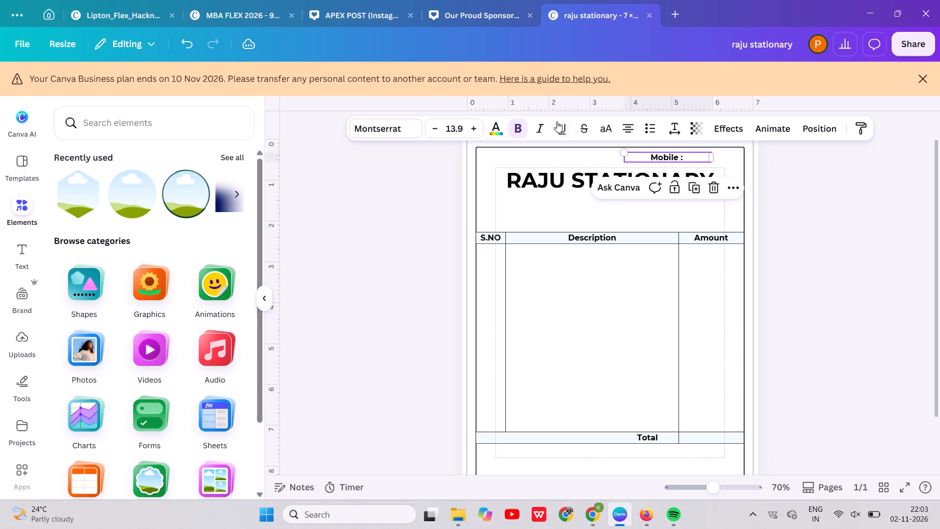
Remove the bold formatting from the "Mobile :" label.
left_click(511, 126)
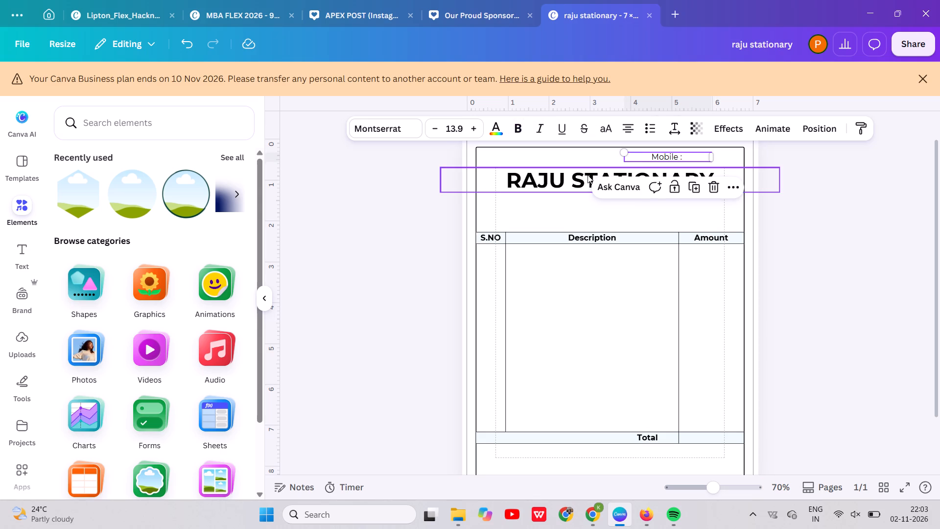
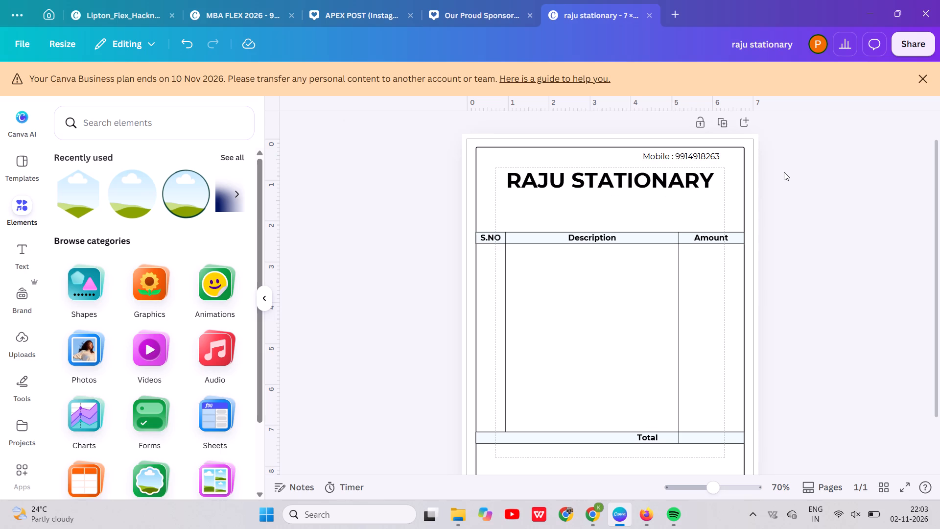
Insert a straight black line on the page and make its stroke thinner.
left_click(686, 173)
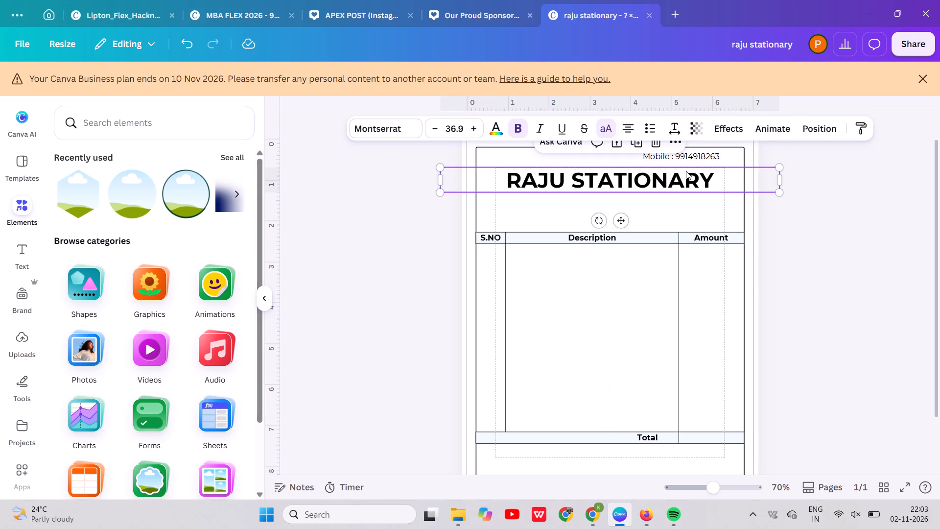
key("l")
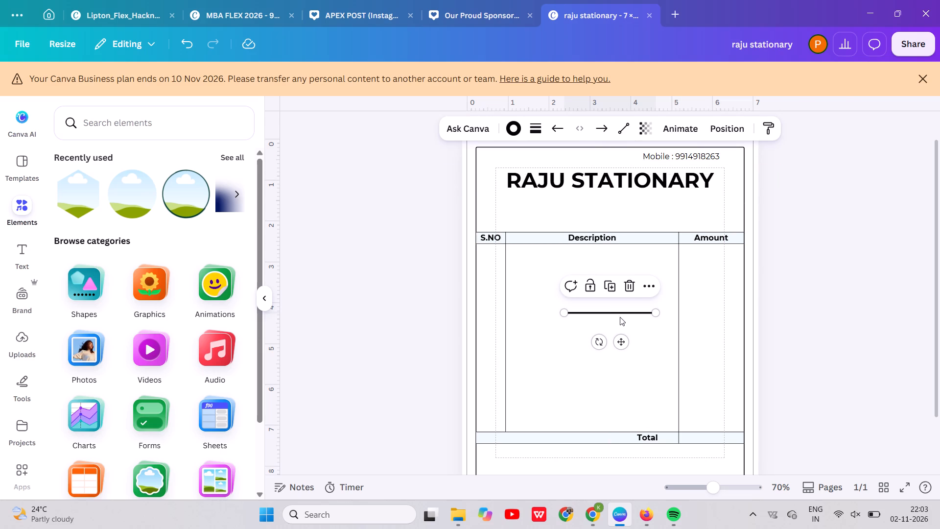
left_click(517, 132)
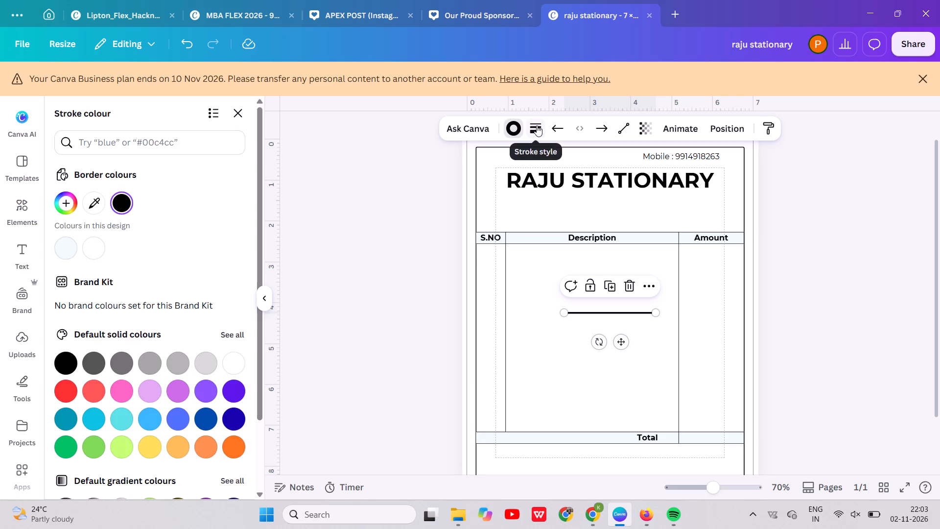
left_click(537, 125)
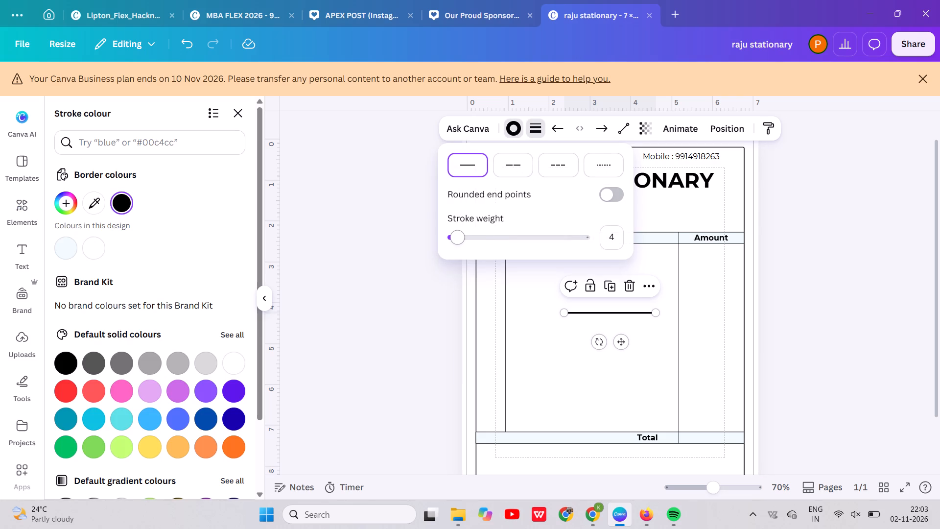
left_click_drag(462, 238, 454, 239)
Position the line between the RAJU STATIONARY title and the table, and stretch it across the border's full width.
left_click_drag(619, 312, 616, 280)
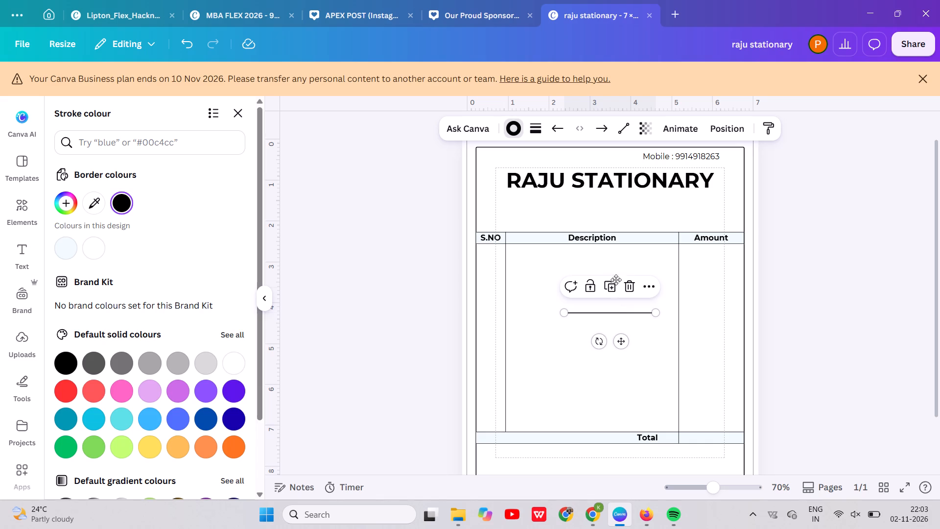
left_click_drag(616, 280, 602, 212)
left_click_drag(640, 210, 744, 207)
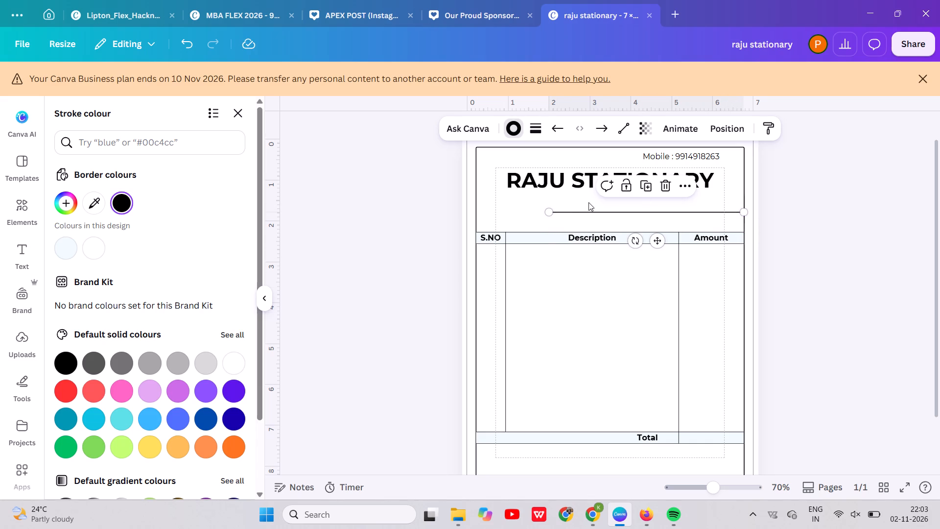
left_click_drag(551, 212, 481, 212)
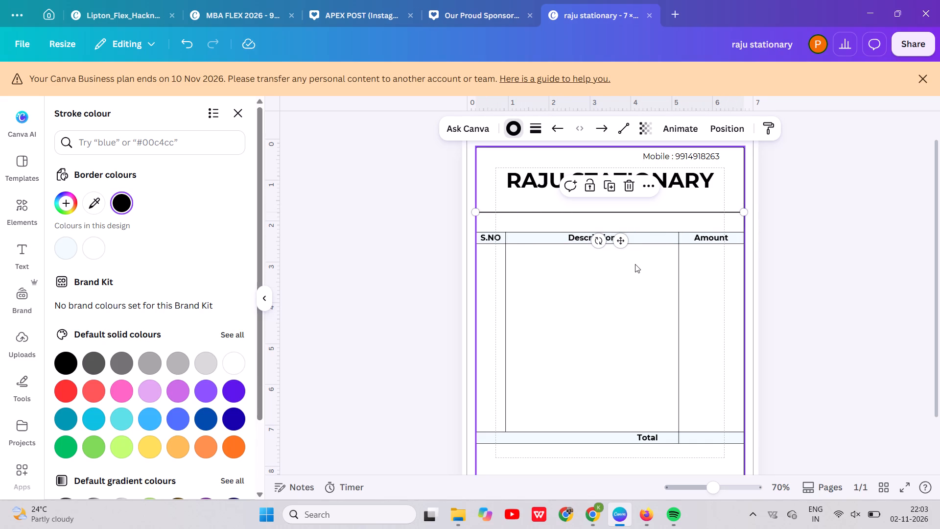
Nudge the full-width line up until it sits just beneath the RAJU STATIONARY title.
key("Up")
key("Up")
key("Up")
key("Up")
key("Up")
key("Up")
key("Up")
key("Up")
key("Up")
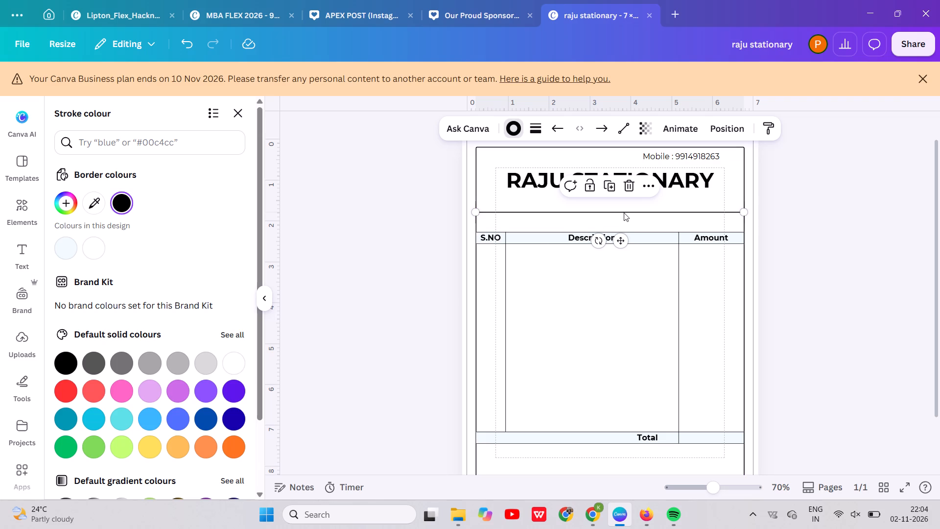
key("Up")
key("Up")
key("Up")
key("Up")
key("Up")
key("Up")
key("Up")
key("Up")
key("Up")
key("Up")
key("Up")
key("Up")
key("Up")
key("Up")
key("Up")
left_click(726, 249)
left_click(684, 214)
key("Up")
key("Up")
key("Up")
key("Up")
key("Up")
key("Up")
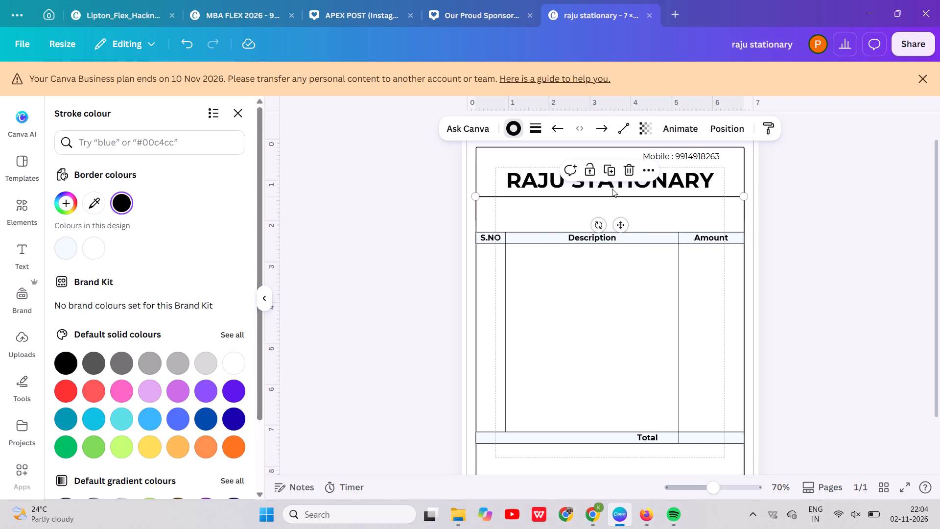
left_click(521, 216)
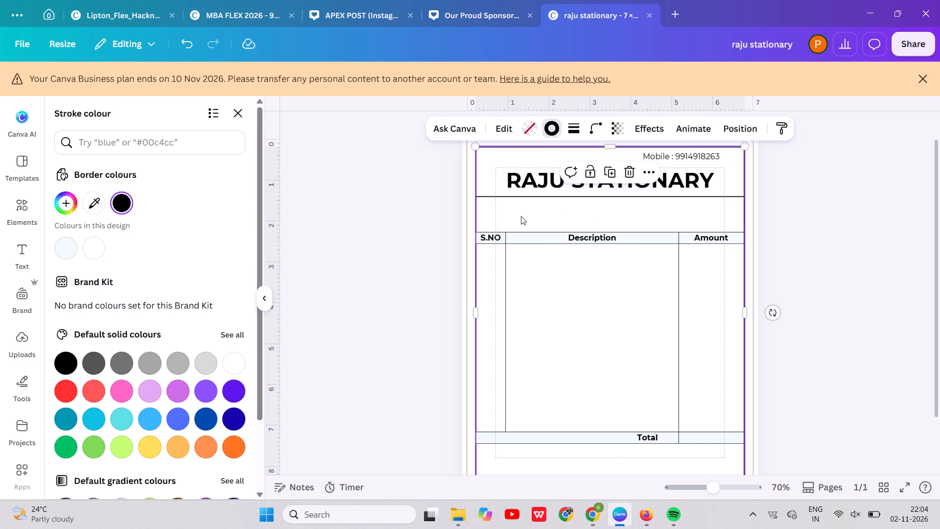
left_click(497, 204)
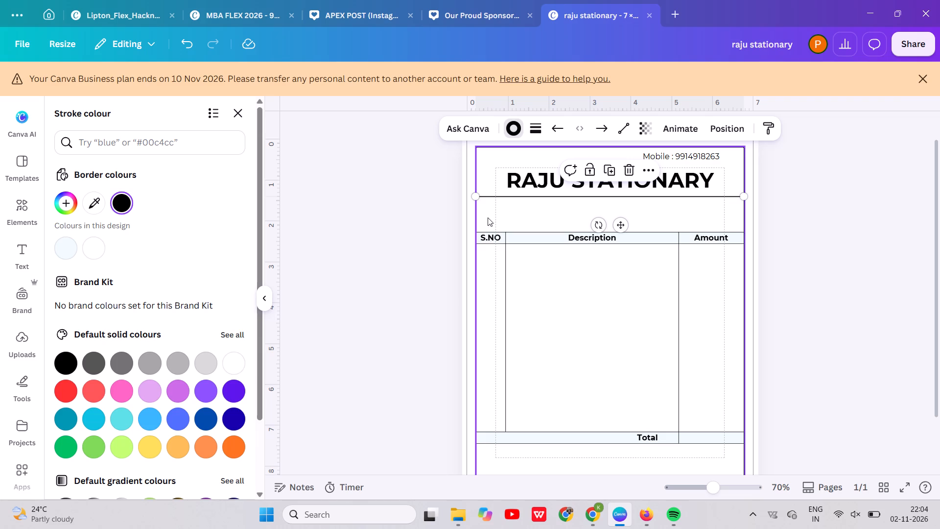
Duplicate the S.NO header label into the blank area above the table and remove the copy's bold formatting.
scroll(598, 357, "down", 3)
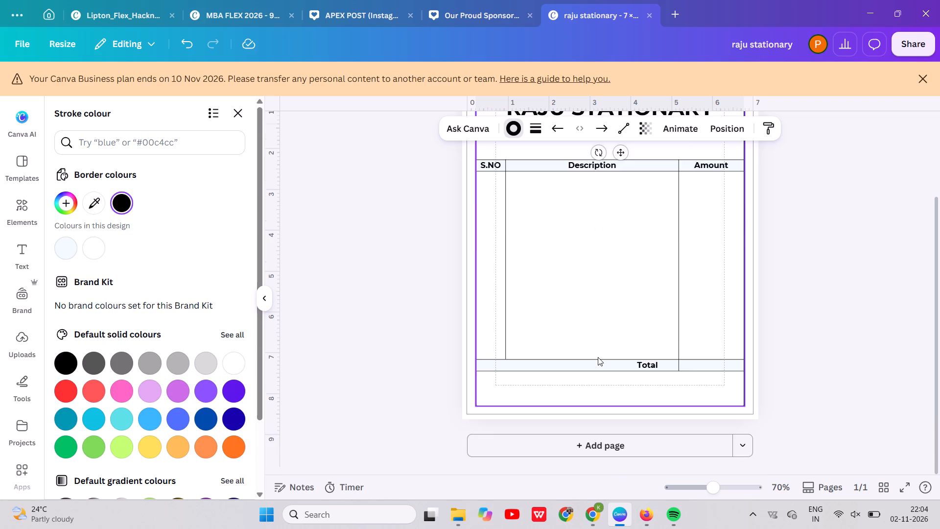
scroll(598, 357, "up", 2)
left_click(485, 266)
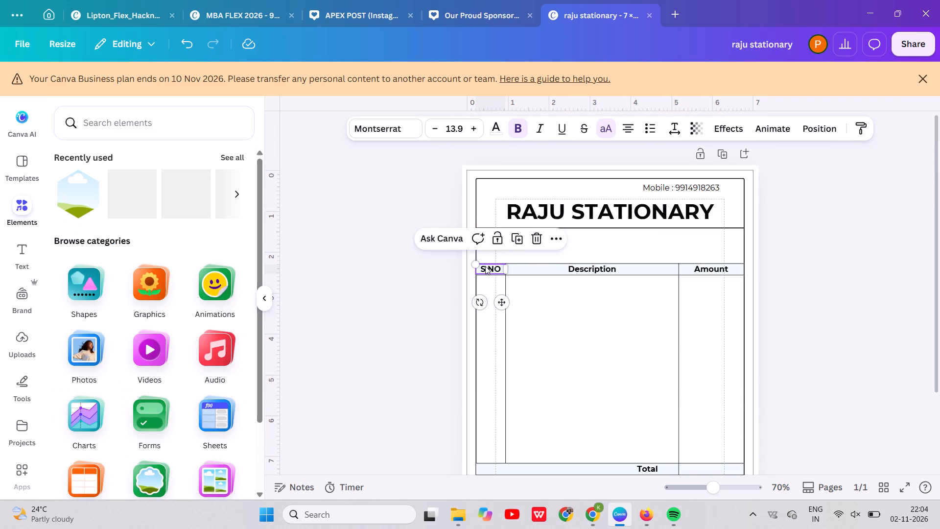
key("ctrl+d")
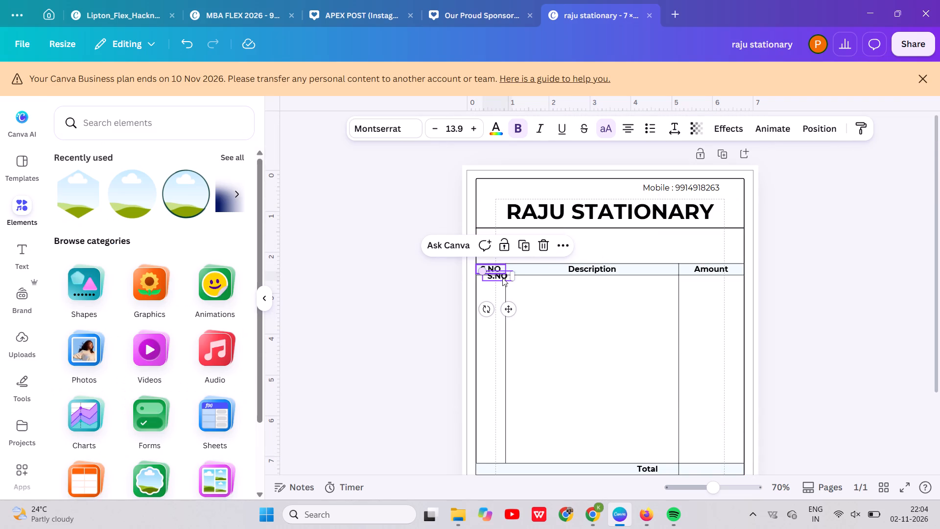
left_click_drag(502, 278, 503, 246)
left_click(503, 246)
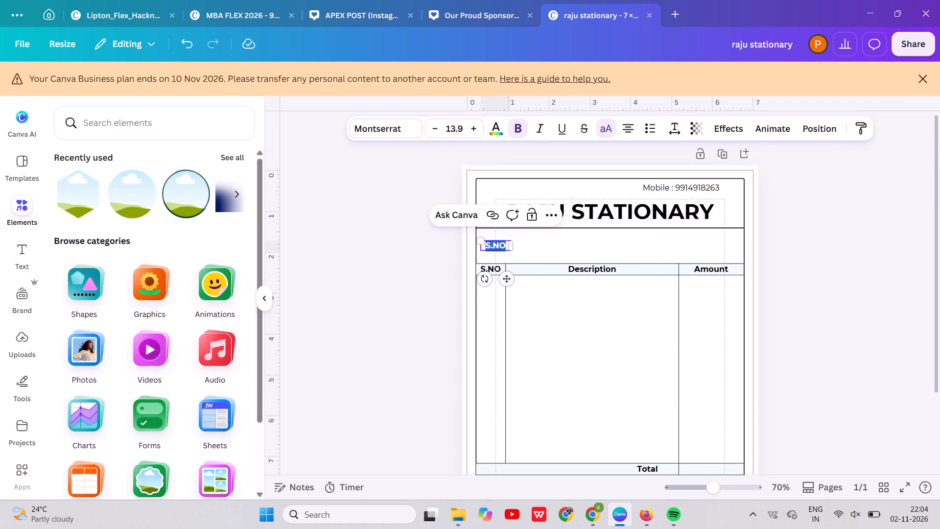
left_click(518, 124)
left_click(534, 236)
Replace the copied label's text with "To :" and turn off its all-uppercase formatting.
left_click(499, 246)
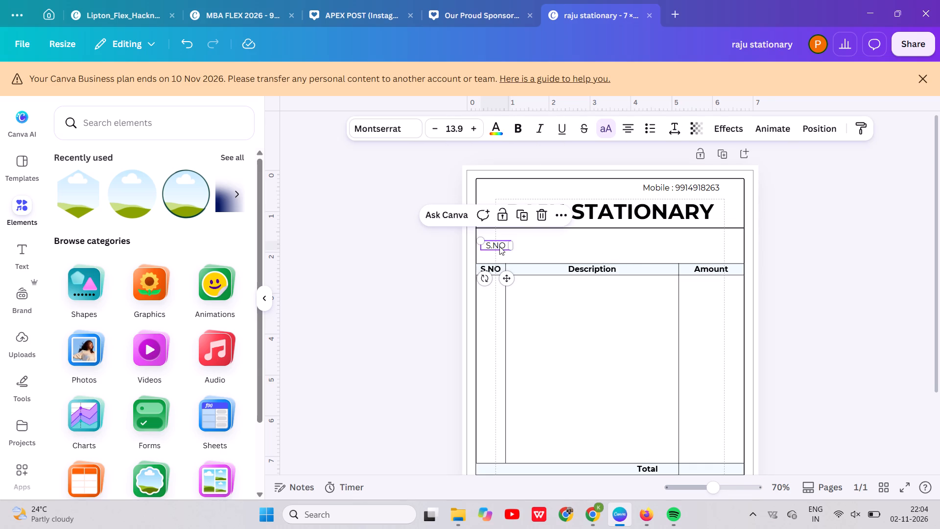
double_click(499, 246)
key("t")
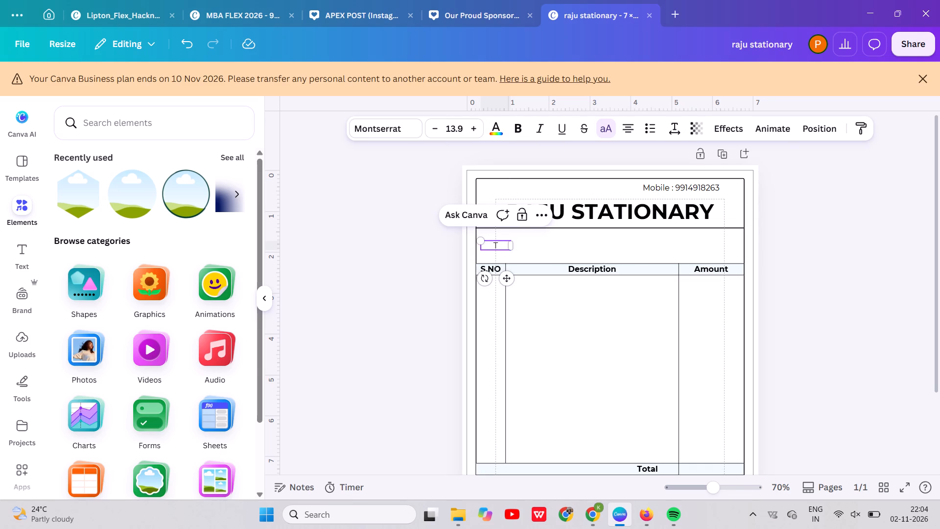
key("o")
left_click(610, 121)
key("BackSpace")
key("BackSpace")
type("To")
key("space")
type("m")
key("BackSpace")
key("shift+m")
key("BackSpace")
key("shift+colon")
left_click(532, 242)
Move the "To :" label slightly up, closer to the line under the title.
left_click_drag(494, 242, 494, 236)
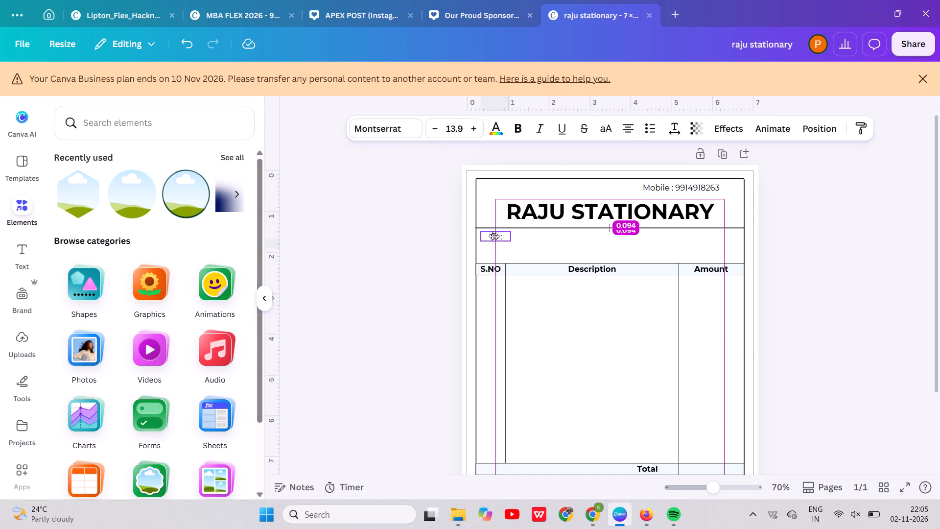
left_click_drag(494, 236, 494, 236)
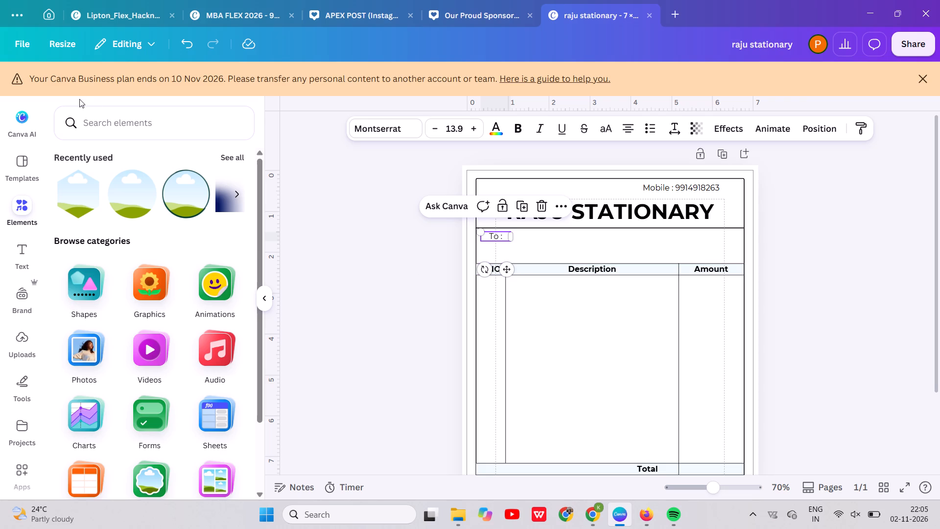
Search the elements for "doted line straight" and add a dotted line graphic to the page.
left_click(114, 130)
type("doted line")
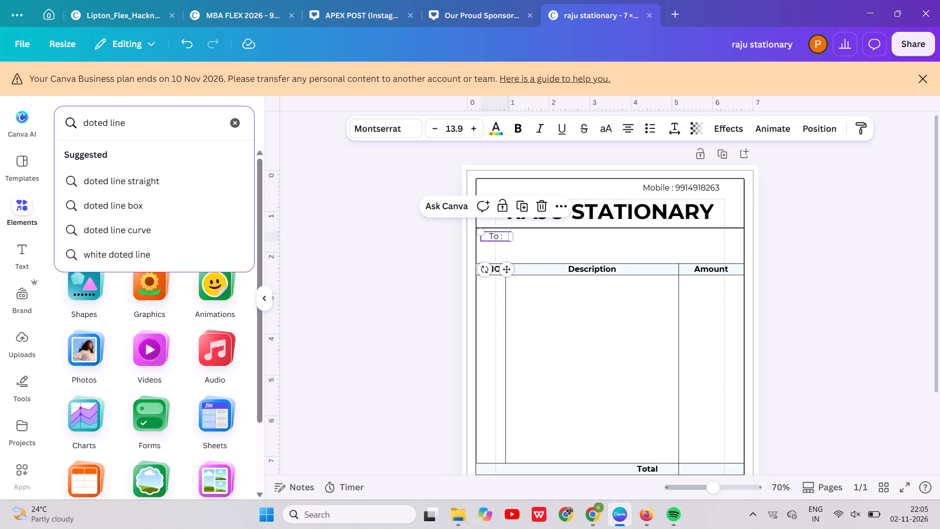
left_click(115, 179)
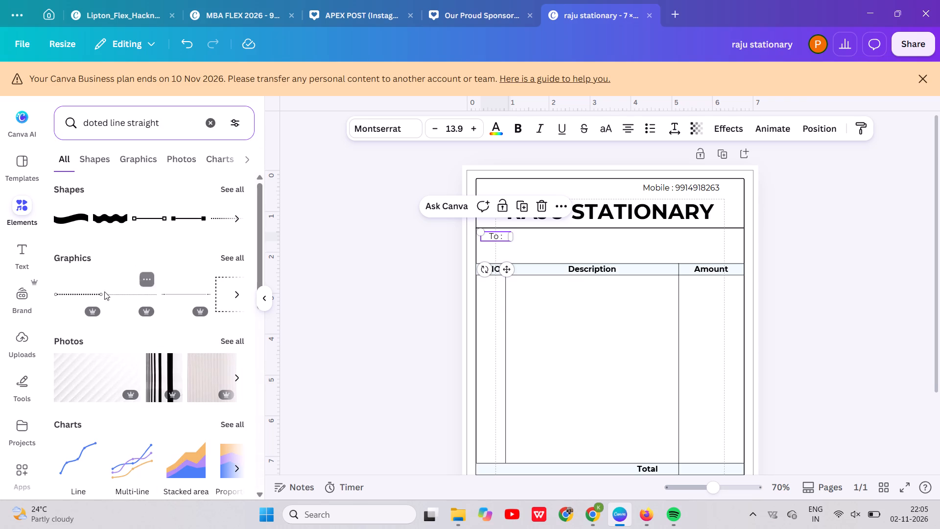
left_click_drag(79, 296, 38, 270)
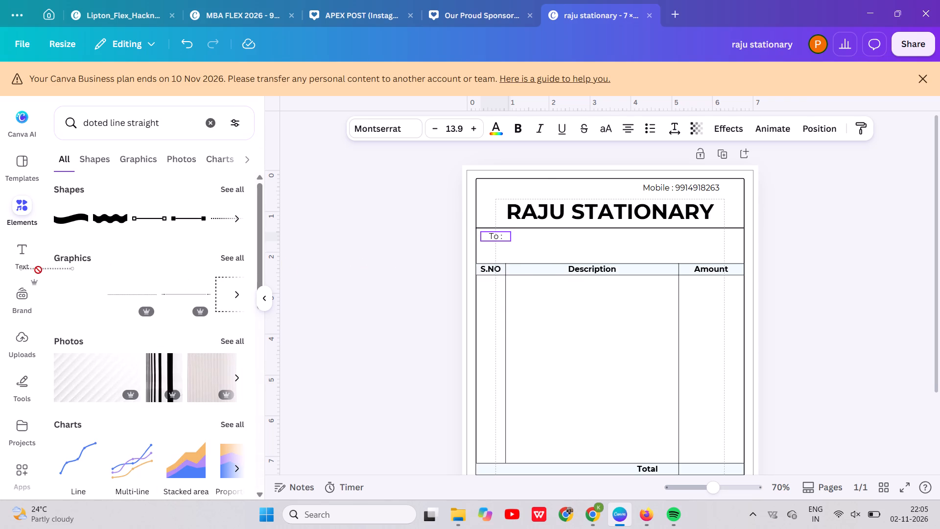
left_click_drag(38, 270, 55, 302)
left_click(125, 290)
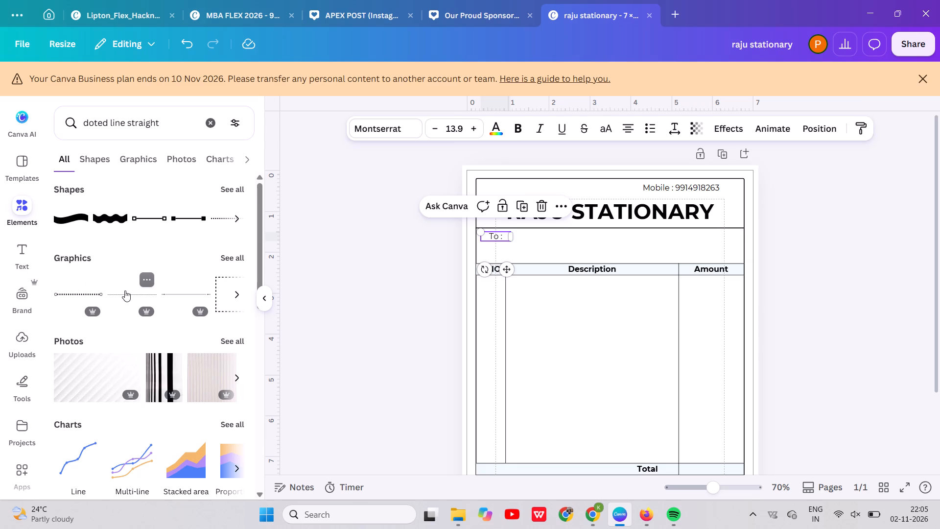
Move the dotted line up beside the "To :" label as its fill-in line.
left_click_drag(650, 343, 657, 330)
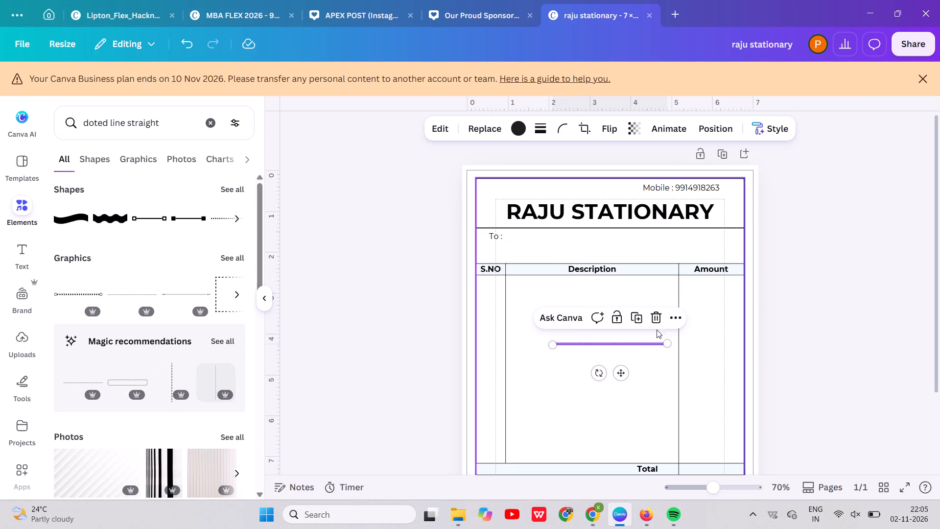
left_click_drag(657, 330, 607, 237)
left_click(583, 253)
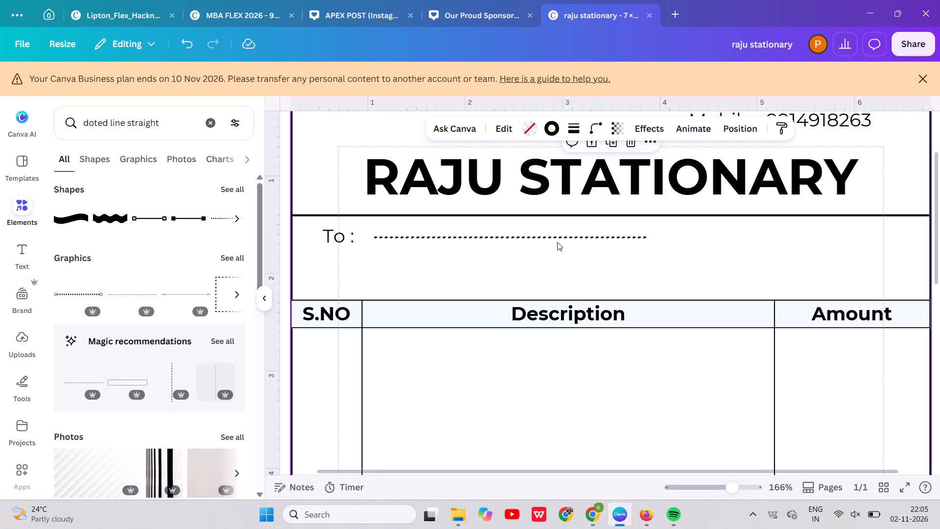
left_click(553, 241)
scroll(562, 270, "up", 4)
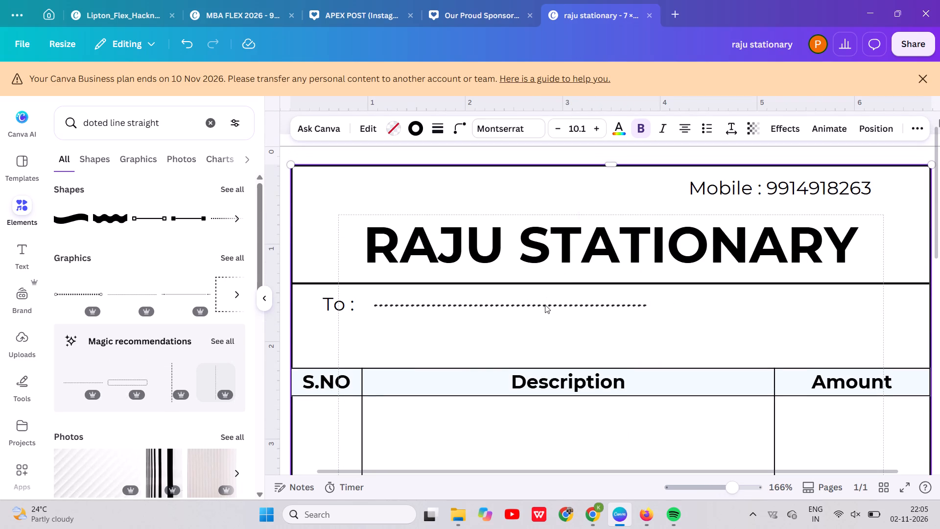
Lower the dotted line slightly so it sits at the base of the "To :" label.
left_click_drag(545, 305, 545, 308)
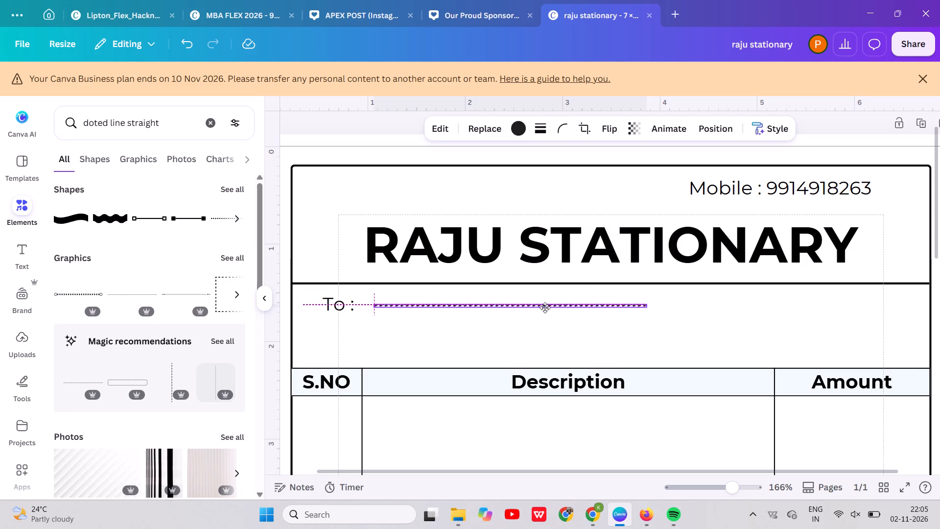
left_click_drag(545, 308, 545, 310)
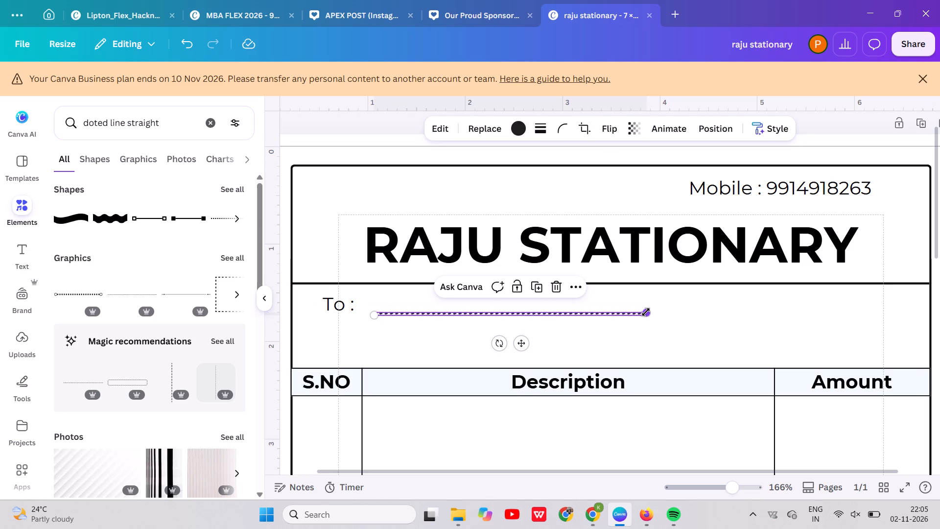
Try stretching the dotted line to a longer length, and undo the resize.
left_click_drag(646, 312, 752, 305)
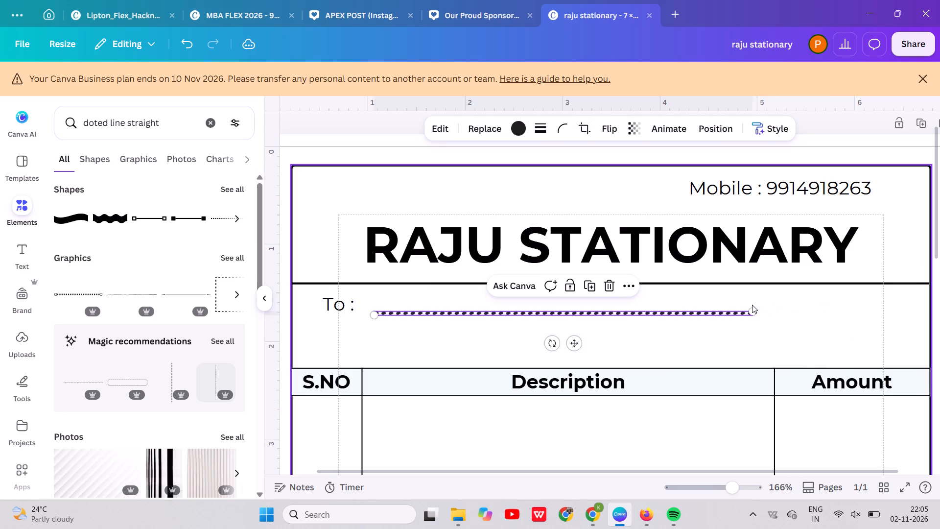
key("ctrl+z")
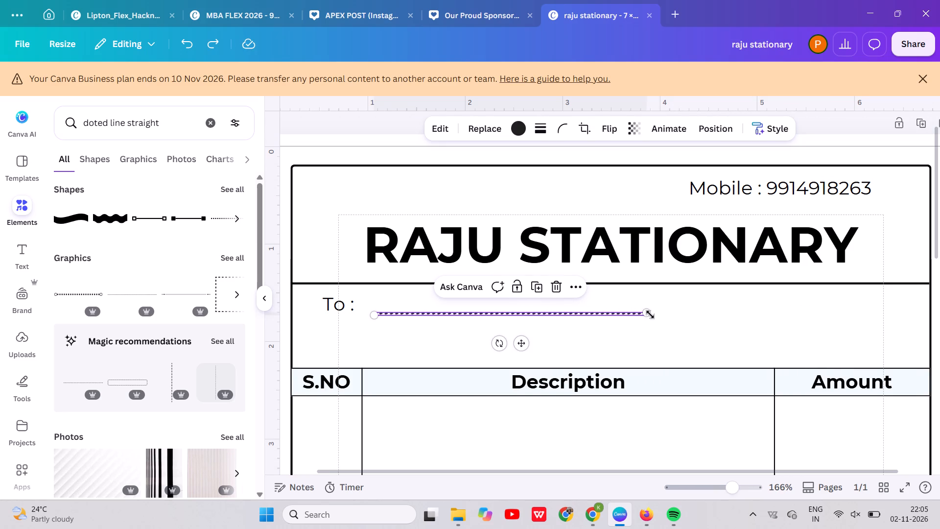
Duplicate the dotted line and place the copy end to end with the original, extending it almost to the border.
key("ctrl+d")
left_click_drag(628, 331, 805, 310)
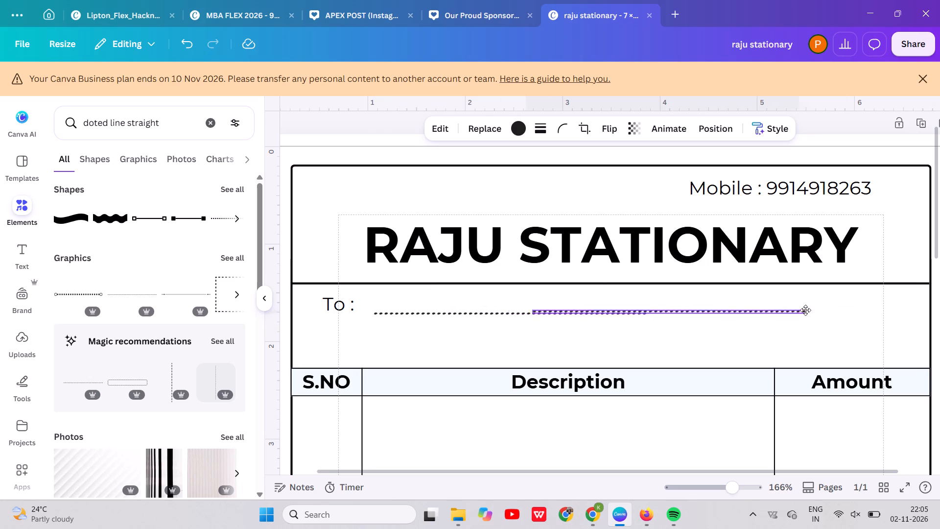
left_click_drag(805, 310, 886, 315)
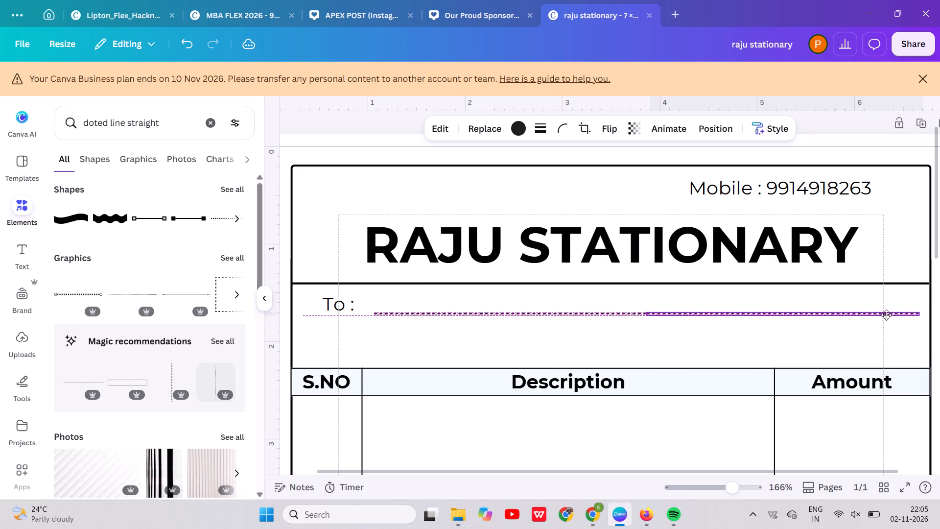
left_click_drag(886, 315, 882, 315)
left_click(840, 344)
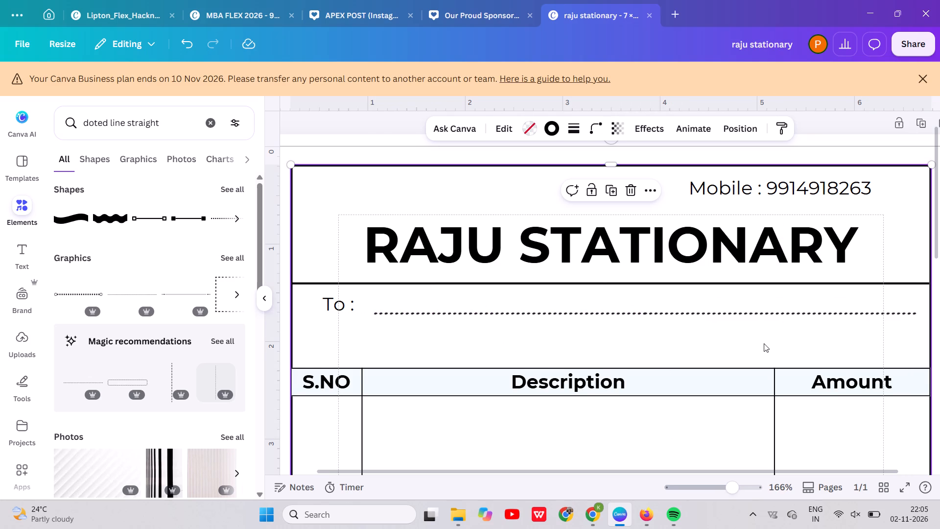
Duplicate the first dotted line and place the copy directly below it as a second "To :" fill-in line.
scroll(764, 343, "down", 1)
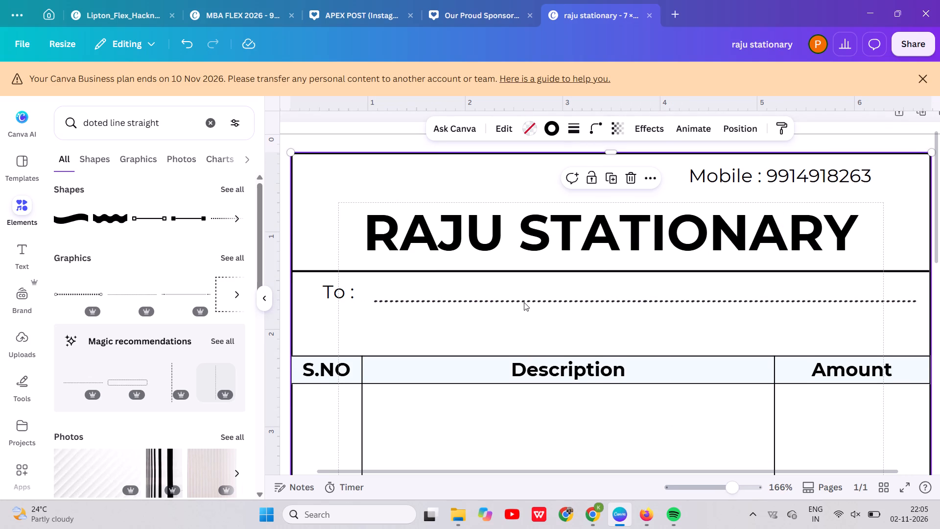
left_click(522, 301)
key("ctrl+d")
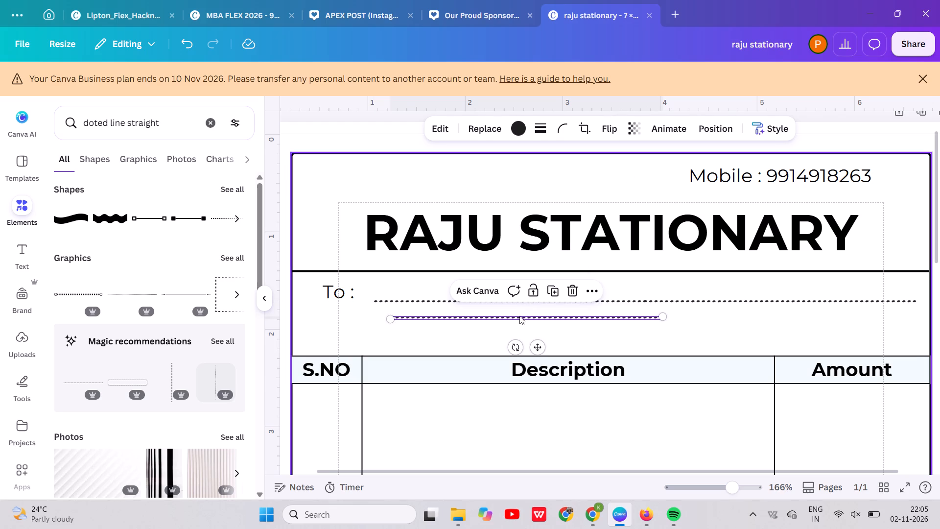
left_click_drag(518, 317, 502, 323)
left_click(688, 343)
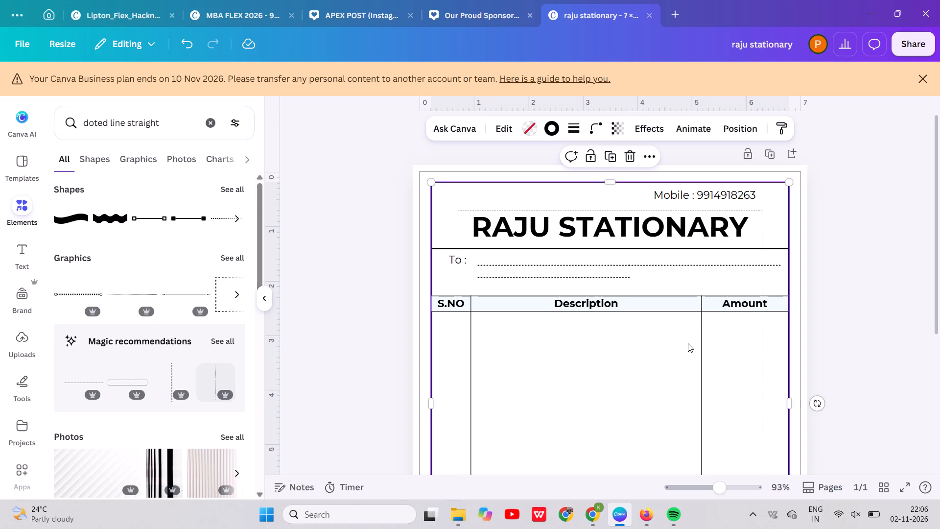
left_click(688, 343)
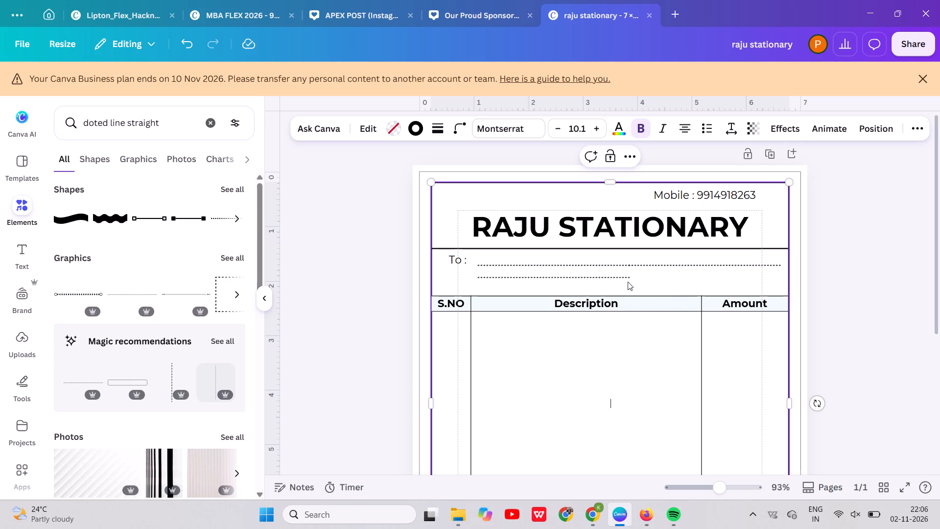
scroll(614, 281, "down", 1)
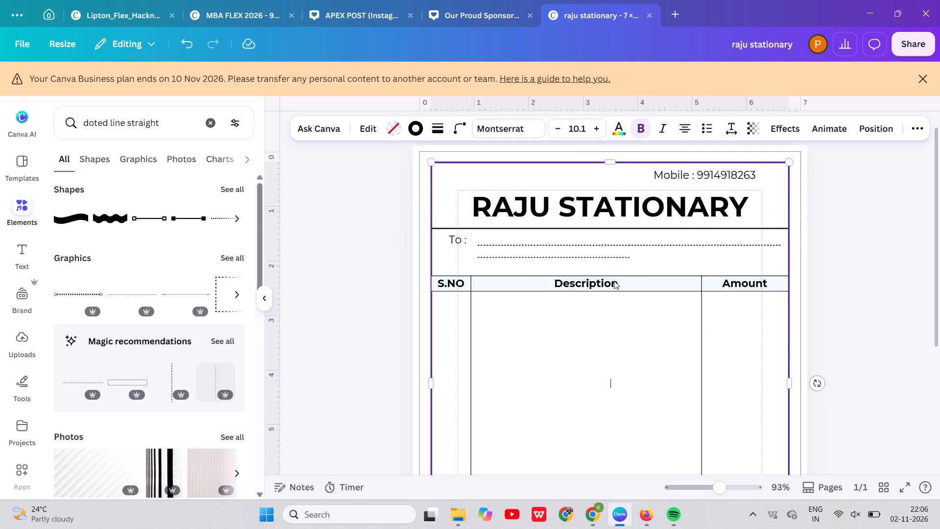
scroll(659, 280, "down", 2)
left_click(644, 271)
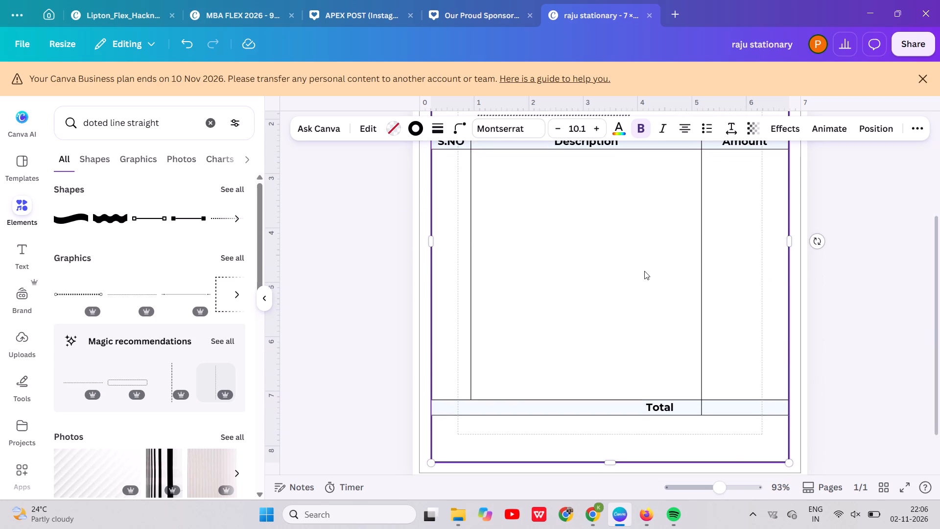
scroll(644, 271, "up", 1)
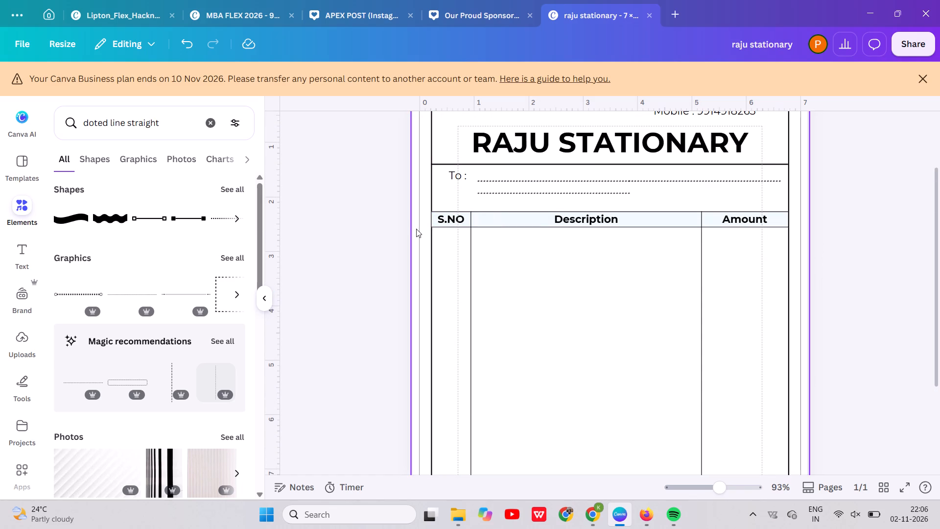
Select all the table's parts together, including headings, header band, column lines and Total row, and move them down.
left_click(450, 220)
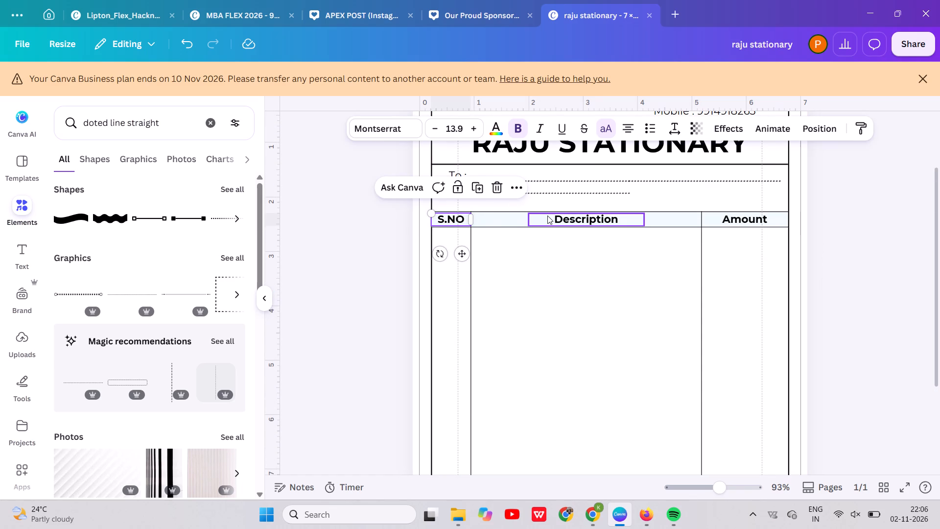
left_click_drag(547, 216, 514, 217, "shift")
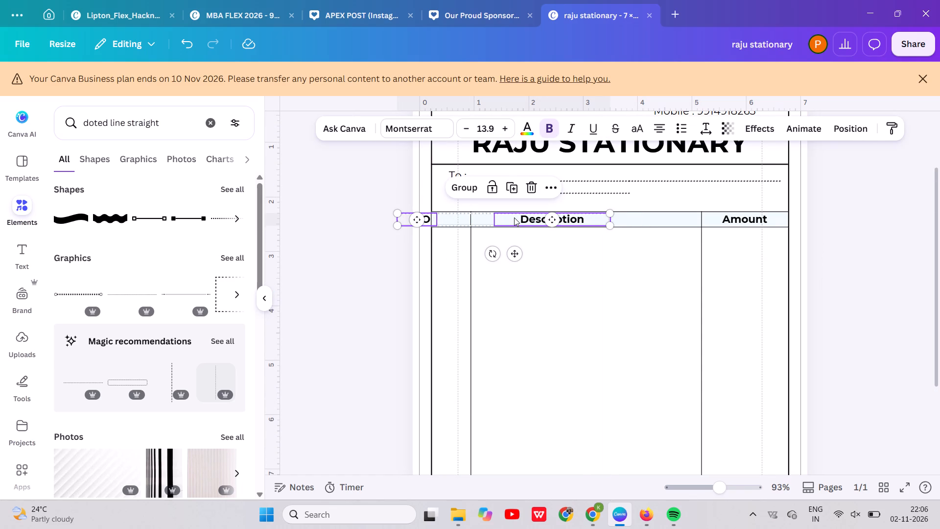
key("ctrl+z")
left_click(509, 218, "shift")
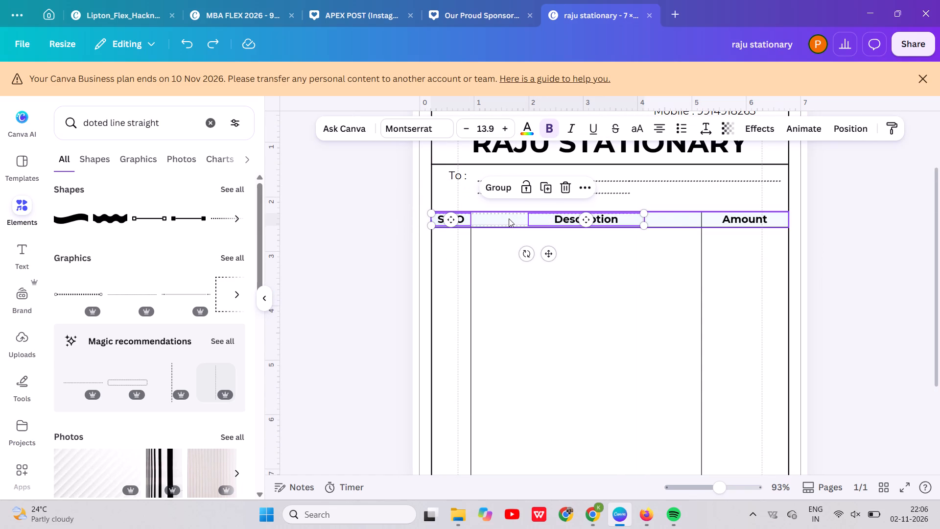
left_click(737, 218, "shift")
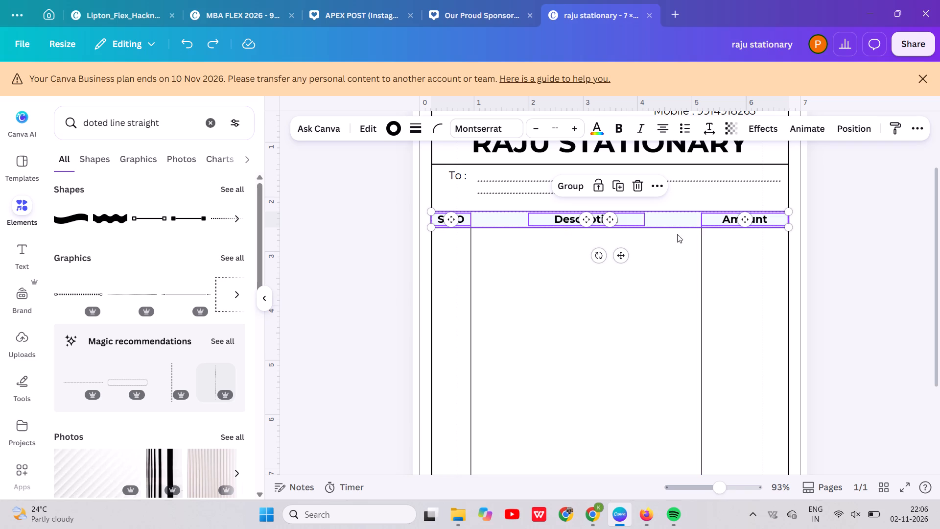
left_click(634, 303, "shift")
left_click(705, 318, "shift")
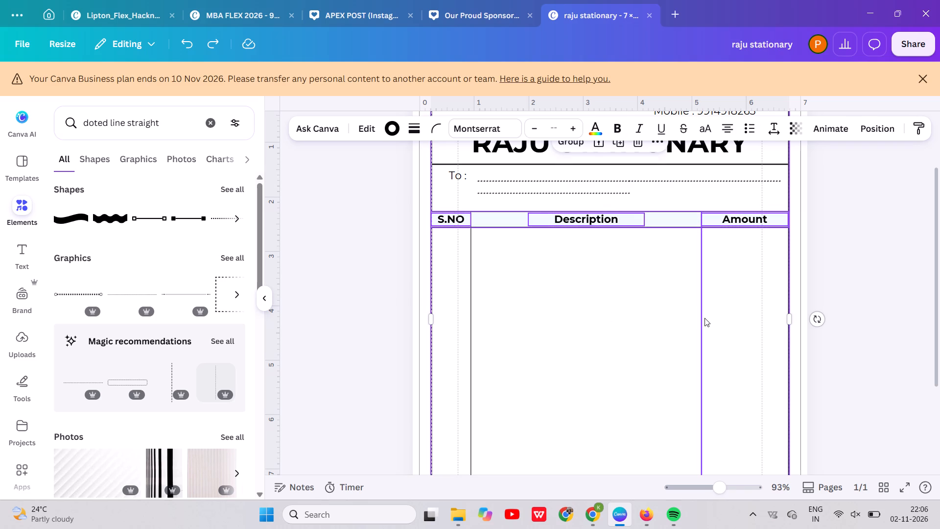
left_click(469, 323, "shift")
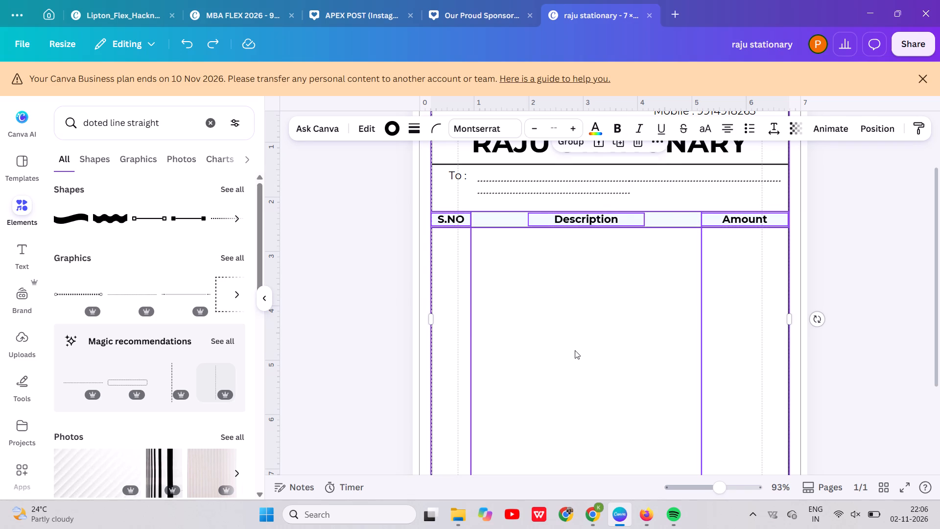
left_click(575, 350, "shift")
scroll(575, 350, "down", 3, "shift")
scroll(579, 367, "down", 3)
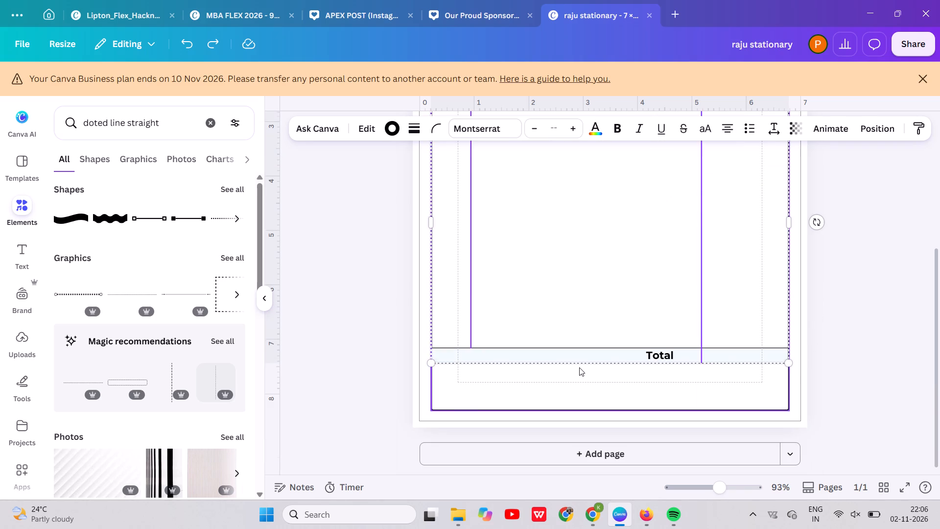
left_click(565, 355, "shift")
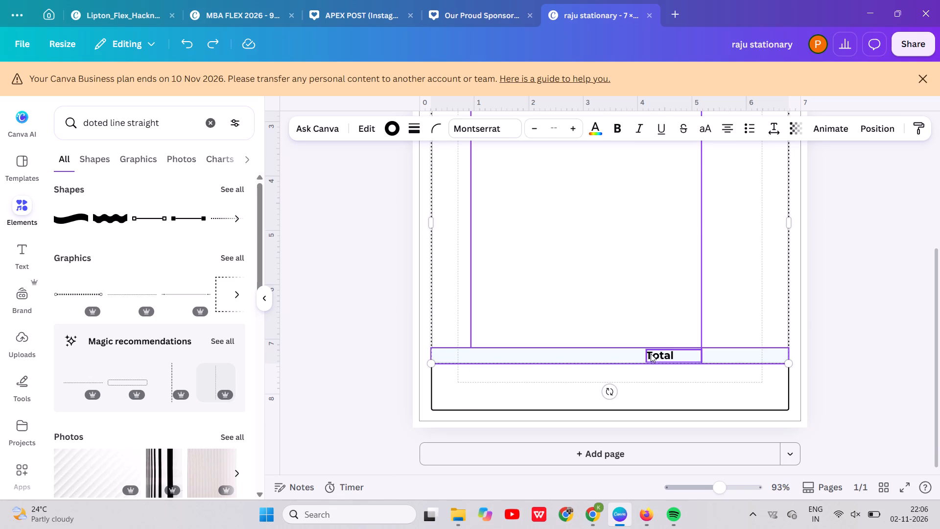
left_click(653, 352, "shift")
key("Down")
key("Down")
key("Down")
key("Down")
key("Down")
key("Down")
key("Down")
key("Down")
key("Down")
key("Up")
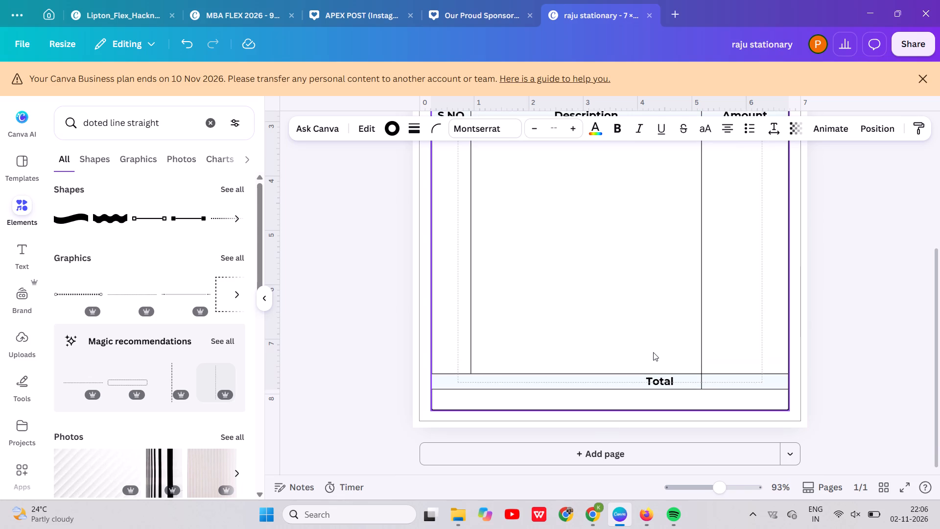
key("Up")
key("Up")
Nudge the whole selected table back up a little to balance the space above and below it.
scroll(653, 352, "up", 1)
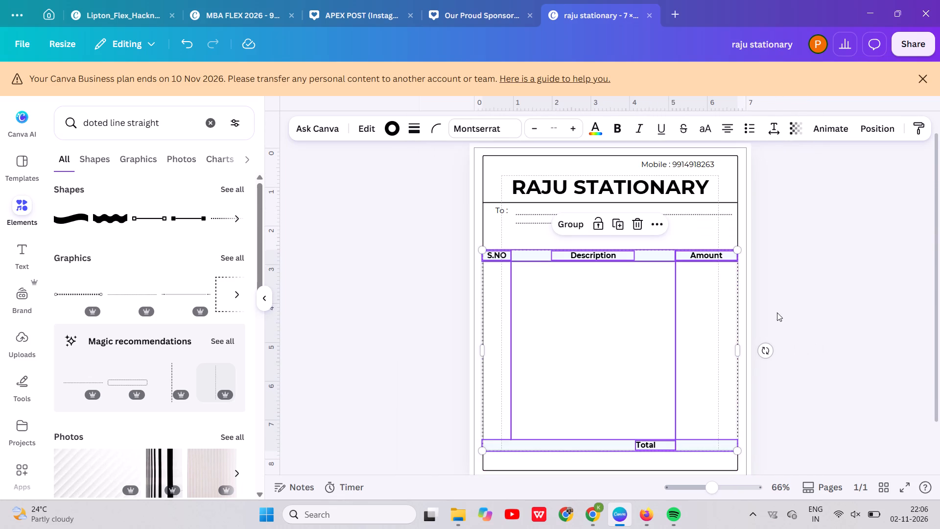
key("Up")
key("Up")
key("Up")
key("Up")
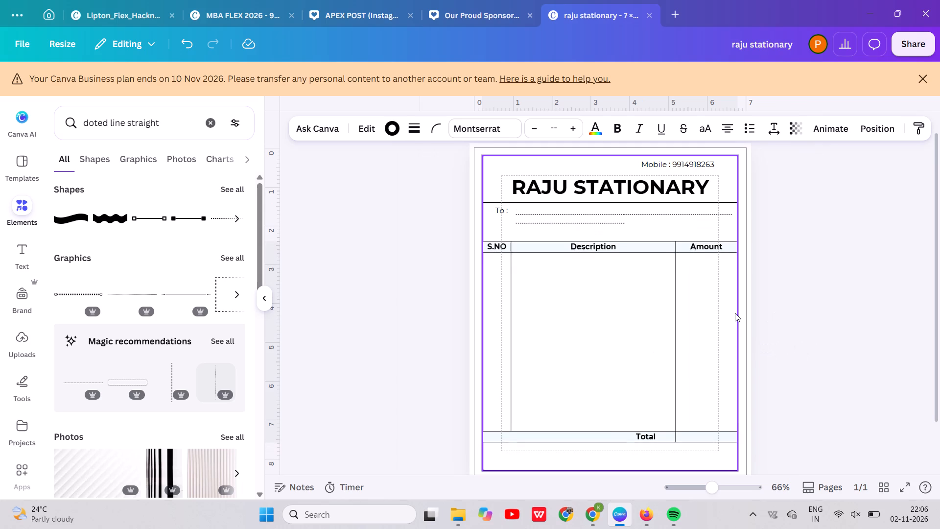
key("Down")
left_click(837, 250)
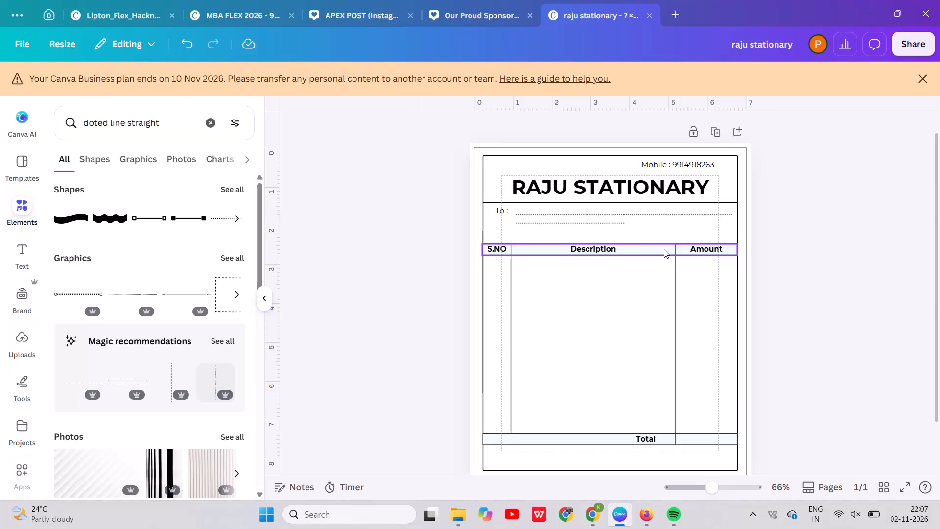
Shorten the divider line under the title to about 6.1 in, keeping it horizontal.
left_click(729, 201)
left_click_drag(738, 201, 734, 201)
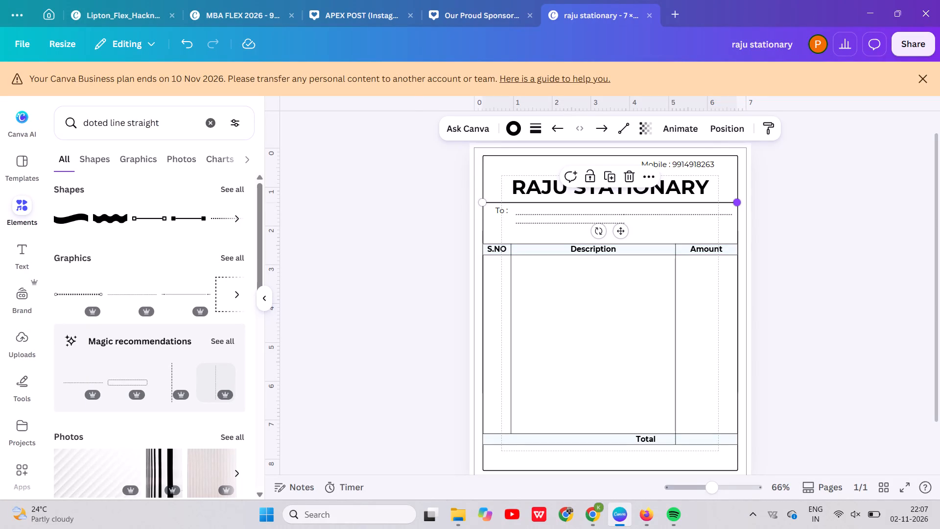
left_click_drag(734, 201, 723, 205)
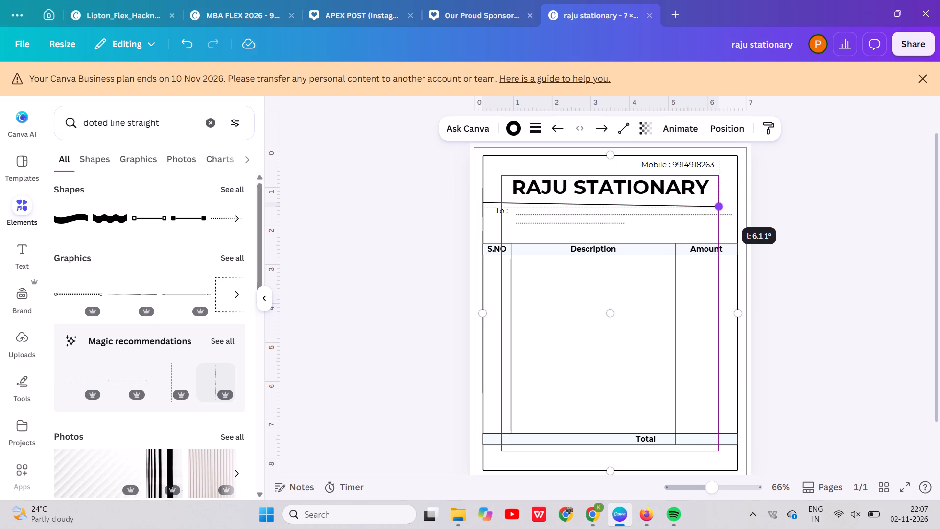
left_click_drag(723, 205, 722, 205)
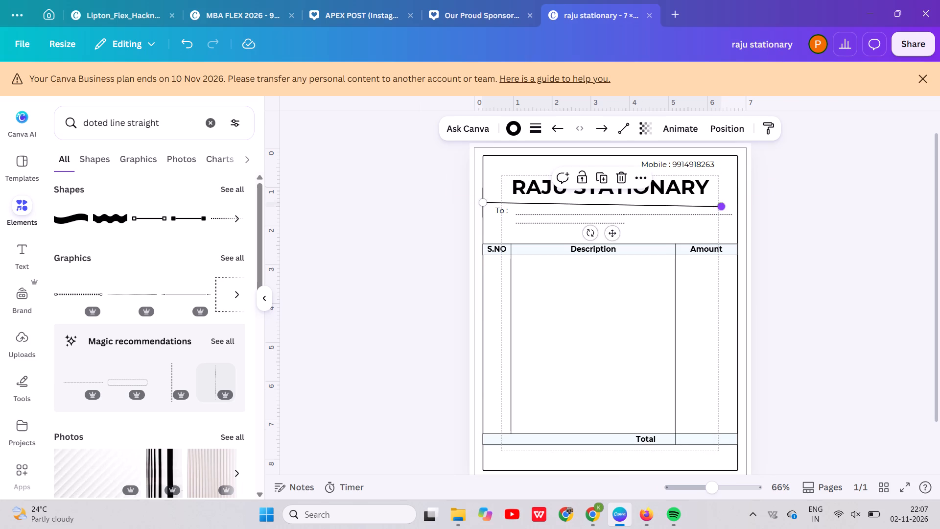
left_click(787, 210)
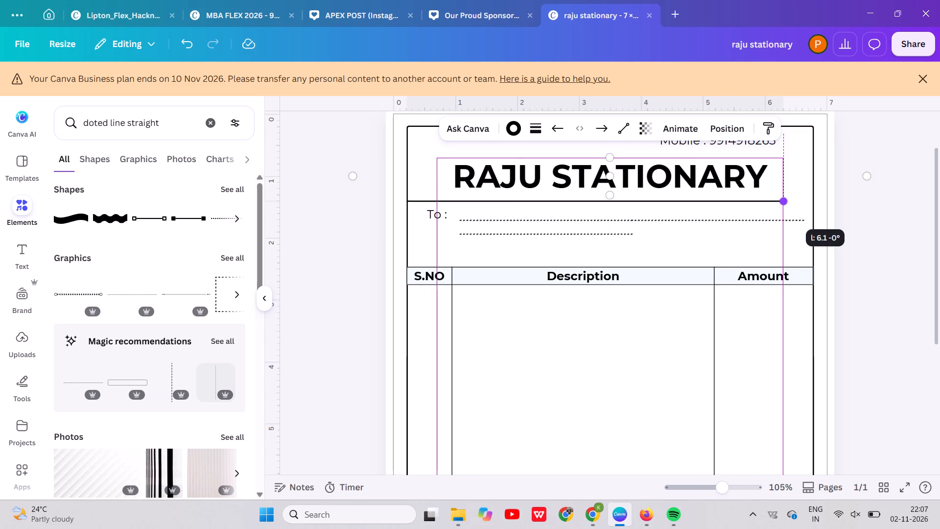
Align the shortened divider line to the page centre so that it clears the border on both sides.
right_click(748, 200)
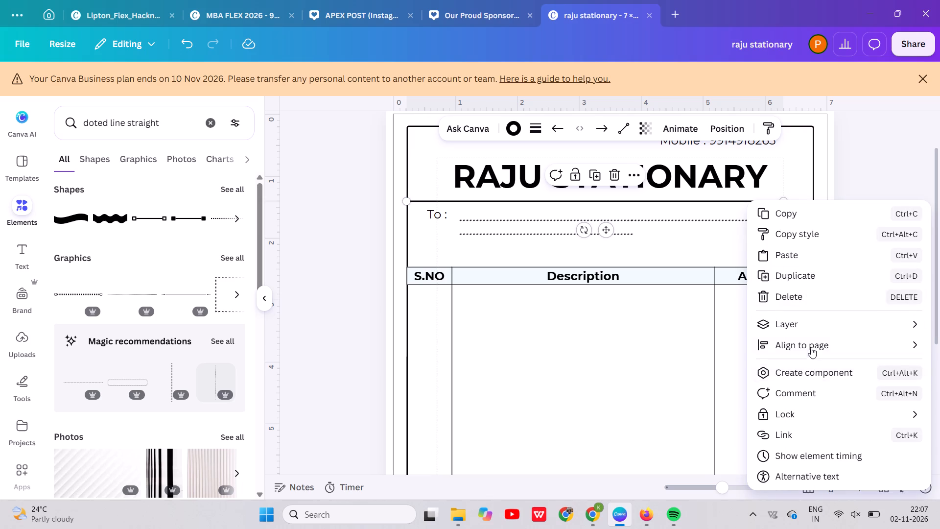
left_click(811, 344)
left_click_drag(802, 345, 728, 361)
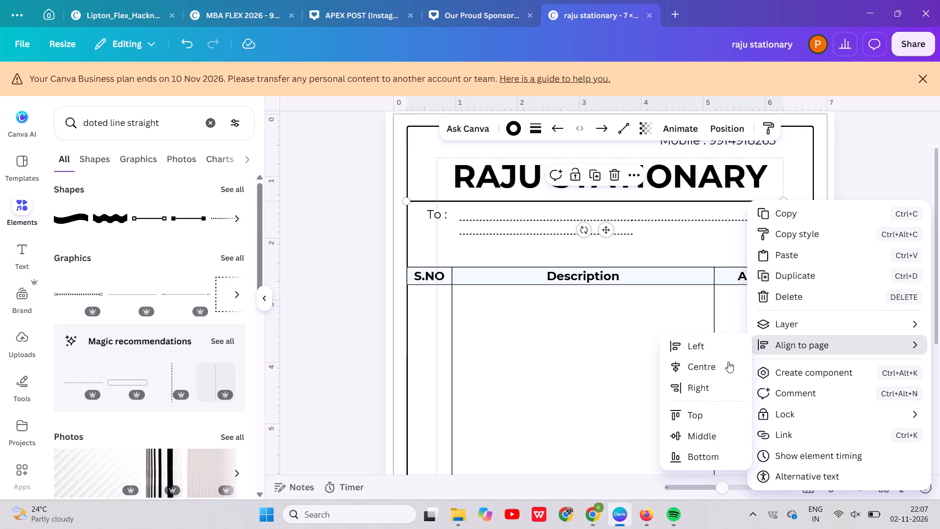
left_click_drag(728, 361, 705, 367)
left_click(705, 367)
left_click(642, 354)
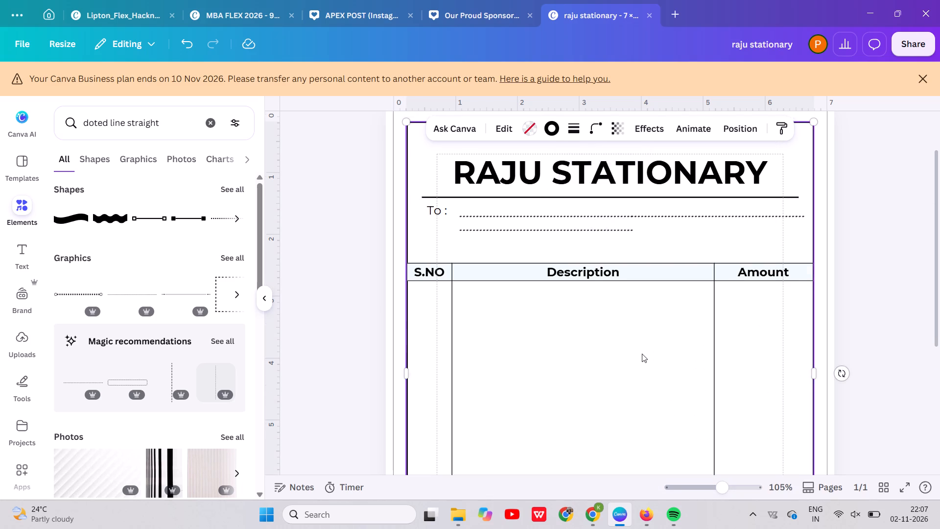
scroll(642, 354, "up", 1)
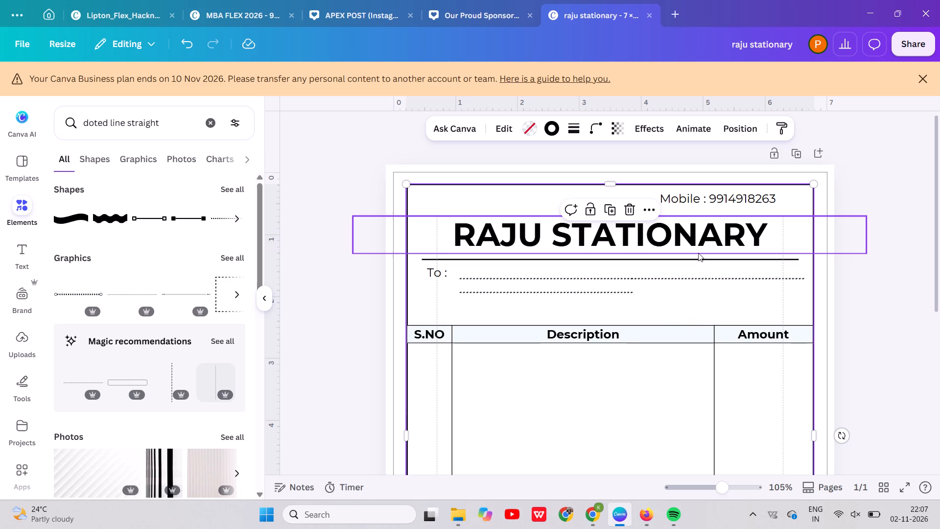
Duplicate the S.NO heading and place the copy in the gap between the "To :" dotted lines and the table header.
left_click(700, 251)
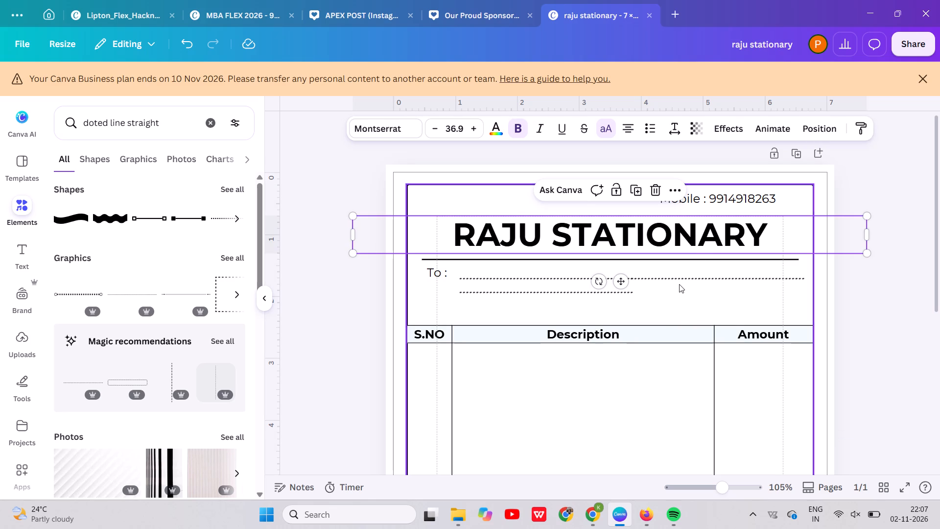
scroll(679, 284, "down", 2)
scroll(509, 234, "up", 1)
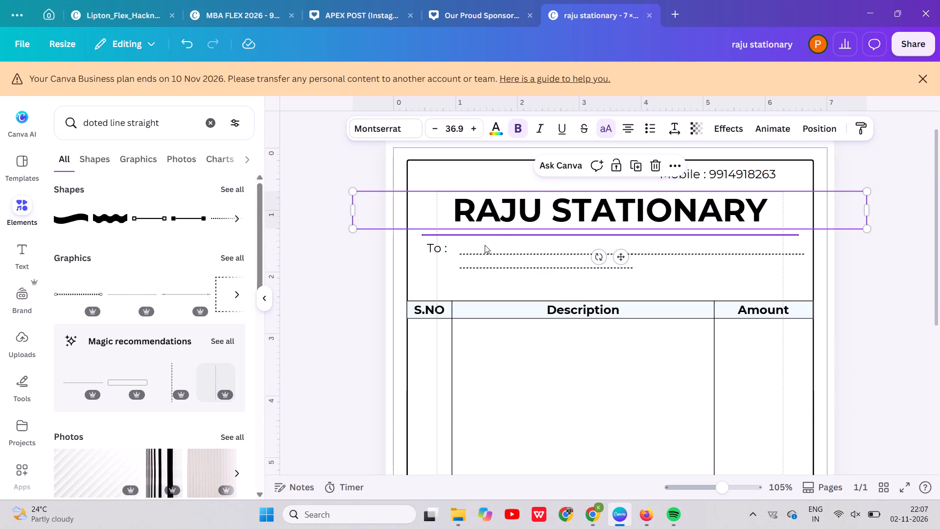
left_click(457, 282)
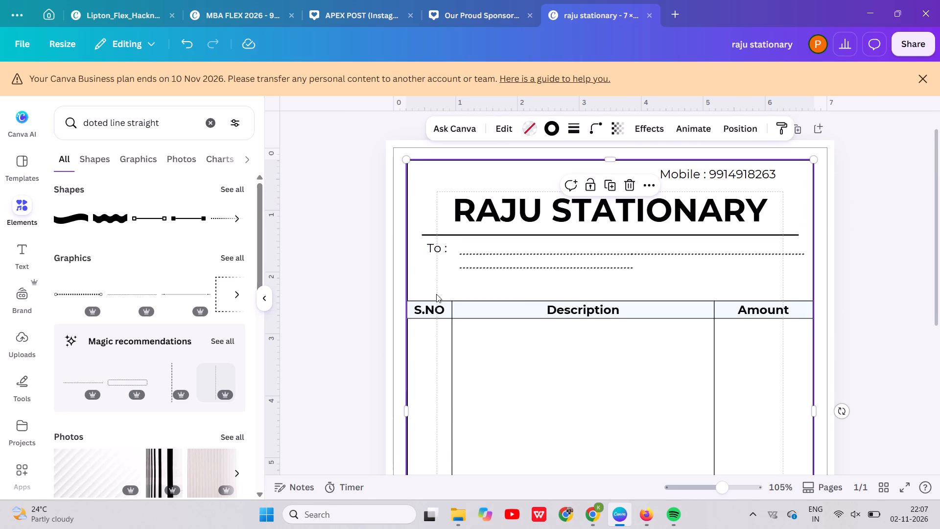
left_click(436, 310)
key("ctrl+d")
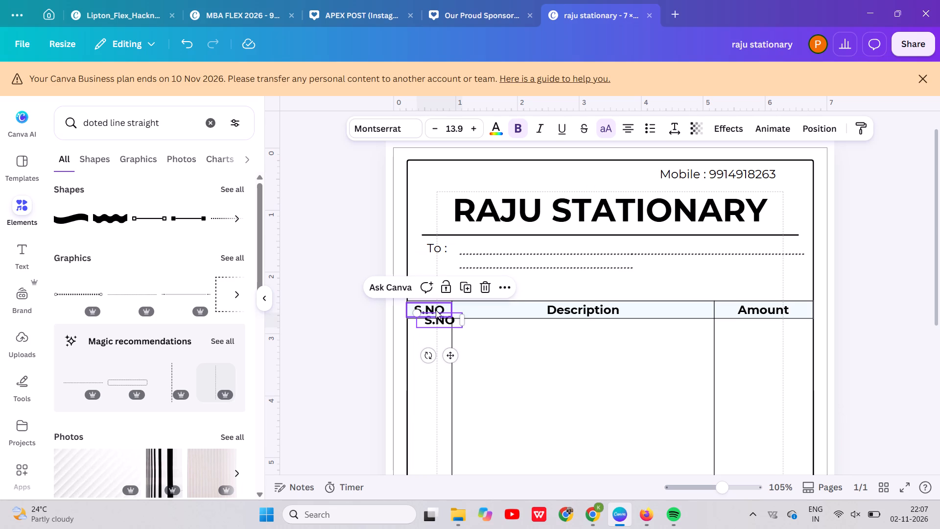
left_click_drag(436, 319, 435, 289)
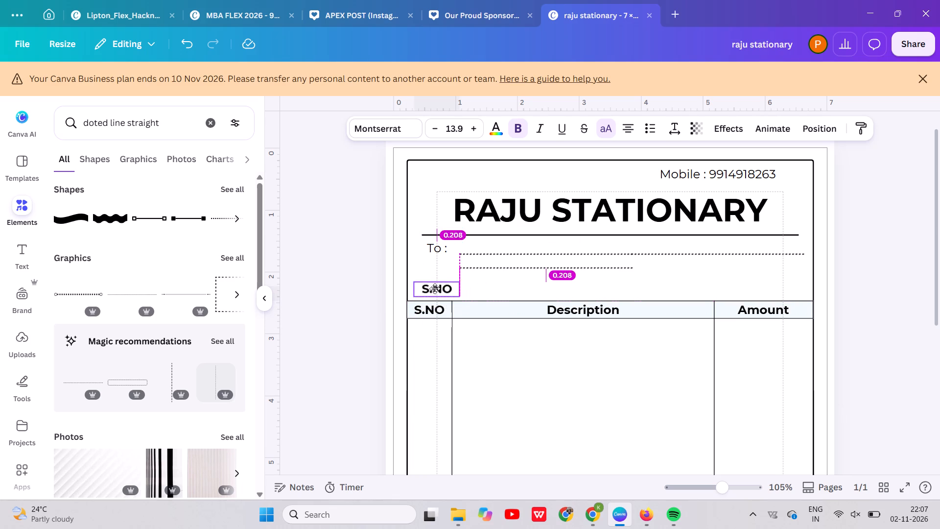
left_click_drag(435, 289, 439, 287)
Turn off all caps on the copied heading, replace its text with "Invoice No." and widen its box to fit one line.
left_click(602, 127)
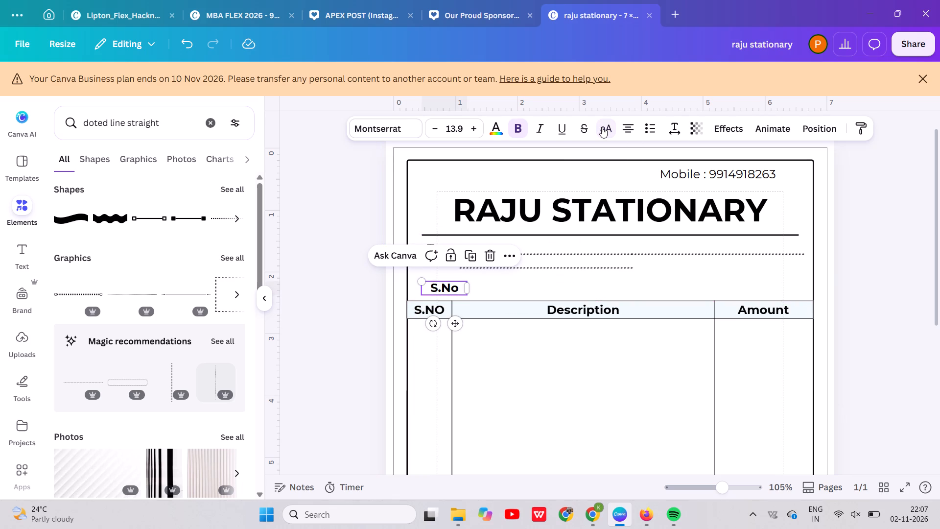
double_click(452, 284)
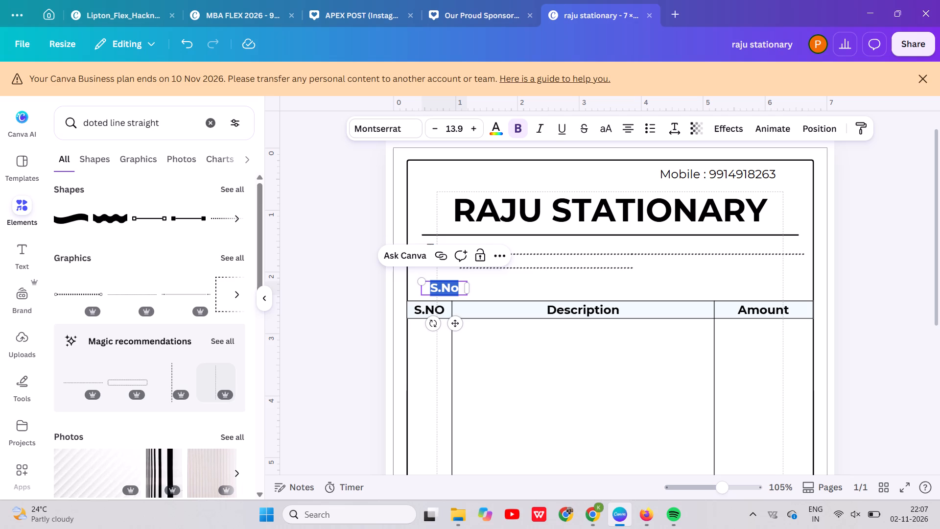
key("shift+i")
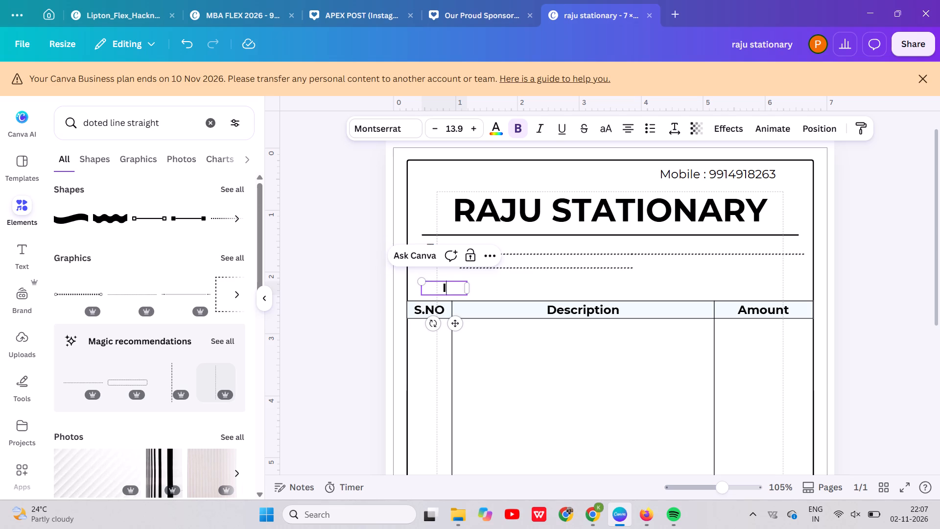
key("n")
type("voice")
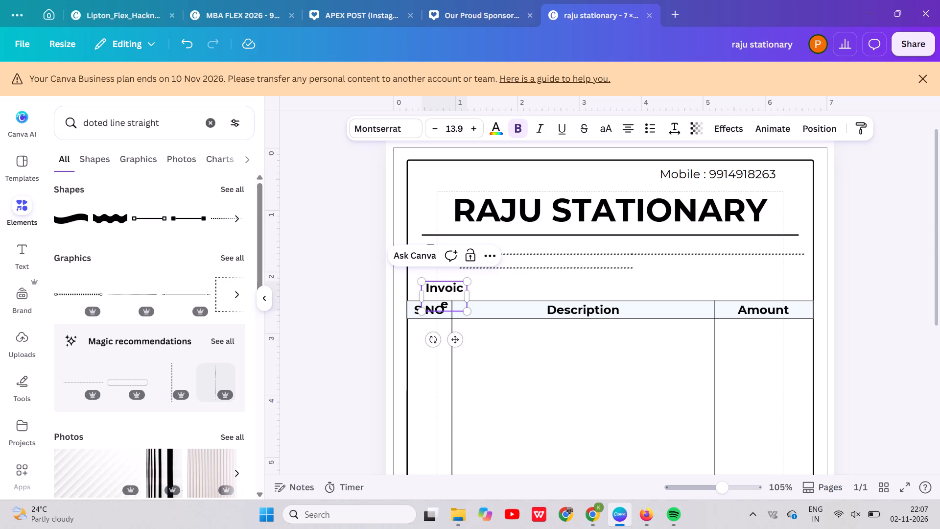
key("space")
type("No")
key("period")
left_click_drag(467, 300, 468, 300)
left_click_drag(468, 300, 509, 298)
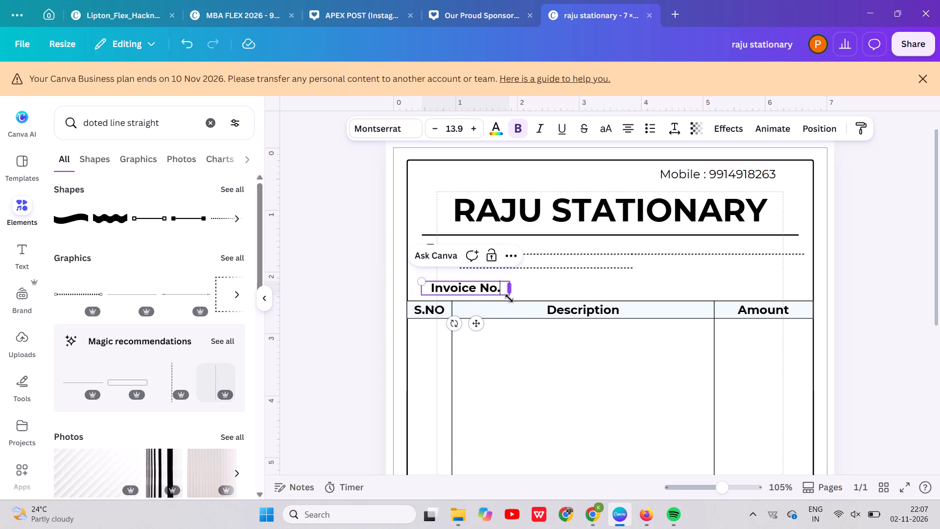
Remove the bold formatting from the whole "Invoice No." text.
left_click(519, 128)
left_click_drag(502, 287, 494, 288)
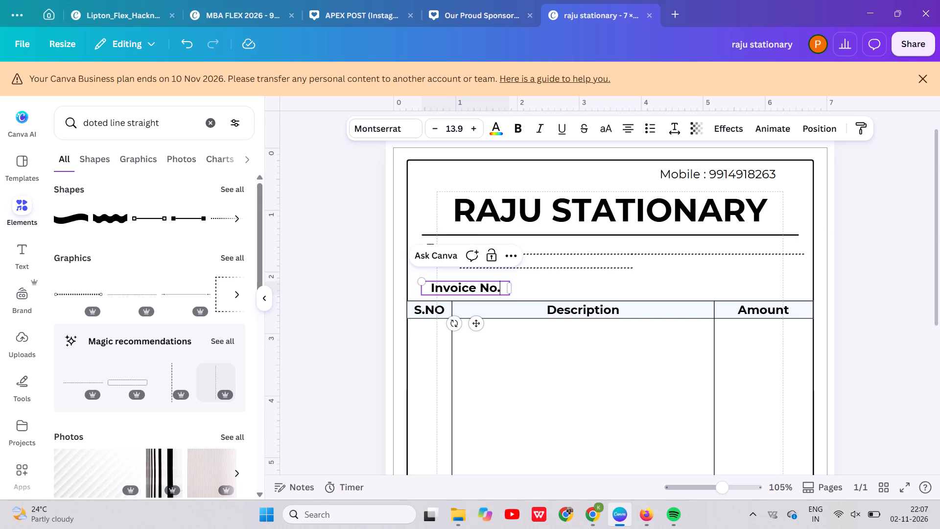
left_click_drag(494, 288, 429, 289)
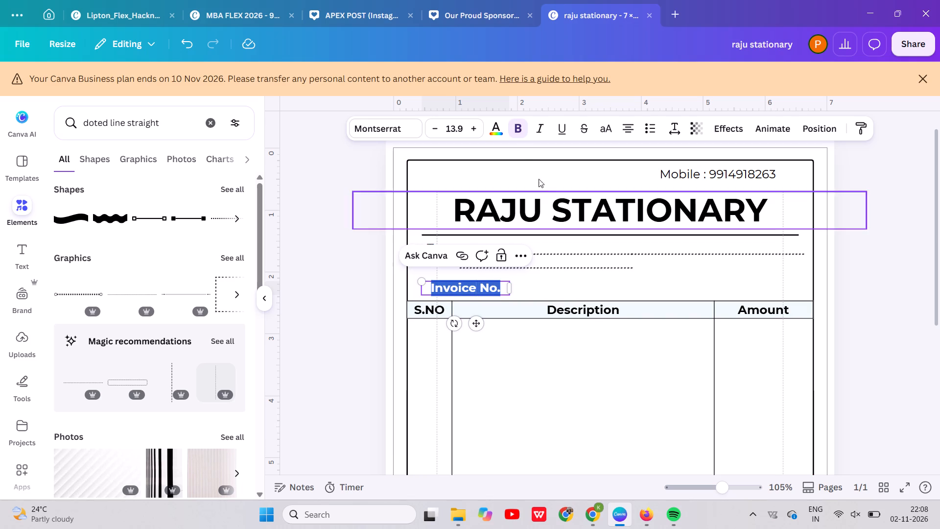
left_click(519, 135)
left_click(552, 290)
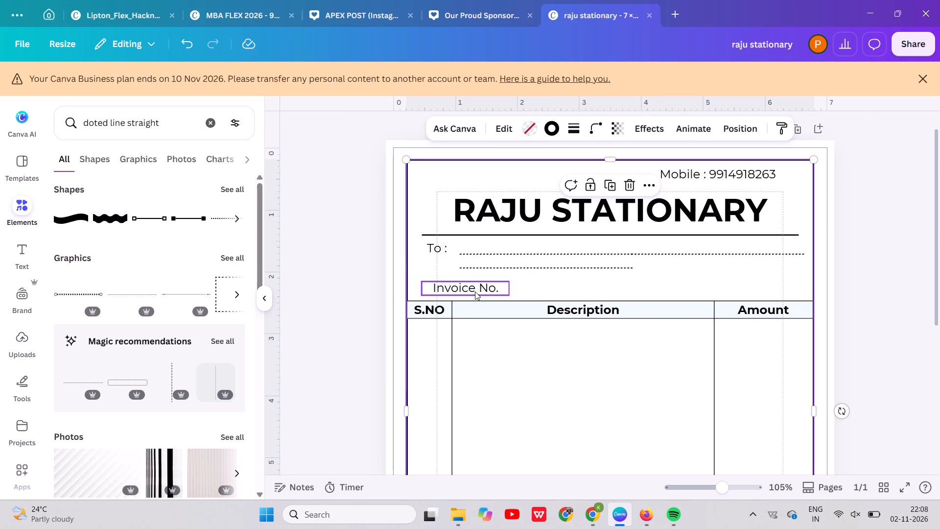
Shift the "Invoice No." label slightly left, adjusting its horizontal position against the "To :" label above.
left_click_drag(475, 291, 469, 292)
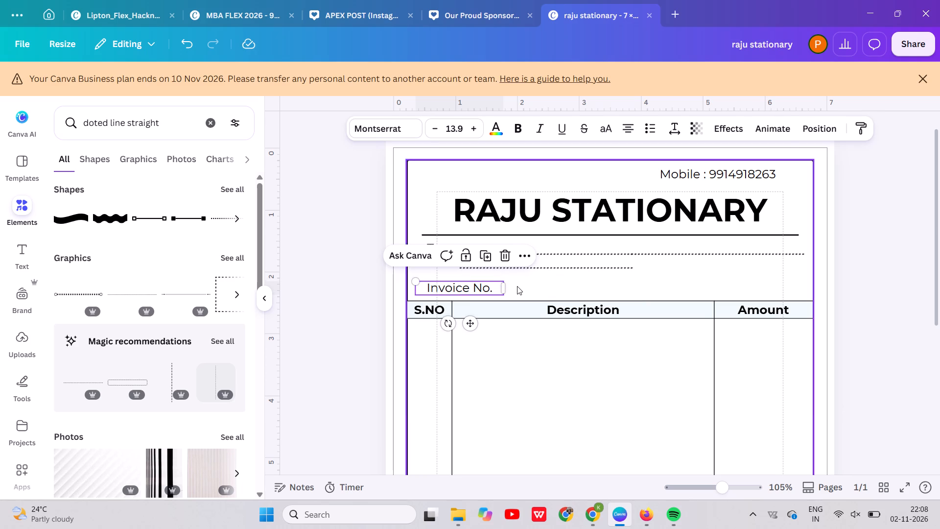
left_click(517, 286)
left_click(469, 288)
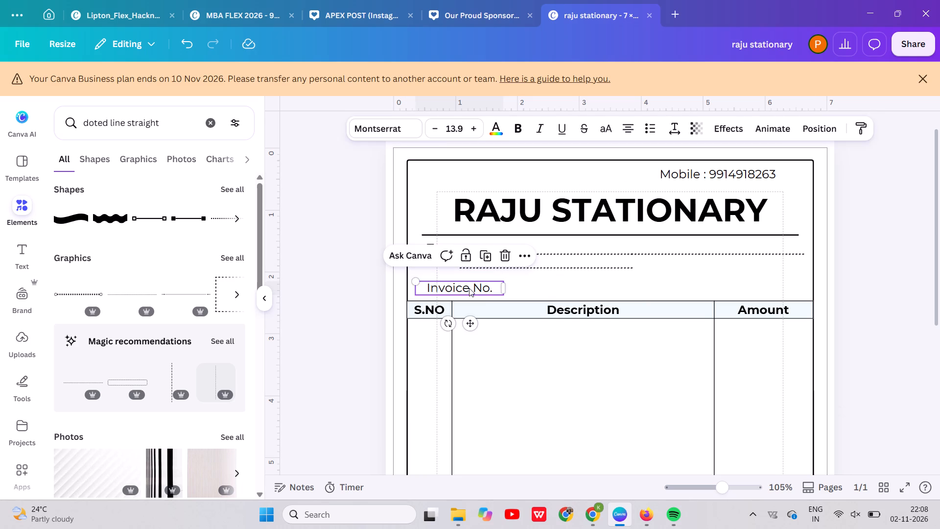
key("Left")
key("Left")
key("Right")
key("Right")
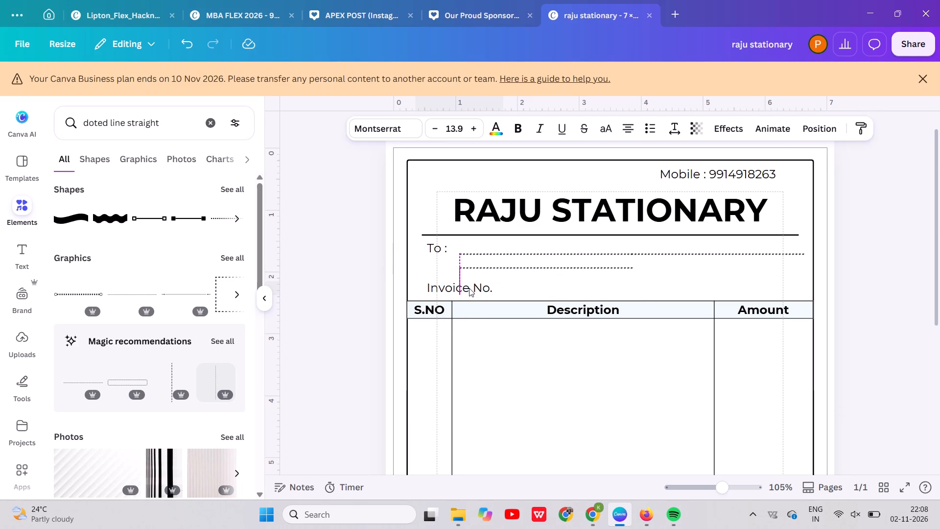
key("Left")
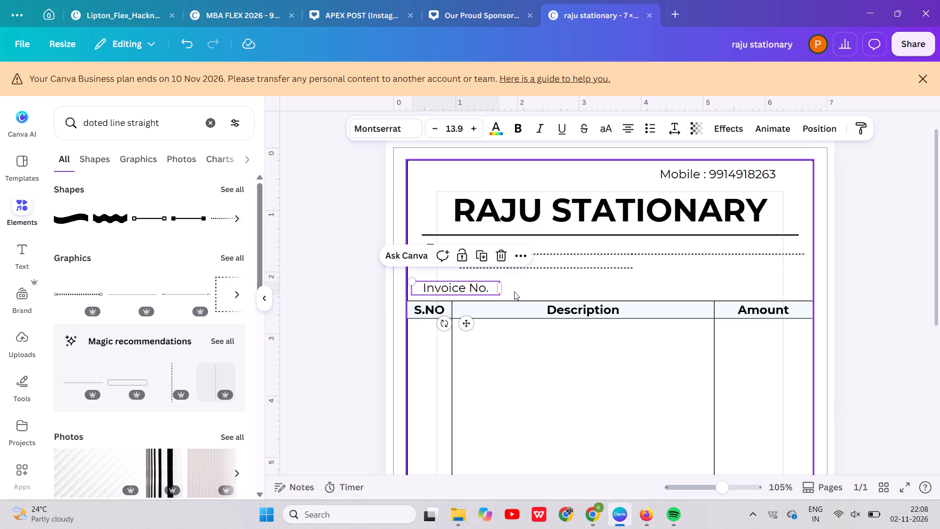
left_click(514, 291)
Widen the "Invoice No." text box and add the number 1784 after the label.
left_click(486, 290)
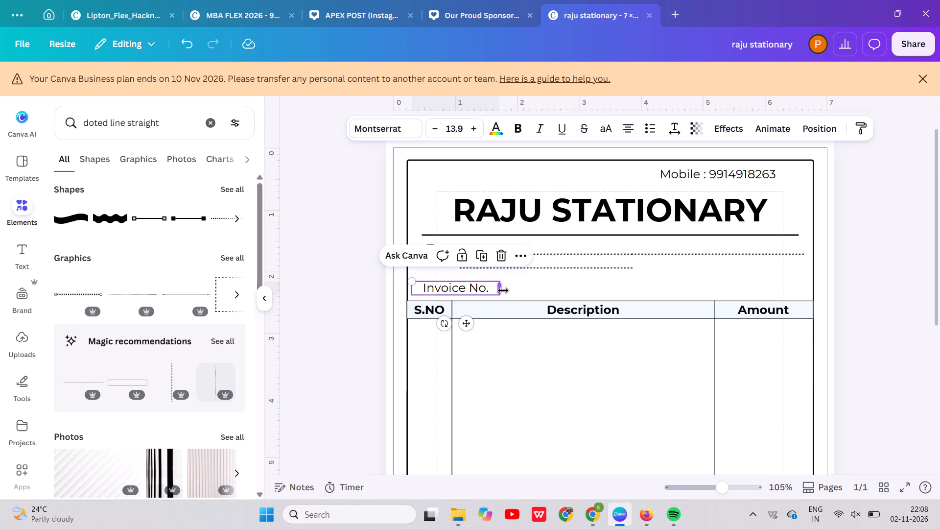
left_click_drag(503, 290, 641, 285)
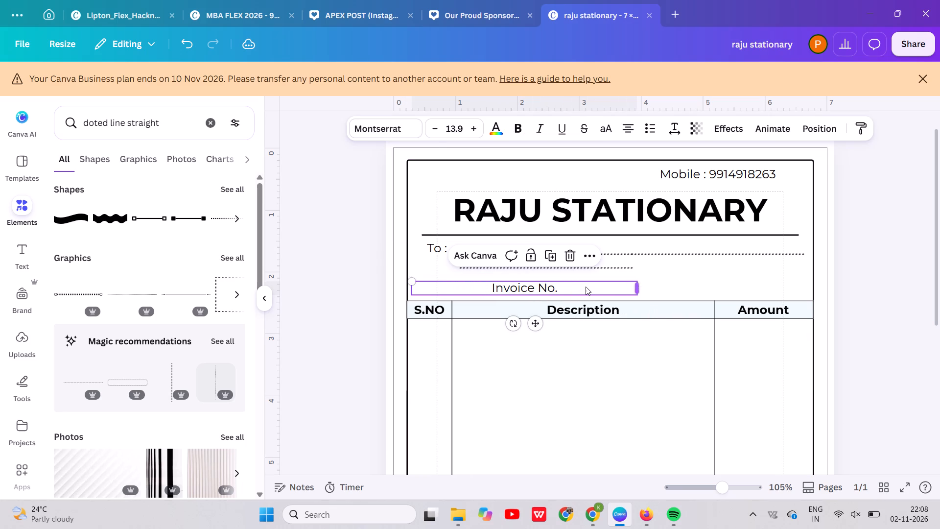
left_click(583, 287)
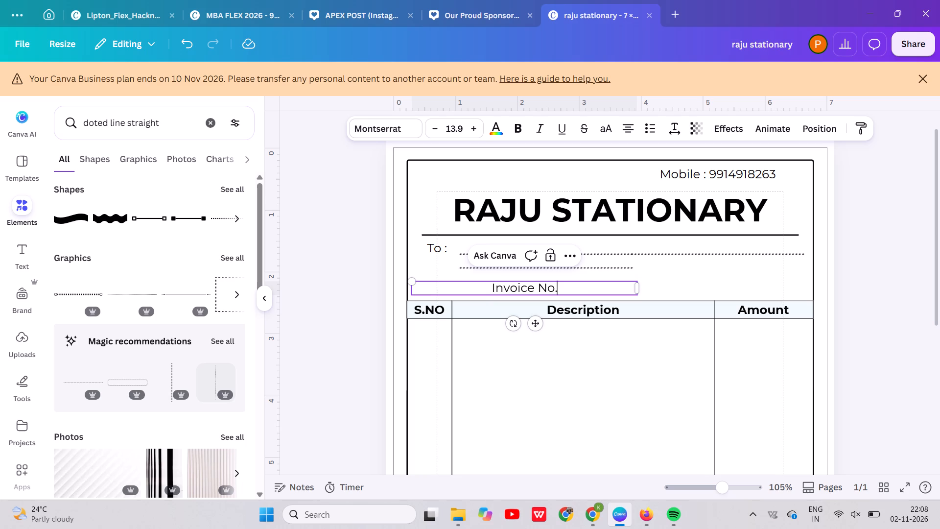
key("space")
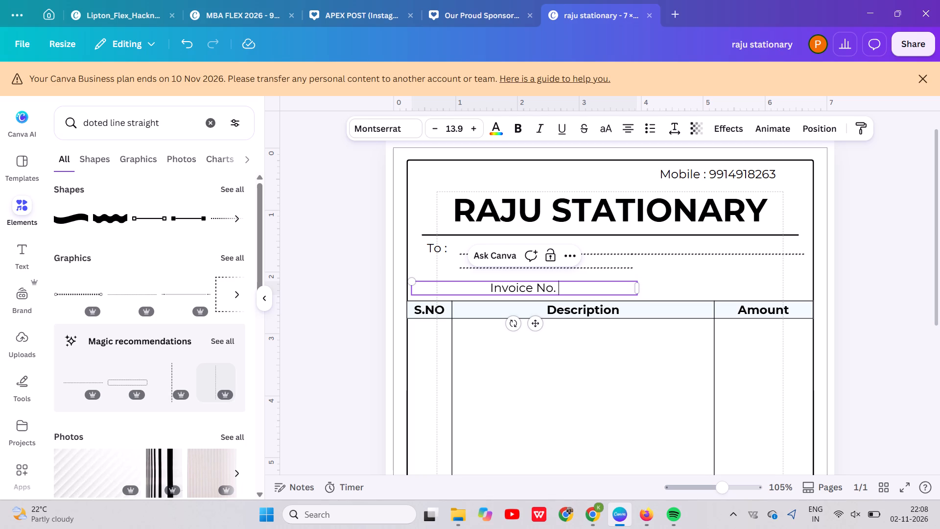
key("1")
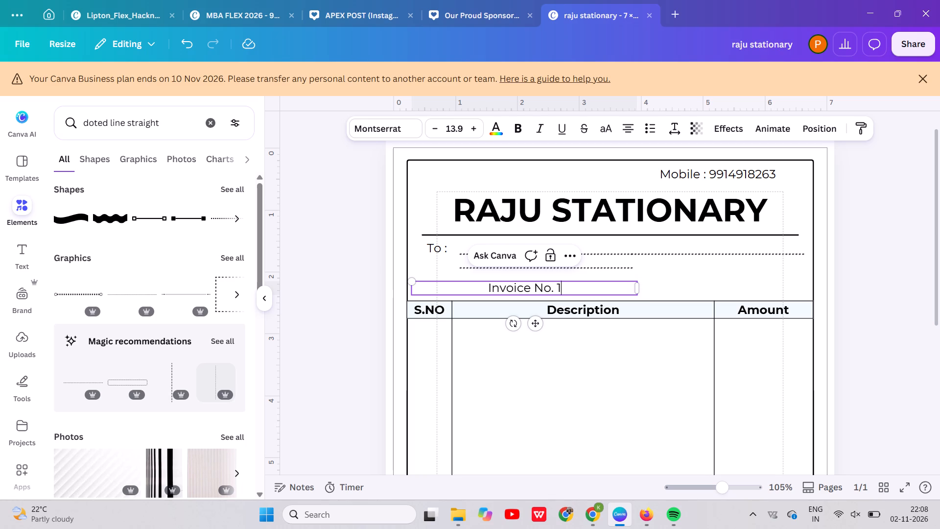
key("6")
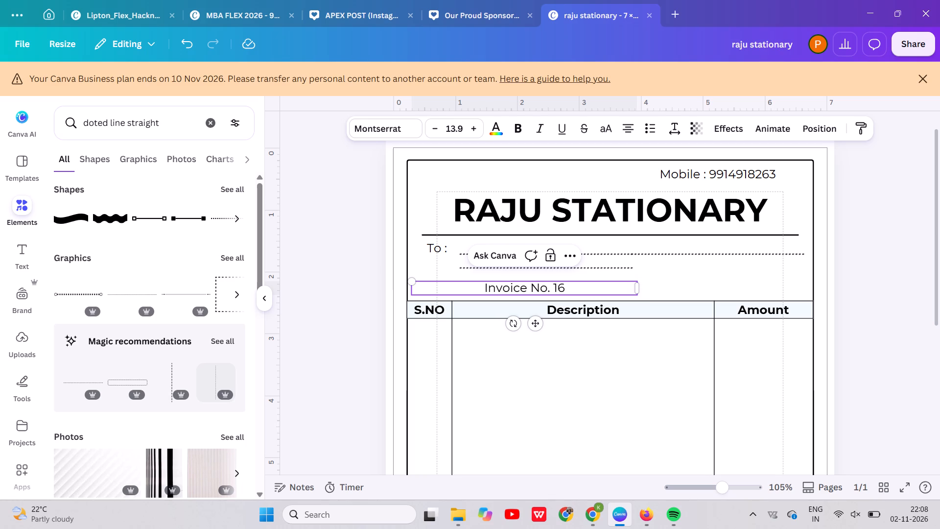
key("BackSpace")
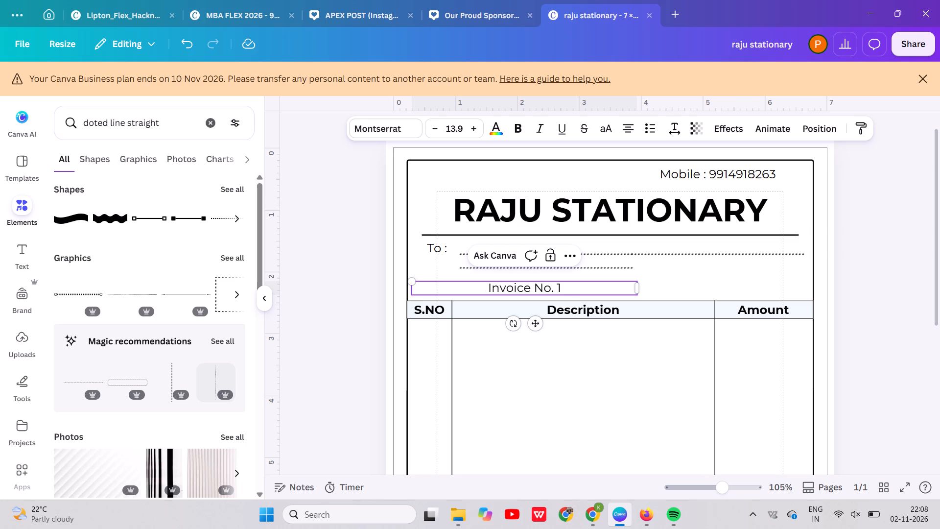
type("78")
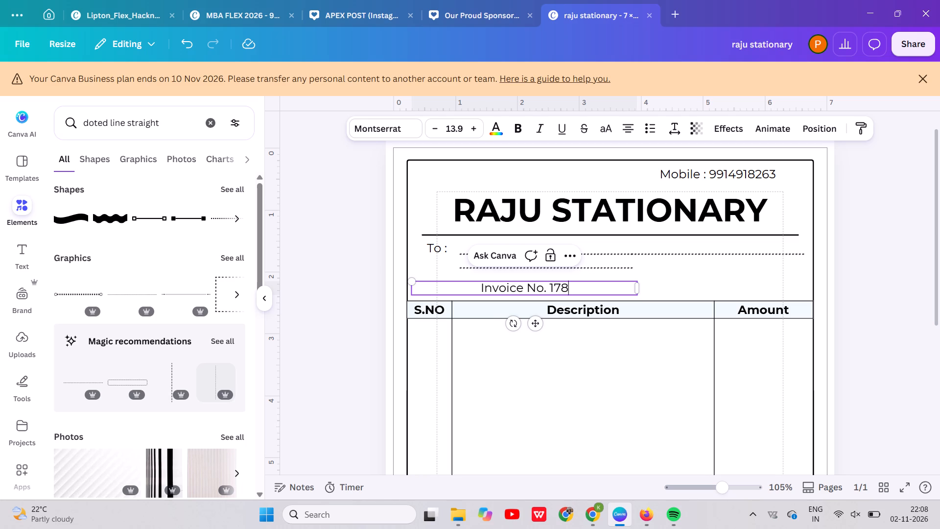
key("4")
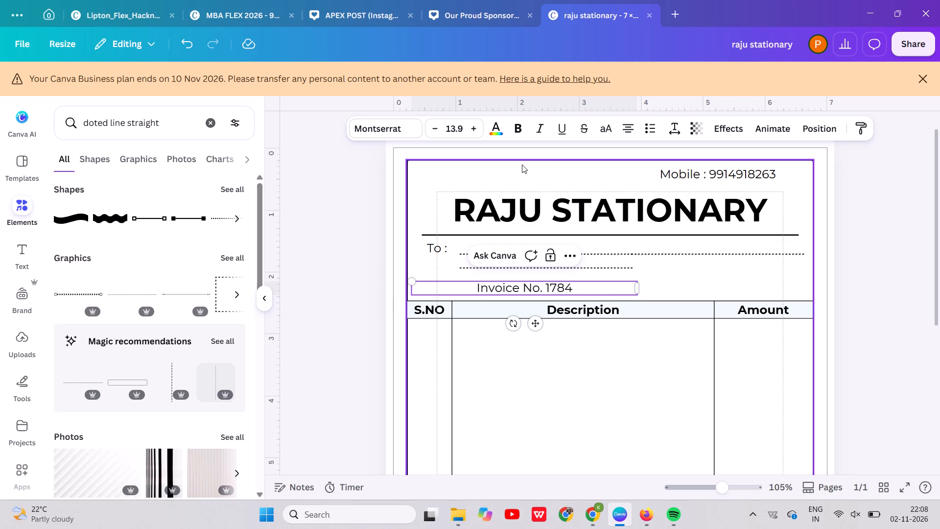
Left-align the "Invoice No. 1784" text and narrow its box to fit the text closely on one line.
left_click(627, 131)
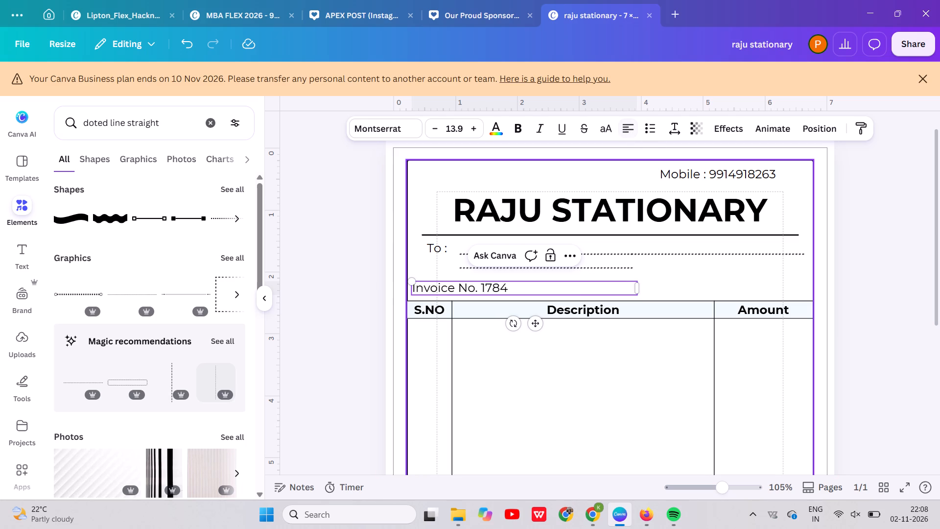
left_click_drag(637, 287, 514, 278)
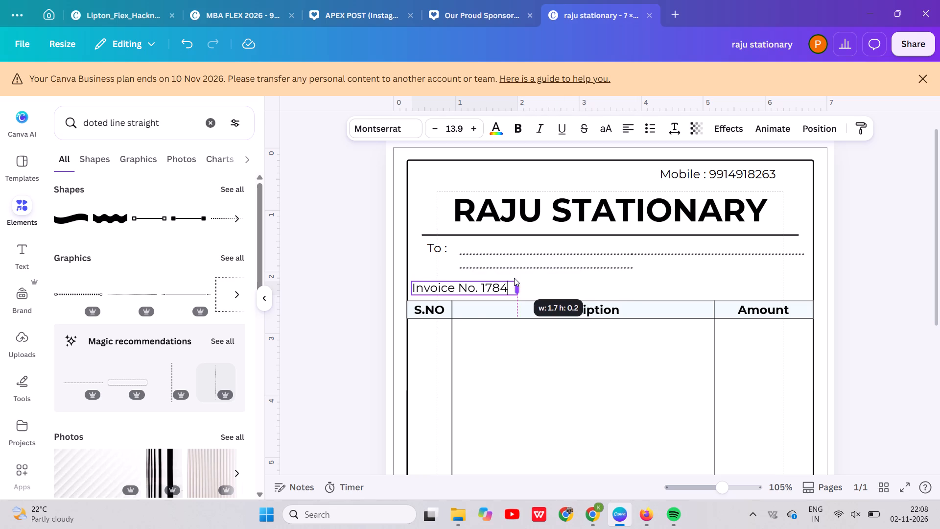
left_click_drag(514, 278, 511, 278)
left_click(561, 290)
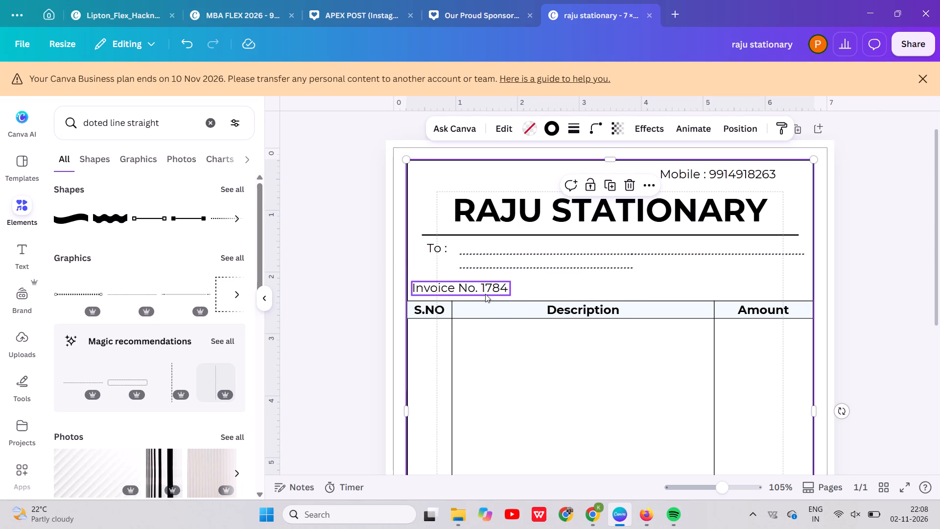
Move "Invoice No. 1784" so it starts beneath the "To :" label, with a small gap above the table header.
left_click_drag(482, 291, 499, 291)
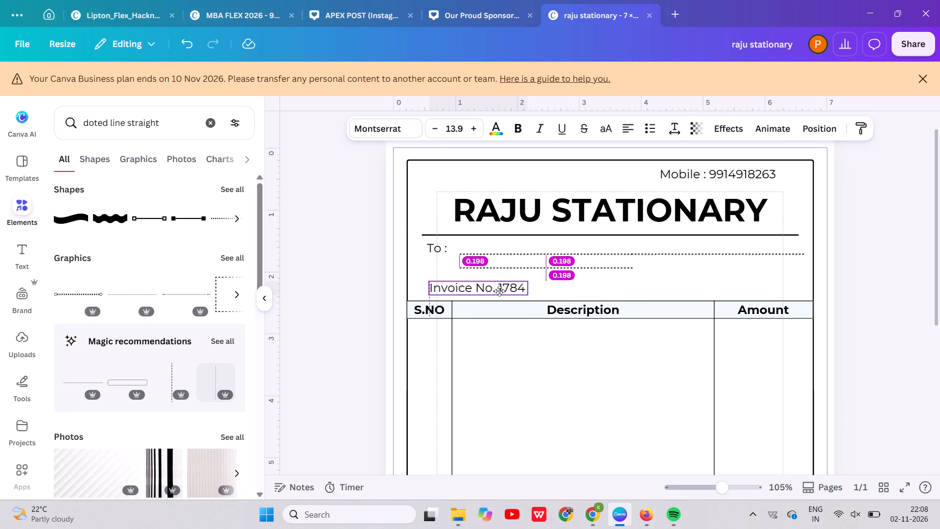
left_click_drag(499, 291, 498, 290)
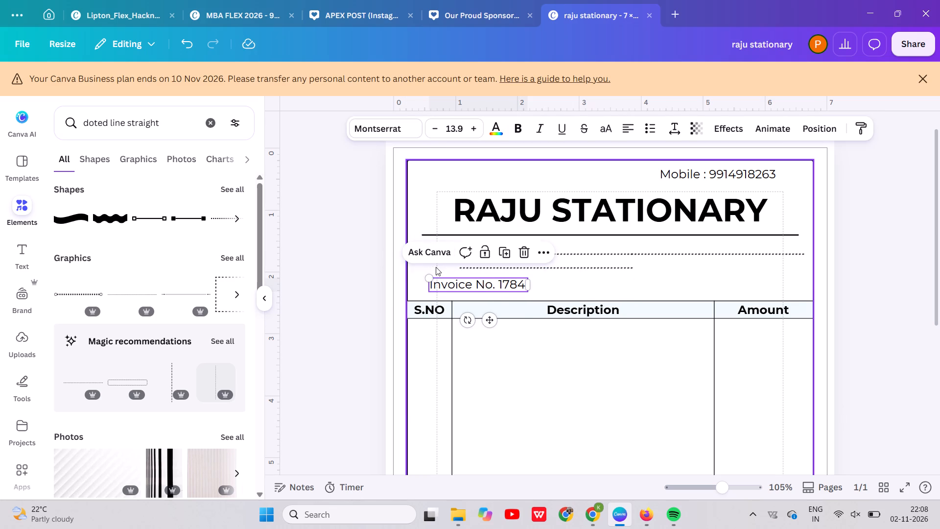
Left-align the "To :" text and move its box so it starts in line with "Invoice No. 1784" below.
left_click(439, 268)
left_click(435, 243)
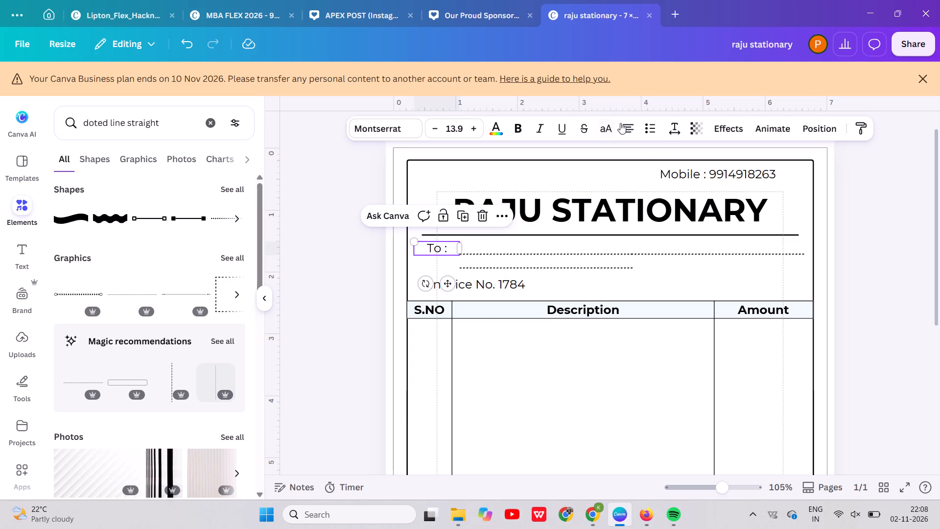
left_click(629, 125)
left_click_drag(443, 248, 456, 247)
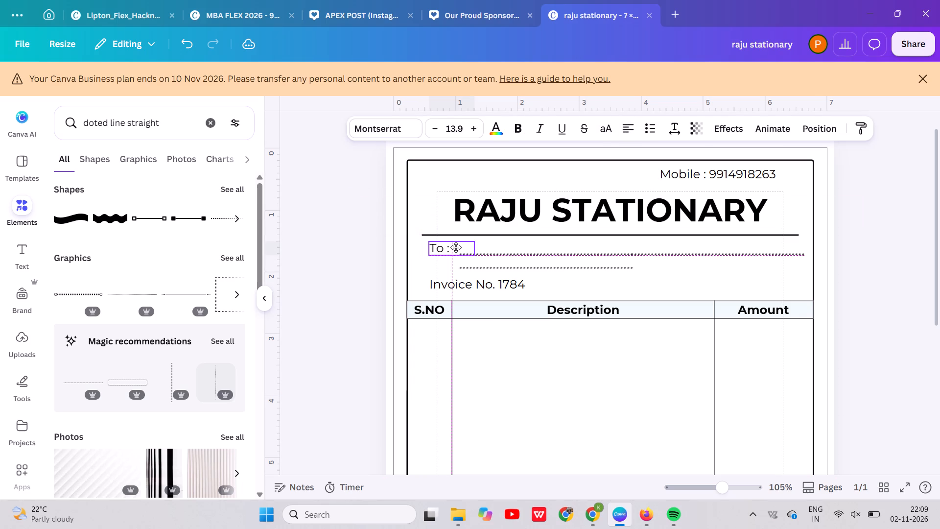
left_click_drag(456, 247, 456, 248)
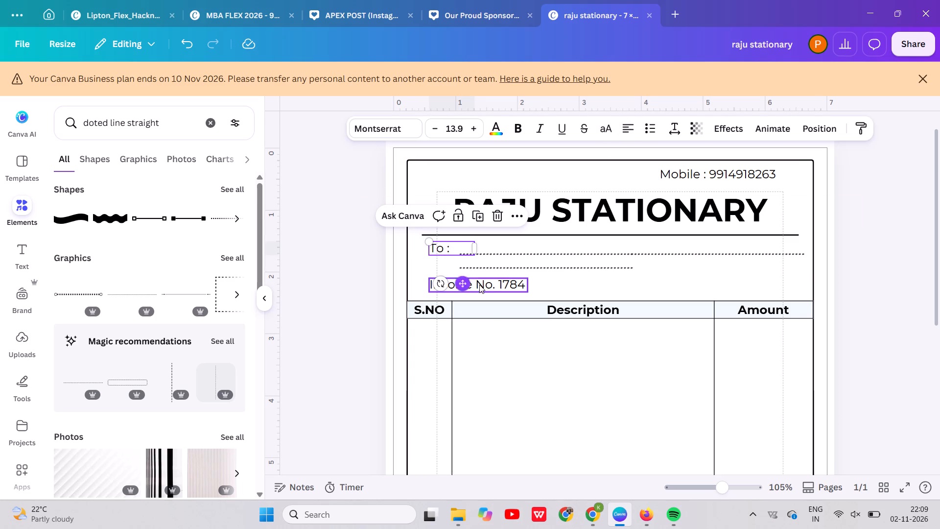
left_click(495, 286)
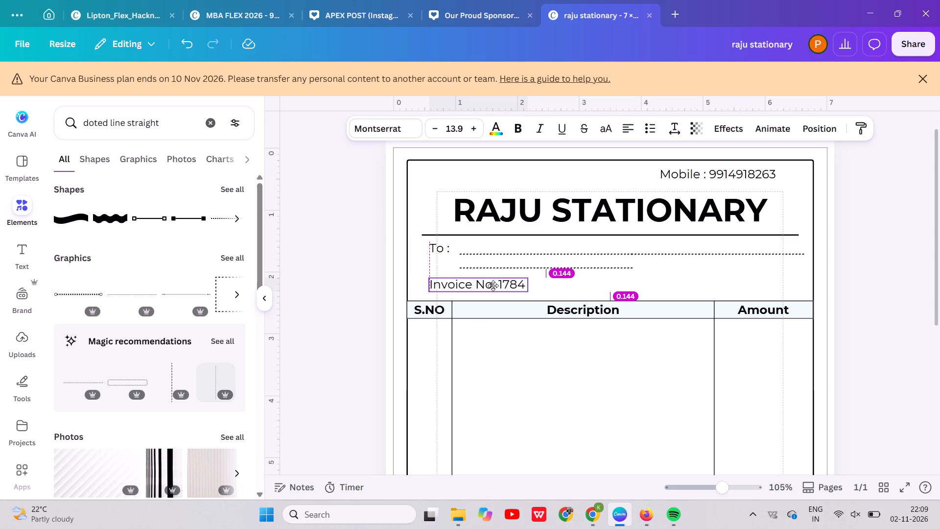
left_click(585, 277)
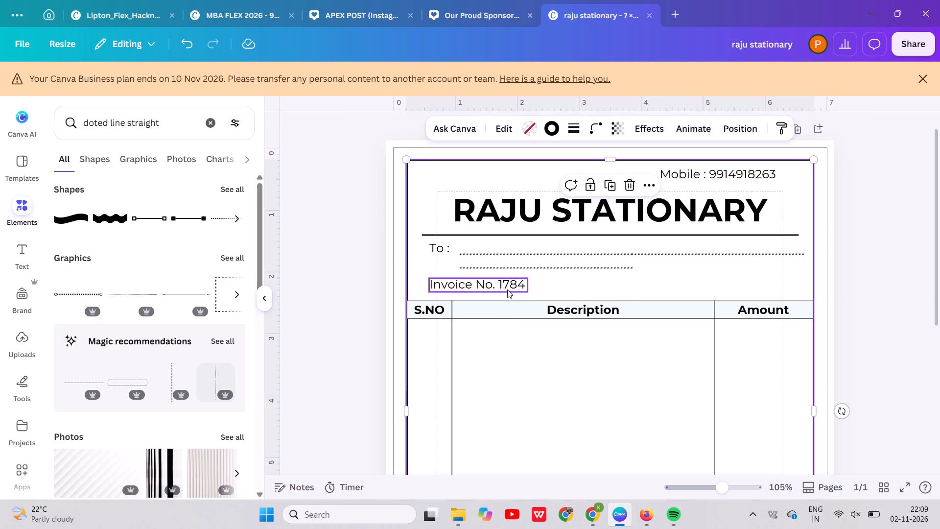
Make only the number 1784 bold in the "Invoice No." text.
left_click(500, 283)
double_click(500, 283)
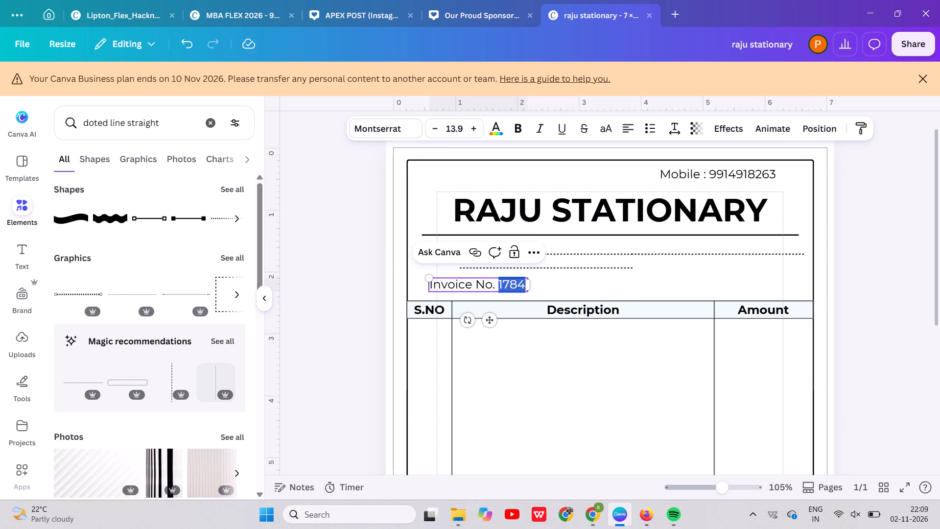
left_click(512, 132)
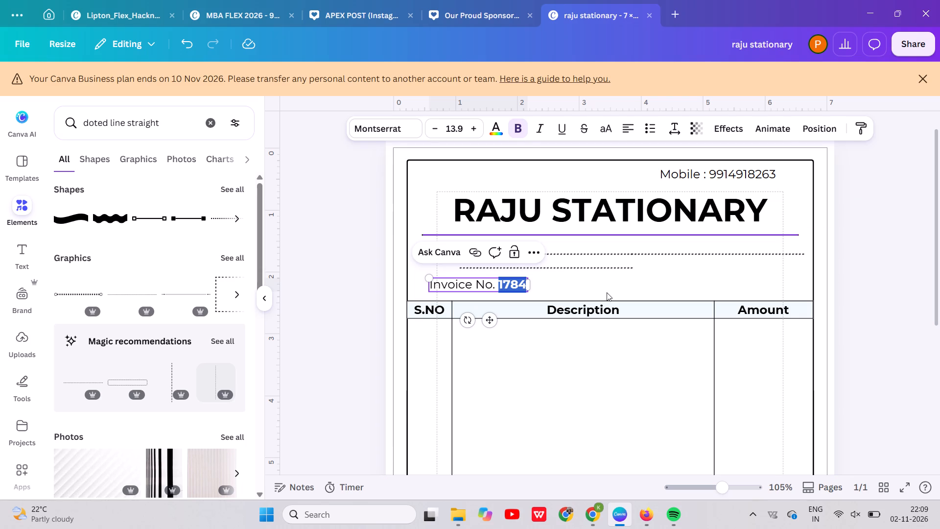
left_click(609, 296)
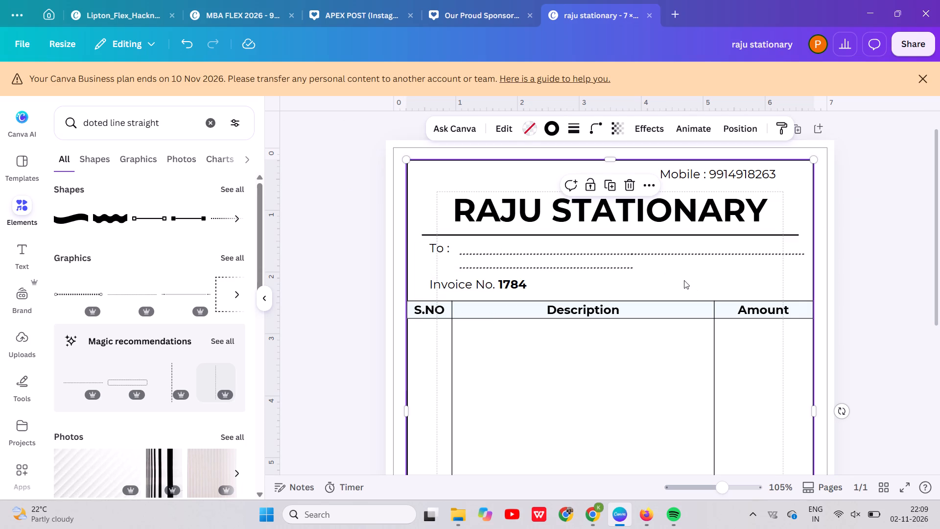
Duplicate the invoice number text, place the copy level with it above the Amount column, and replace its text with "Date".
left_click(488, 281)
key("ctrl+d")
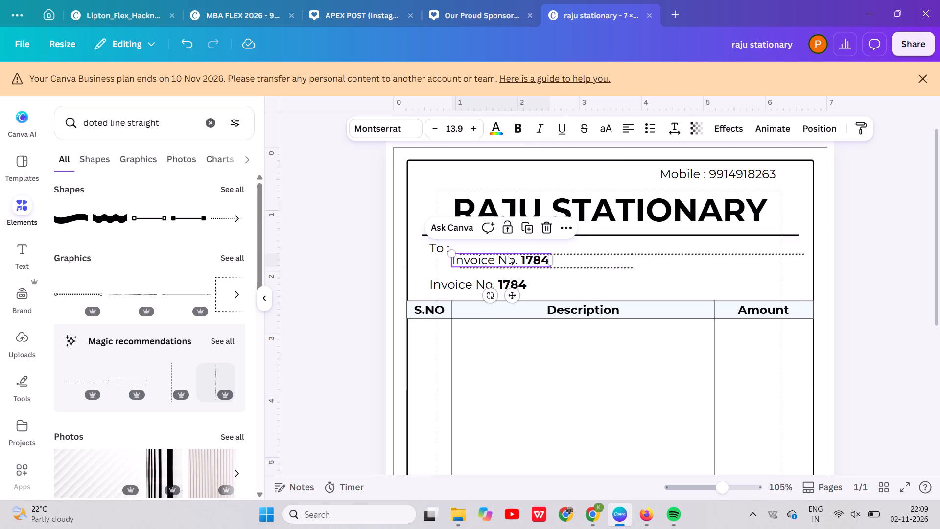
left_click_drag(504, 254, 735, 281)
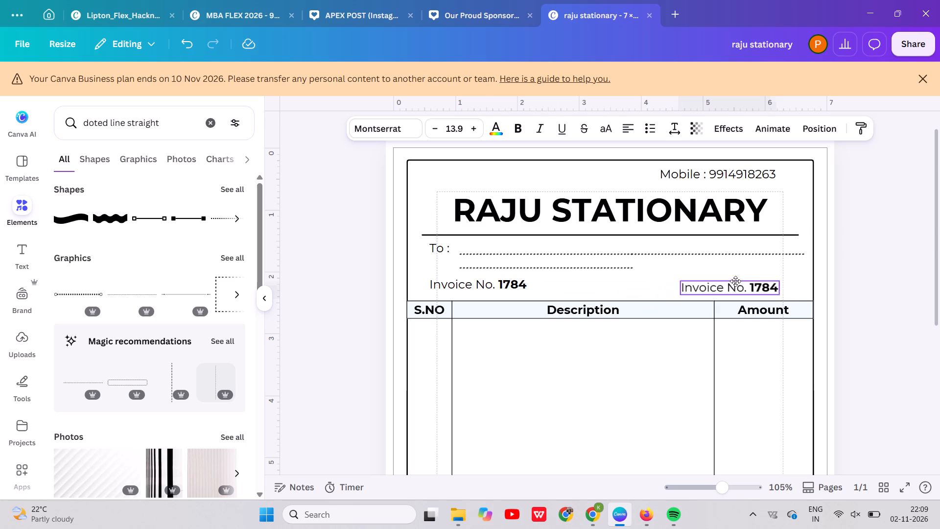
left_click_drag(735, 281, 751, 280)
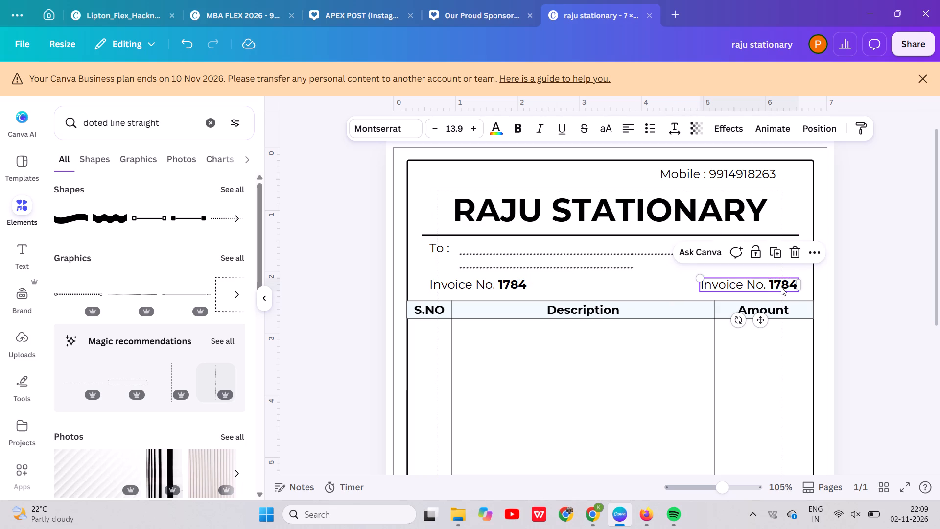
double_click(781, 287)
key("BackSpace")
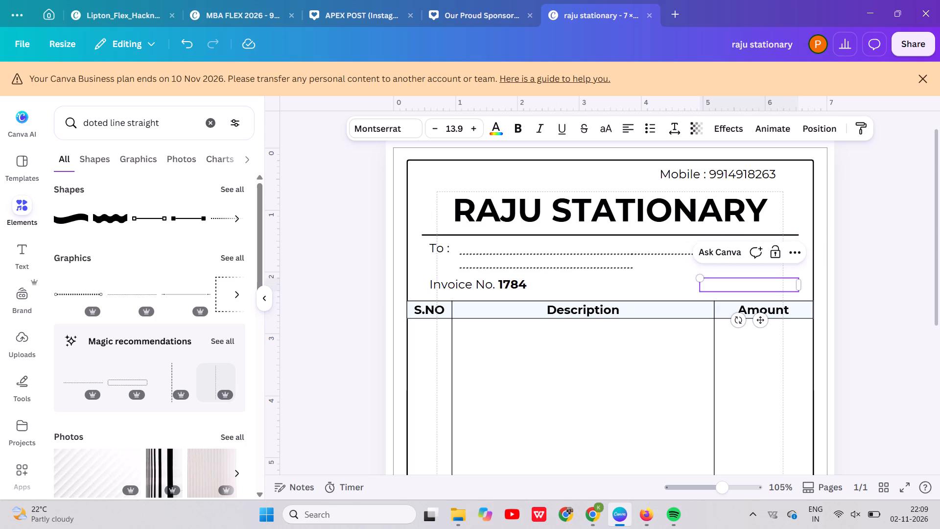
type("Date")
Duplicate the shorter dotted line and place the copy just after "Date", near the base of the text.
left_click(627, 265)
left_click(625, 270)
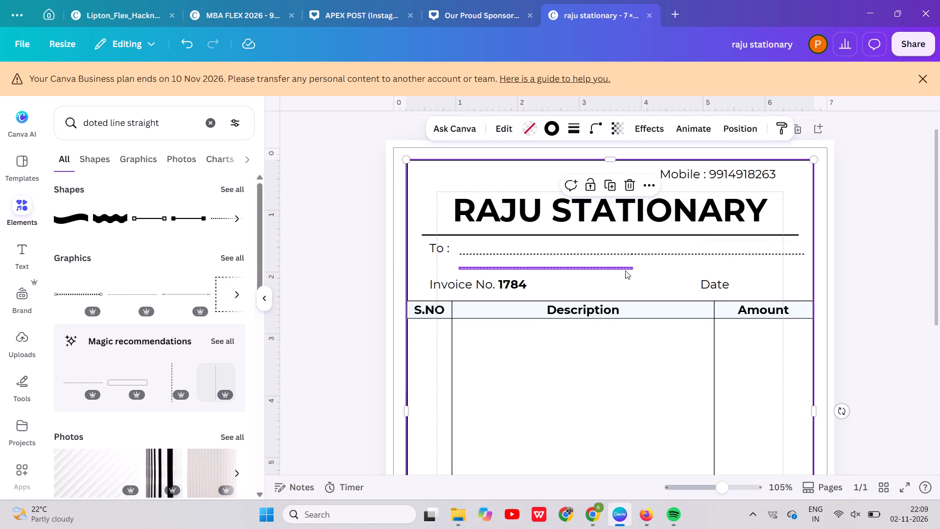
left_click(622, 269)
key("ctrl+d")
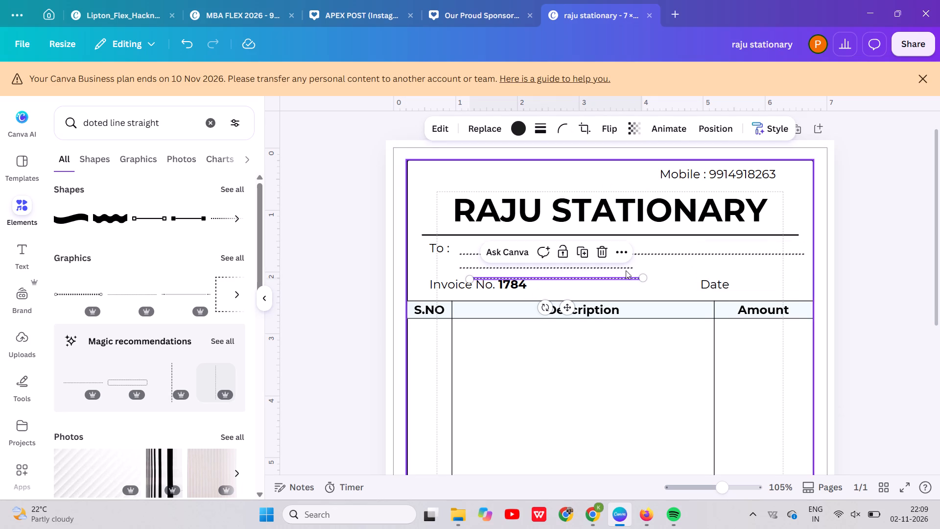
left_click_drag(625, 278, 886, 288)
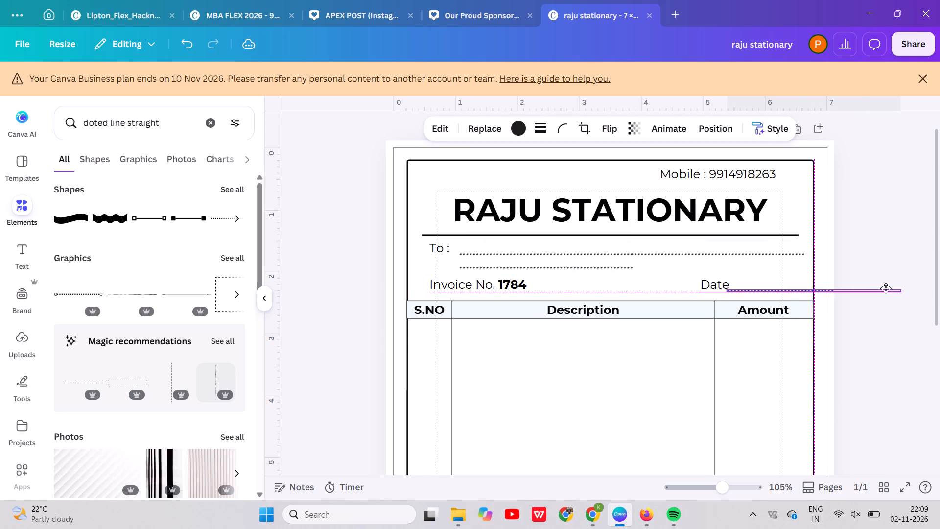
left_click_drag(886, 288, 892, 286)
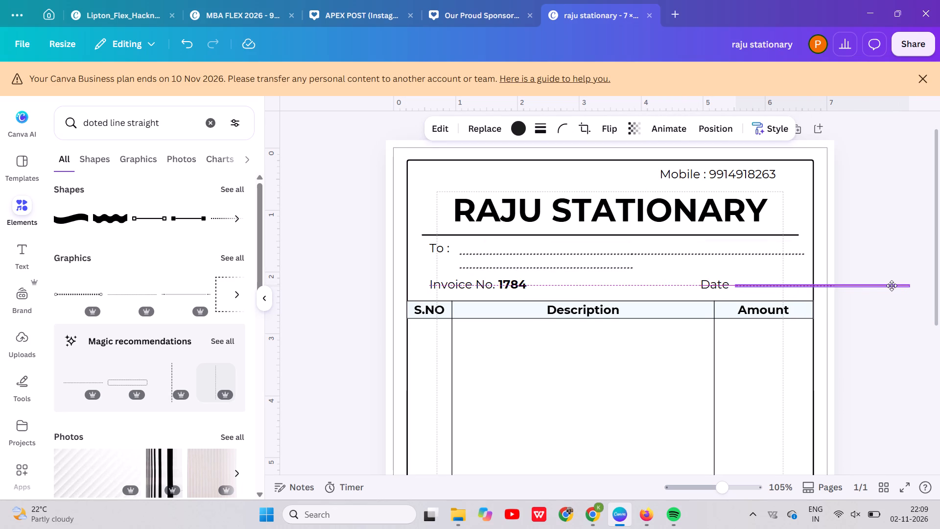
left_click_drag(892, 286, 892, 289)
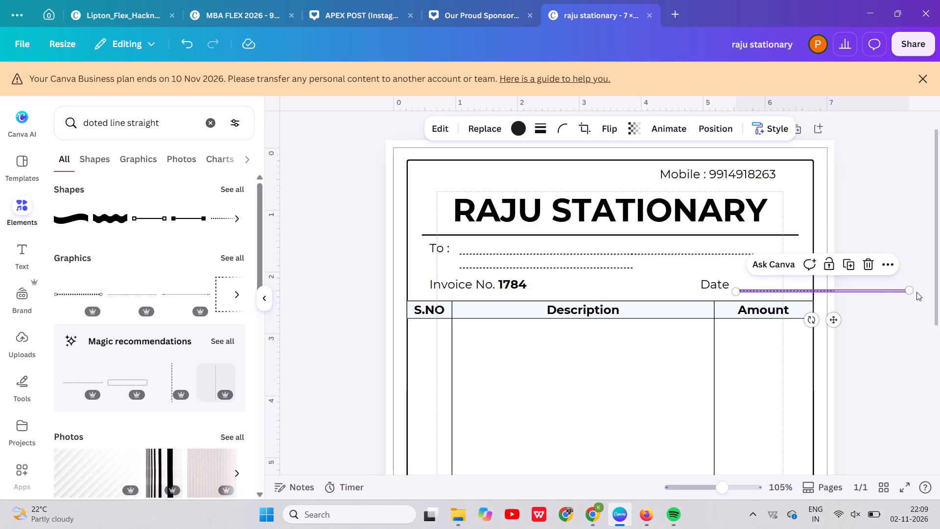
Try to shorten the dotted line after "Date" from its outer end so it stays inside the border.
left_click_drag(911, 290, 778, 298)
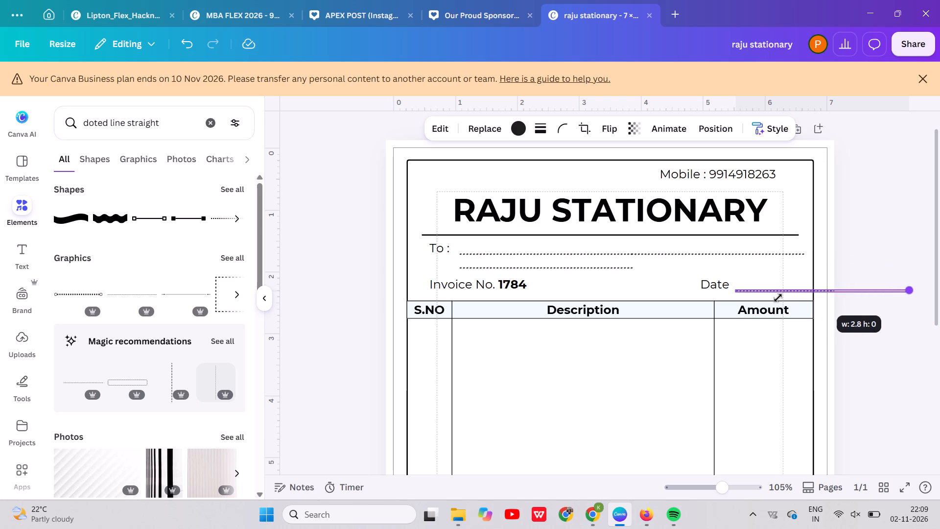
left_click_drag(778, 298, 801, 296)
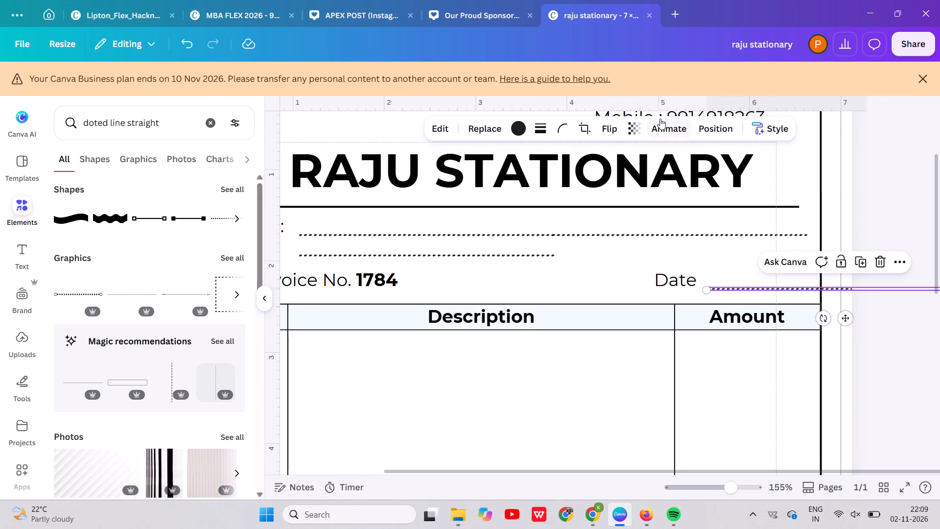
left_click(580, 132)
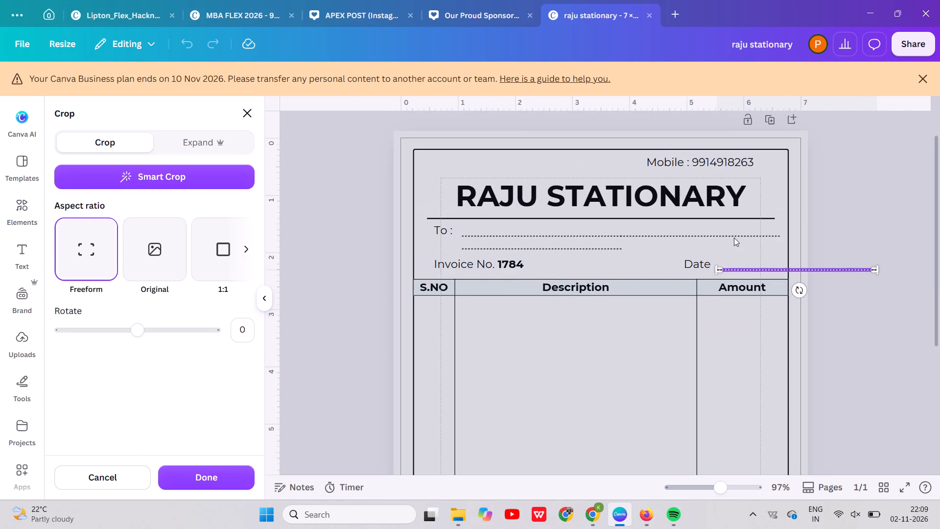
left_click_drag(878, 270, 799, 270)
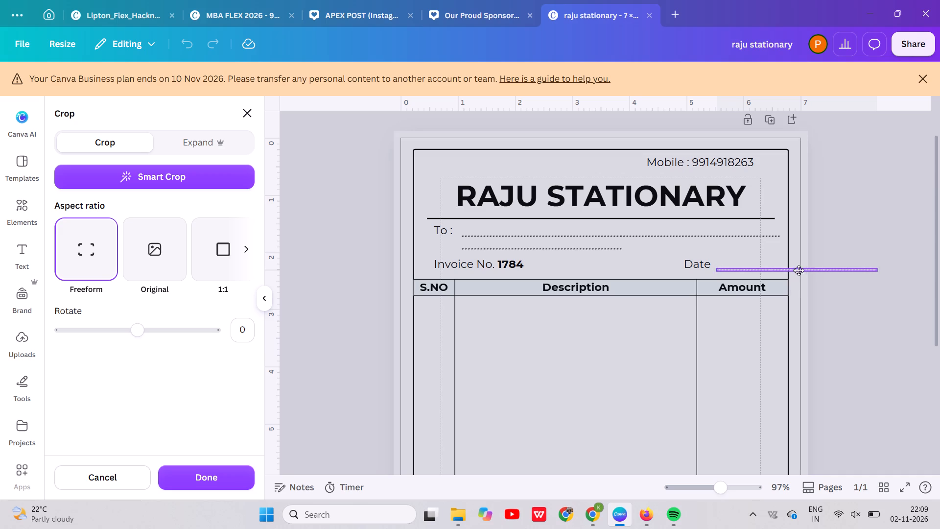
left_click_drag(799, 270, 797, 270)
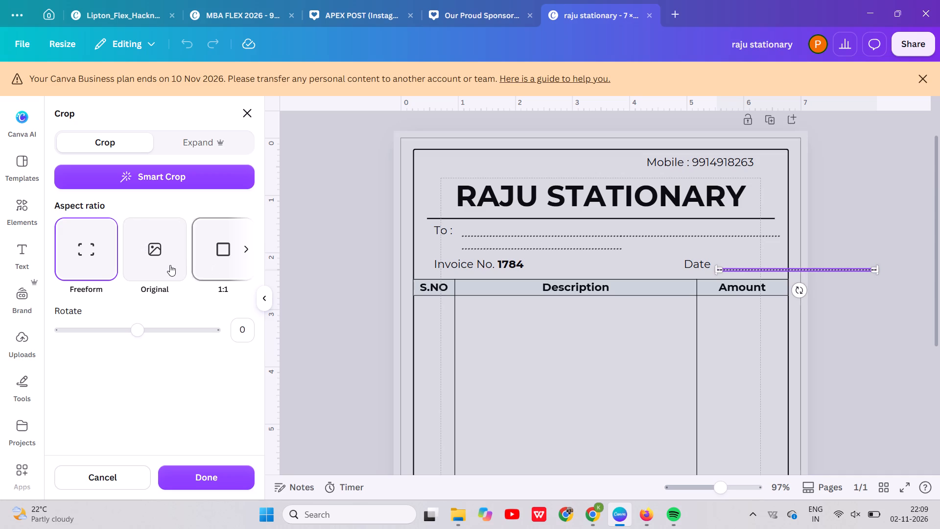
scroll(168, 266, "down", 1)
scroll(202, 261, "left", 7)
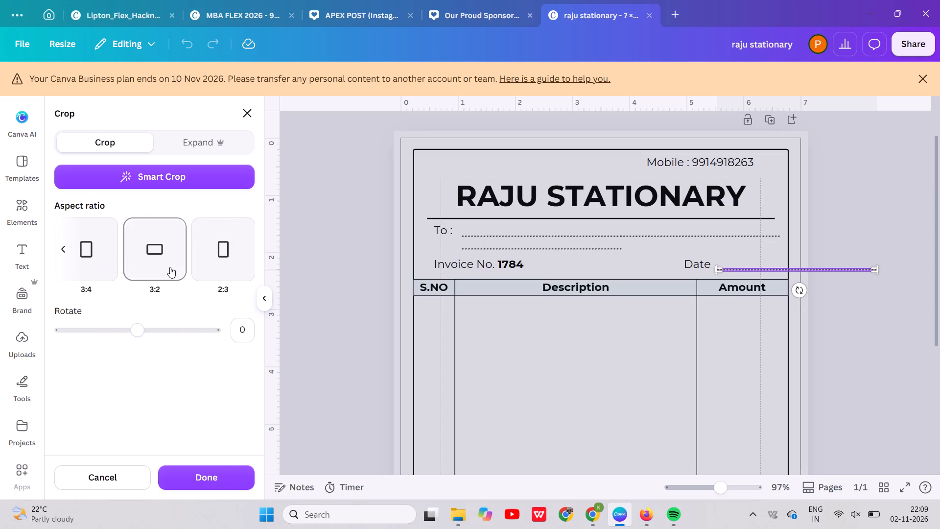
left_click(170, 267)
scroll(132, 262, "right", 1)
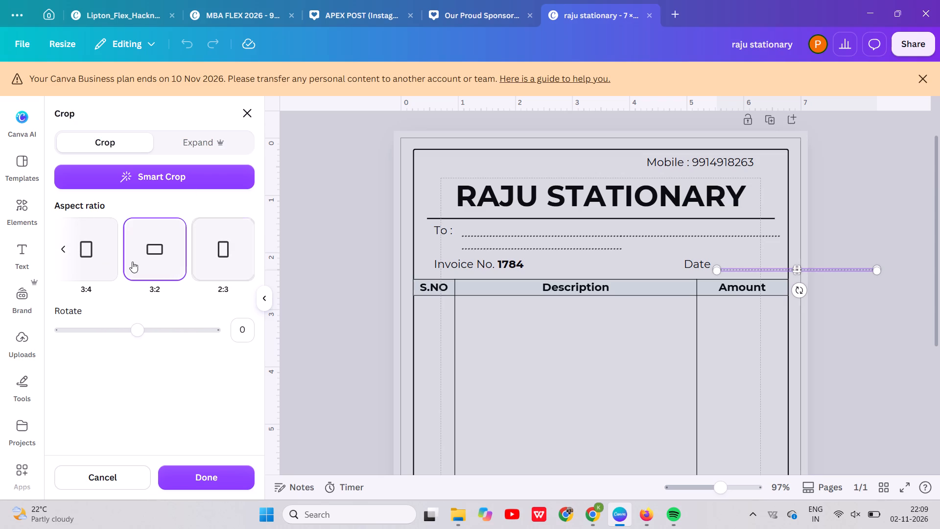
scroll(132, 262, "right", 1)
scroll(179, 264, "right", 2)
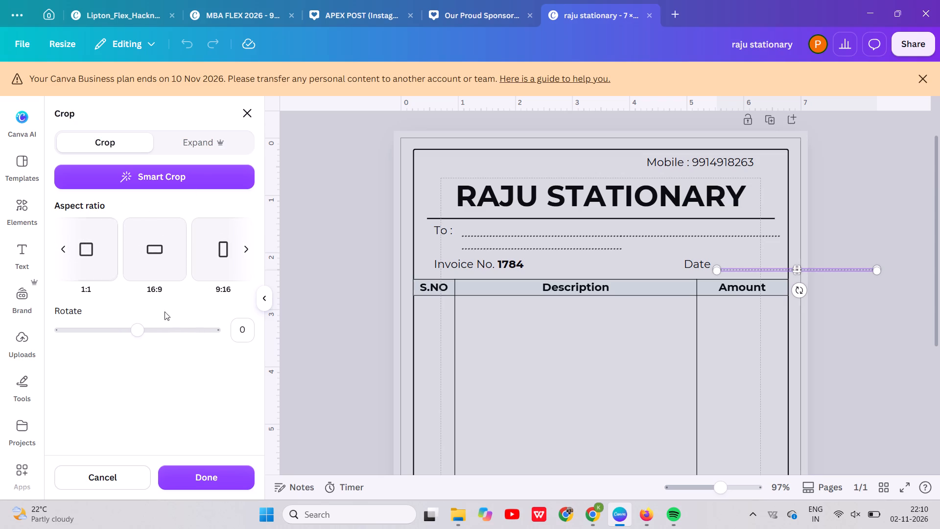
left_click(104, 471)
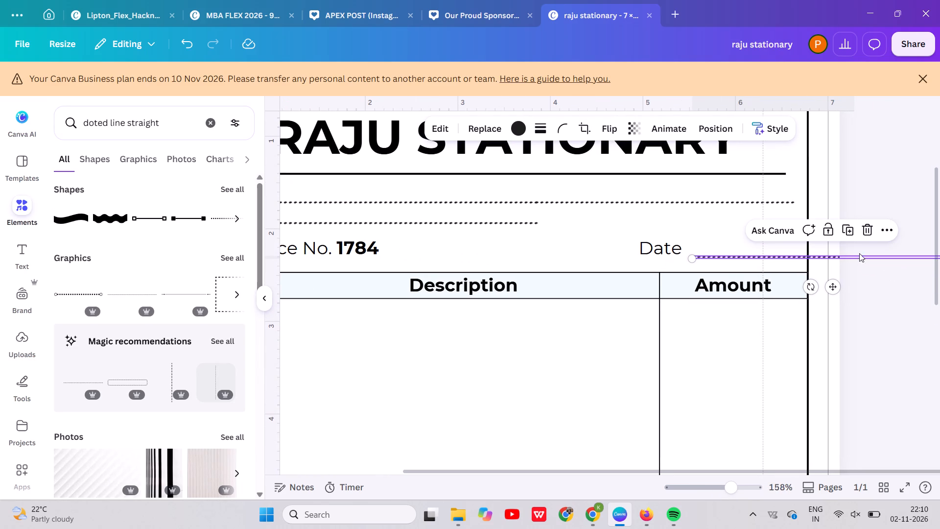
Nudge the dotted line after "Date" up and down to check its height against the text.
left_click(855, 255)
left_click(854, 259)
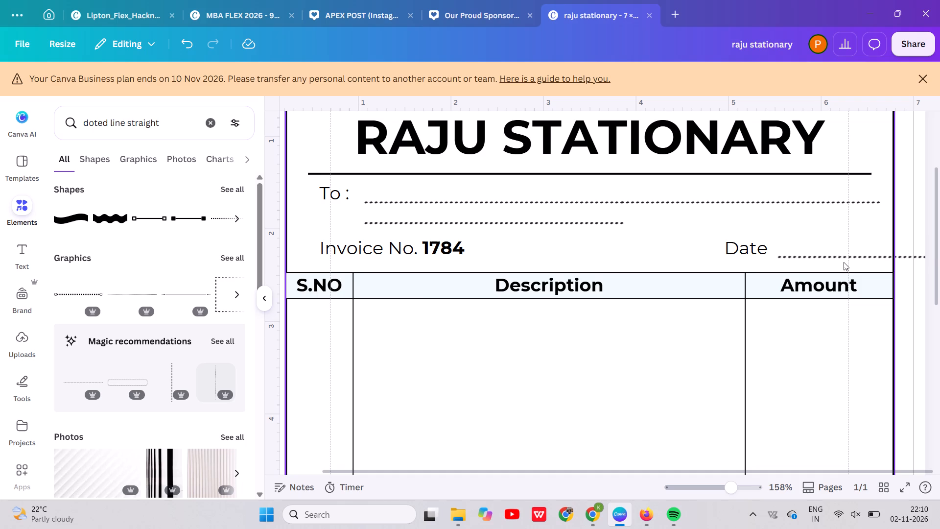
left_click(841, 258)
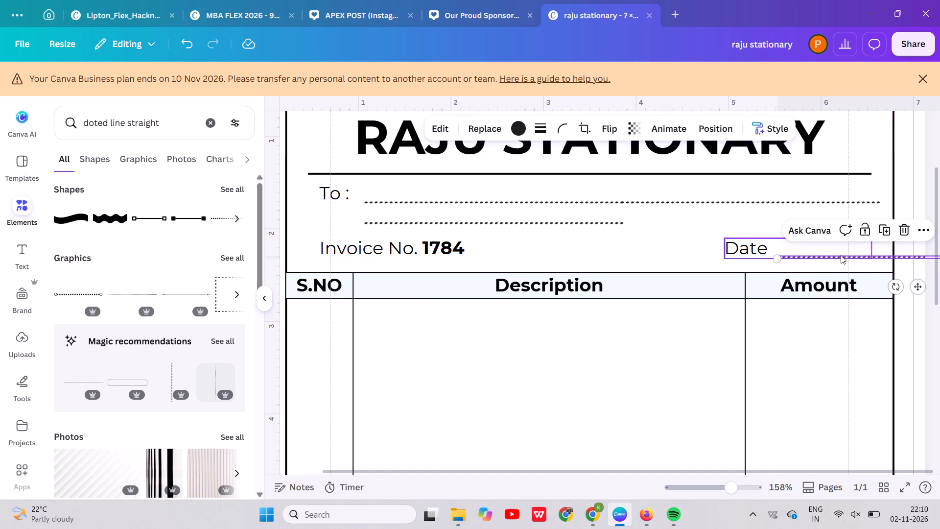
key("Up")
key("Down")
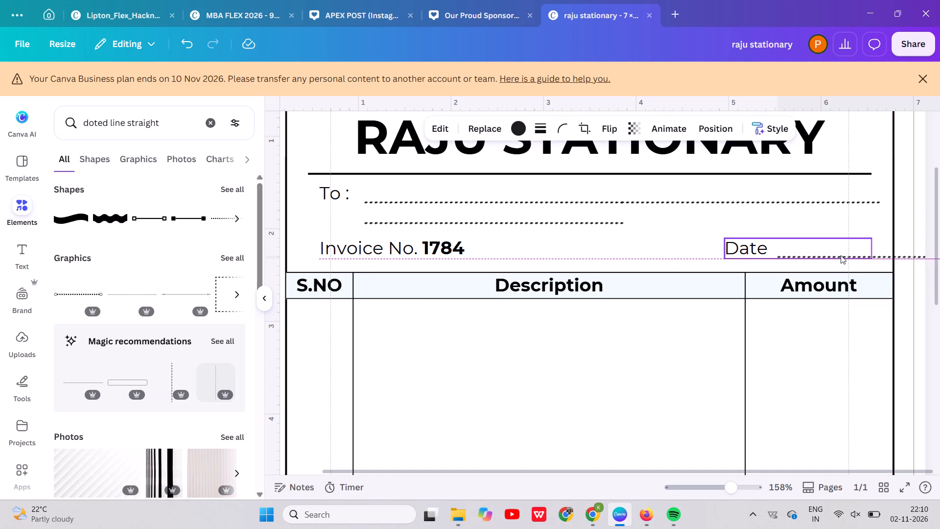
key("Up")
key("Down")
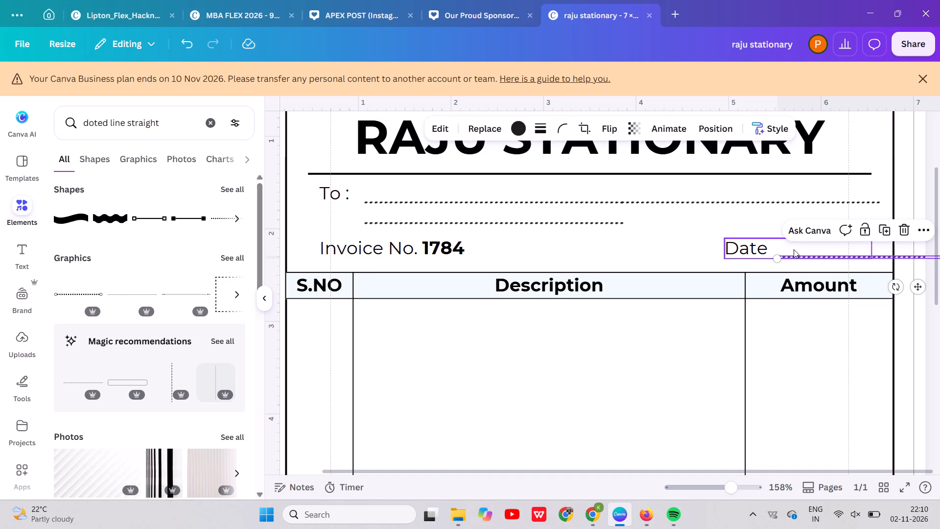
Nudge the "Date" text slightly down toward the level of its dotted line.
left_click(763, 247)
key("Down")
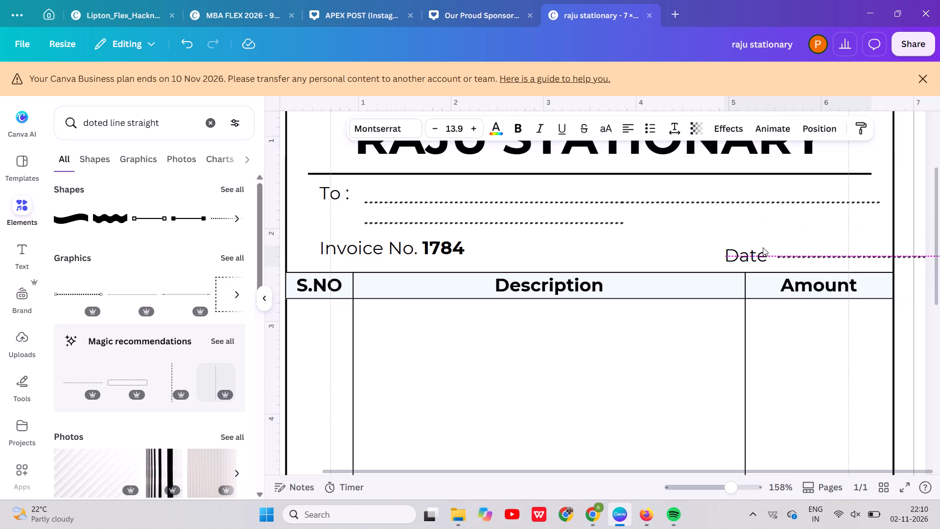
key("Up")
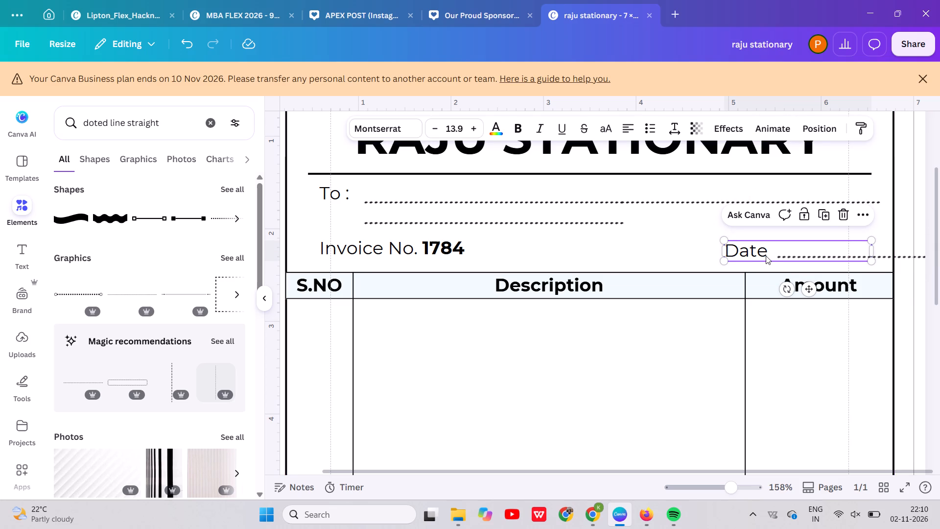
Nudge the dotted line after "Date" sideways so that it starts closer to the text.
left_click(797, 259)
left_click(826, 293)
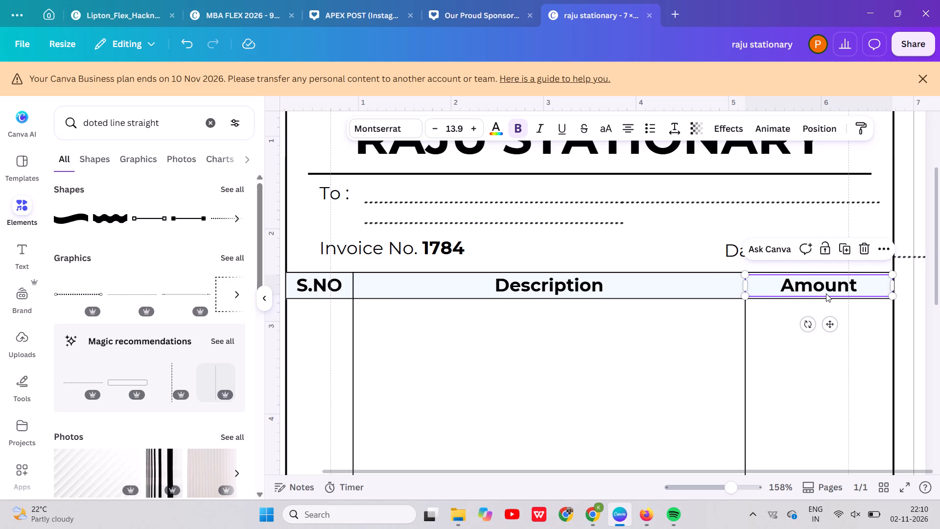
left_click(902, 258)
key("Left")
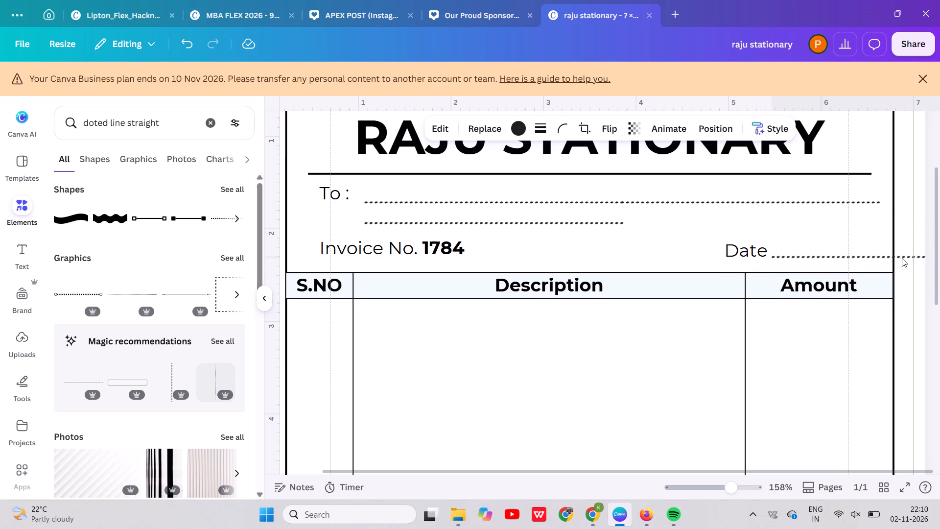
key("Left")
key("Right")
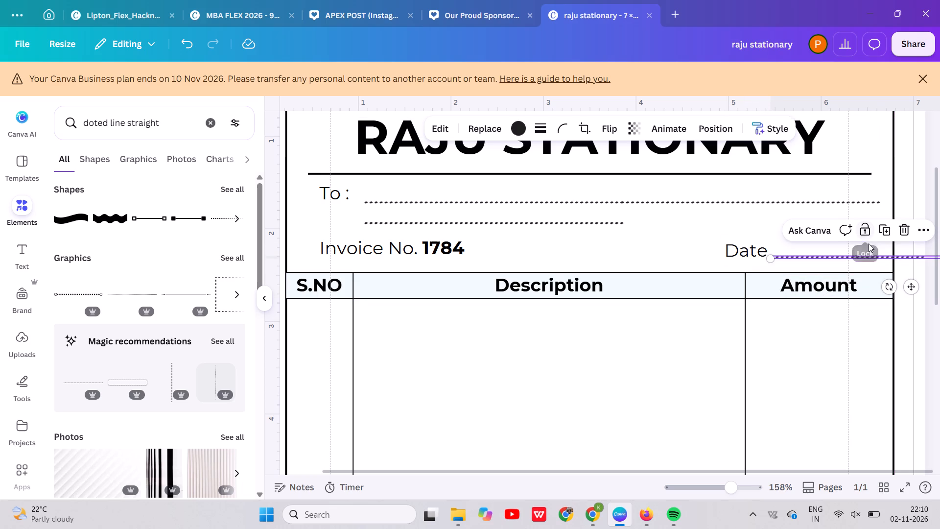
left_click(833, 250)
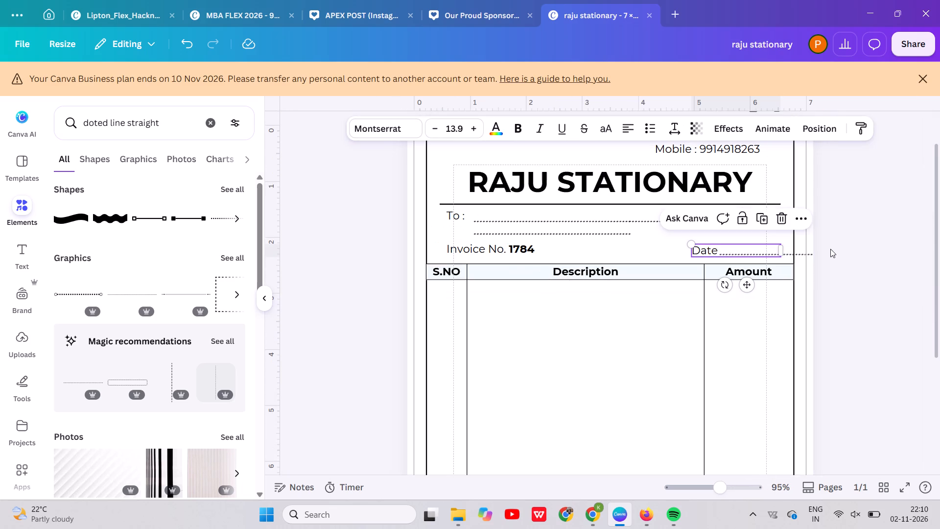
Add a square shape to the page and fill it with white.
key("r")
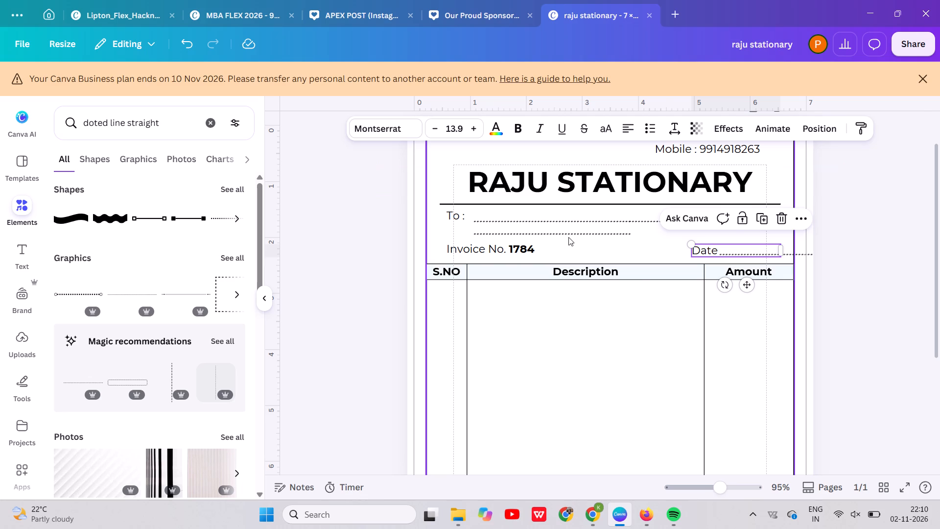
left_click(388, 129)
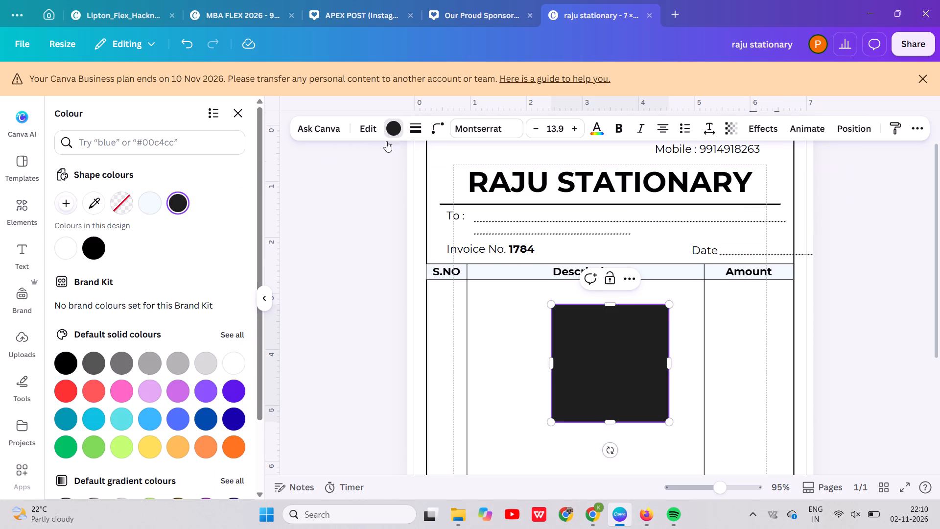
left_click(59, 255)
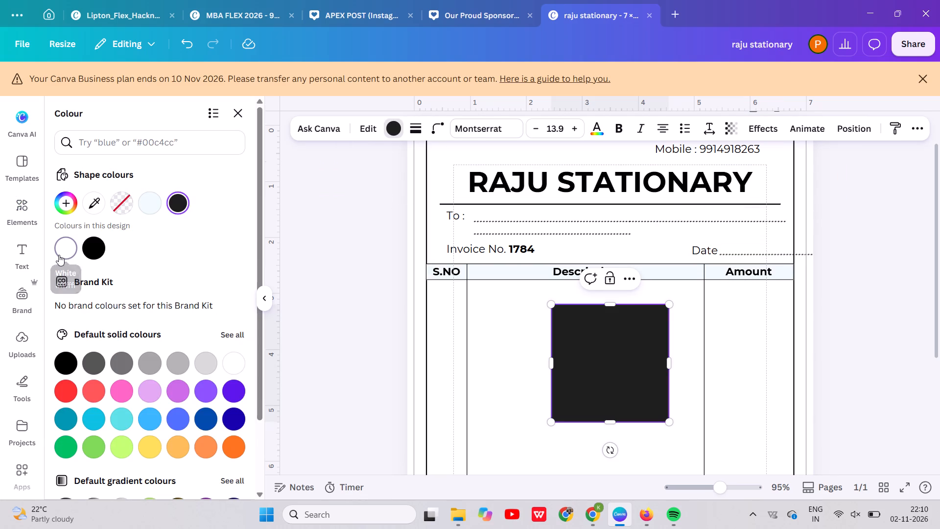
Place the white shape over the outer end of the Date dotted line and shrink it to a strip about 0.2 in tall reaching the page edge.
left_click_drag(659, 356, 798, 268)
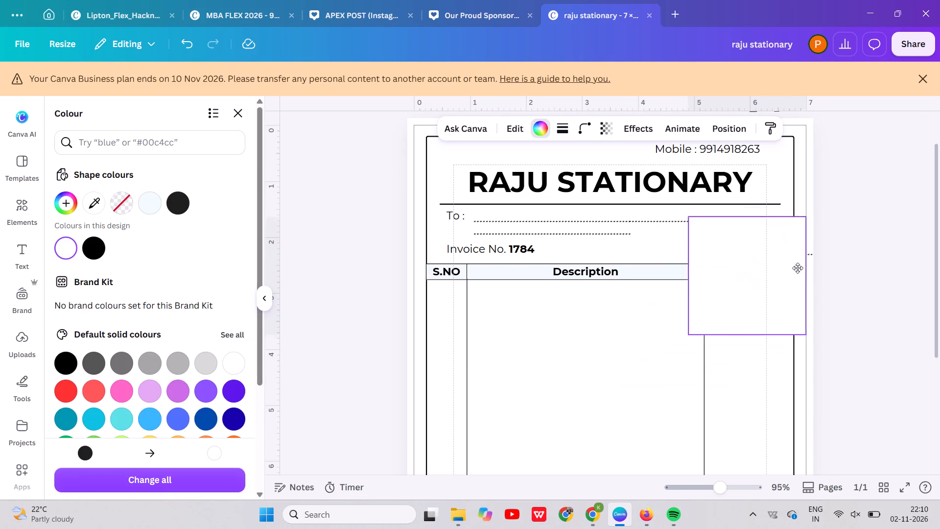
left_click_drag(798, 268, 845, 209)
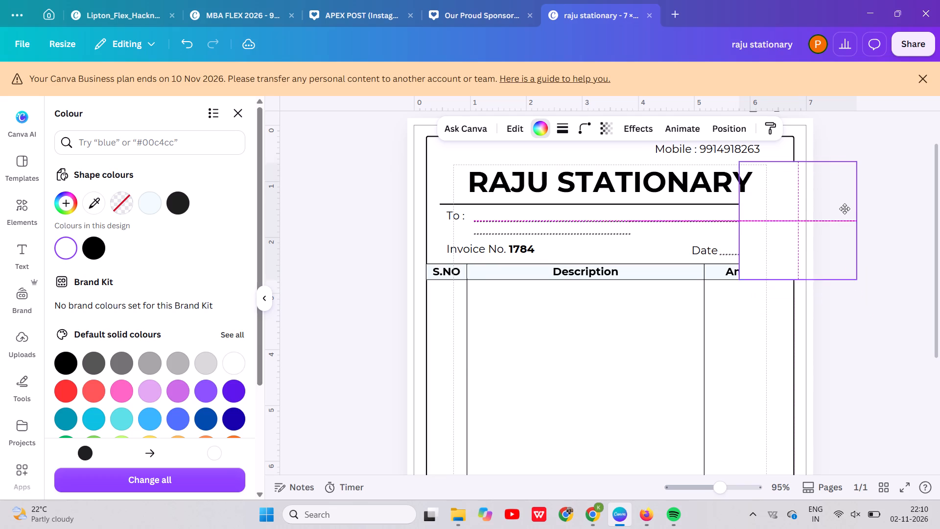
left_click_drag(845, 209, 844, 193)
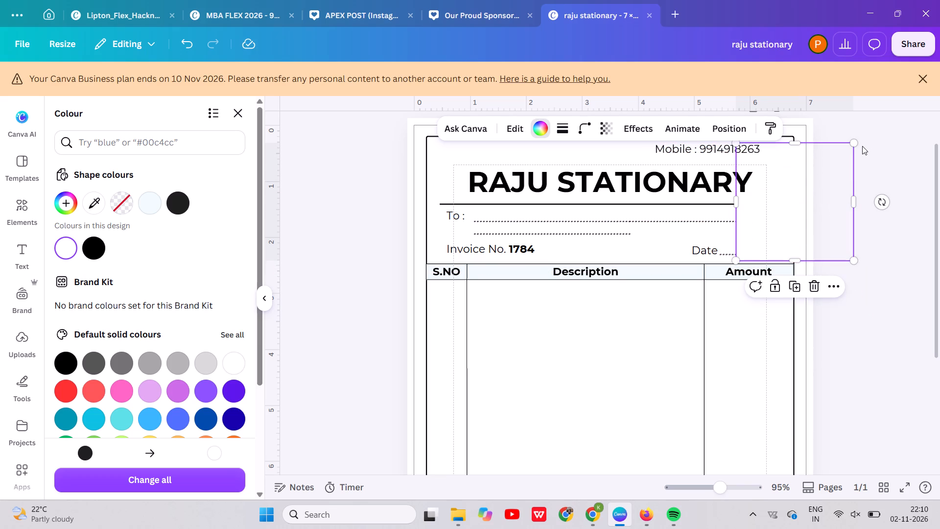
left_click_drag(856, 144, 805, 250)
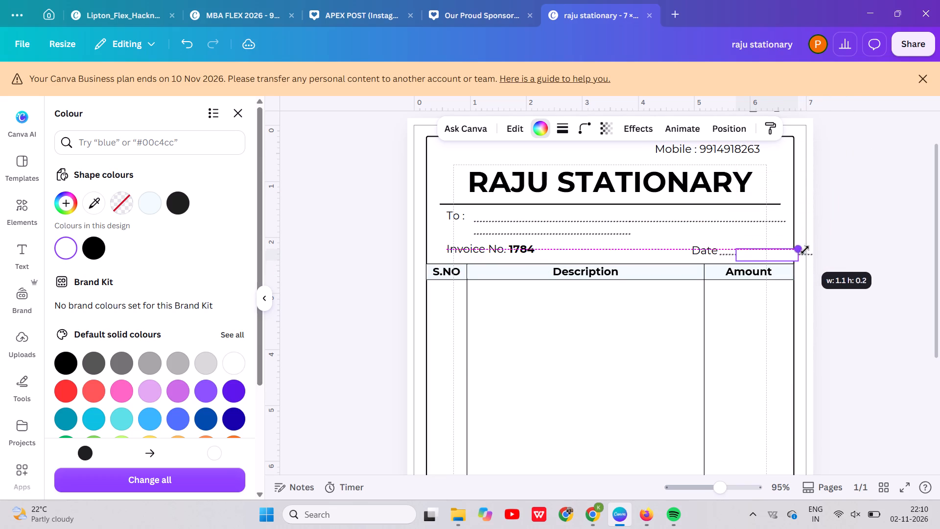
left_click_drag(805, 250, 816, 250)
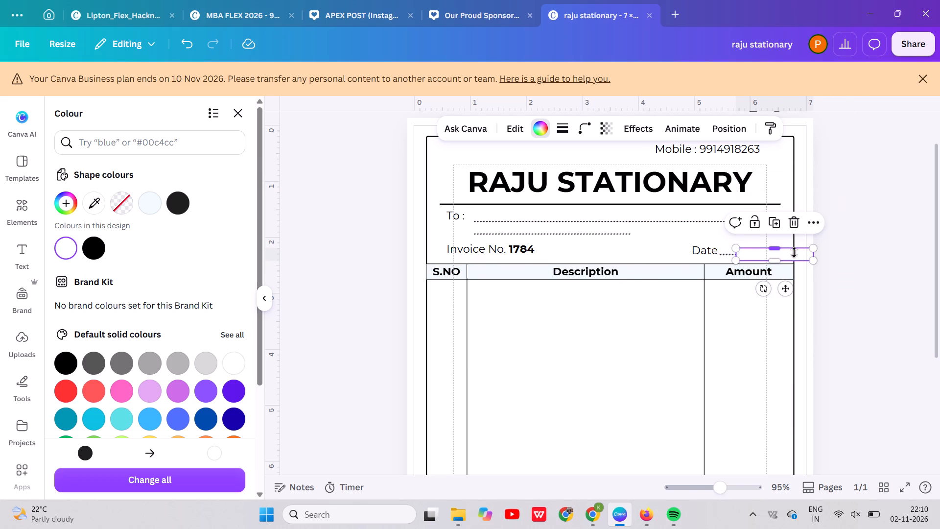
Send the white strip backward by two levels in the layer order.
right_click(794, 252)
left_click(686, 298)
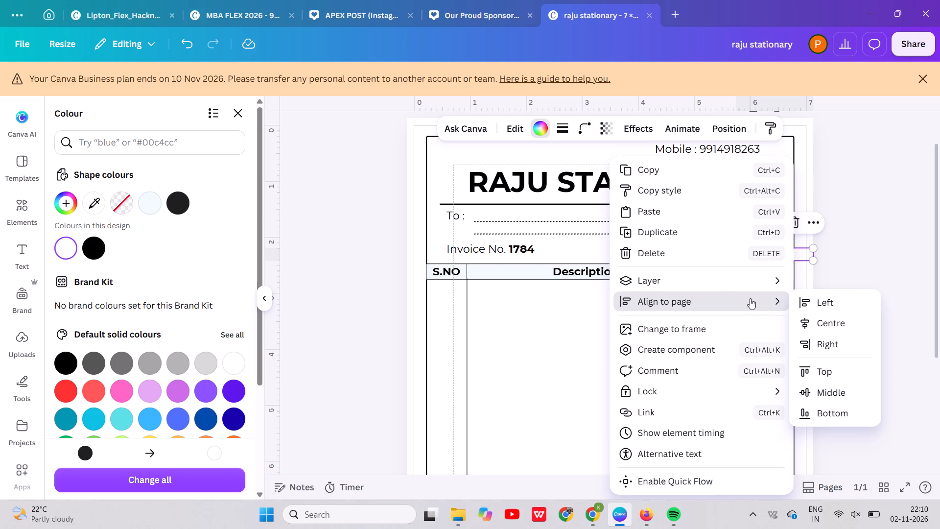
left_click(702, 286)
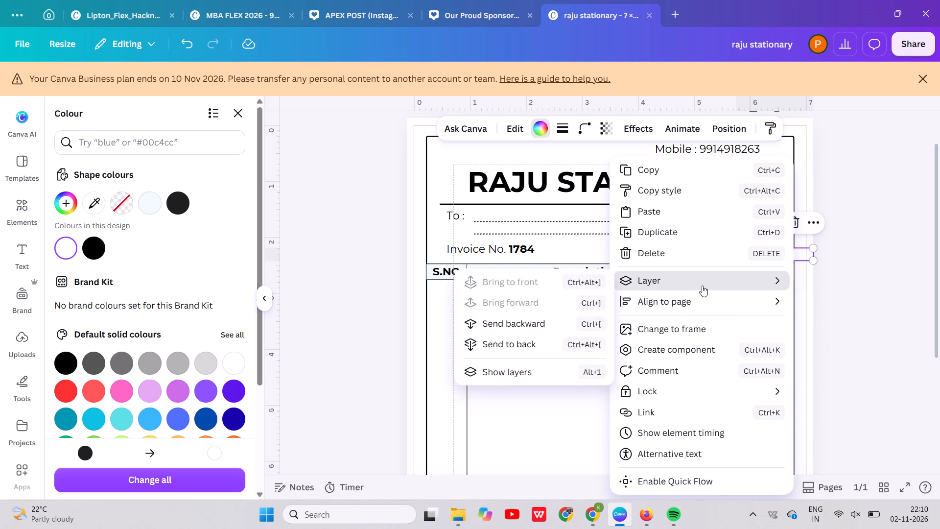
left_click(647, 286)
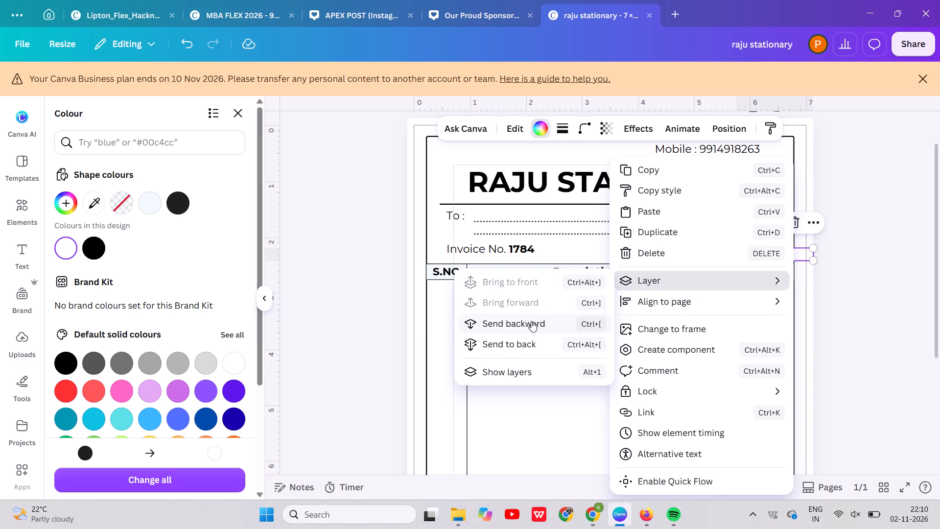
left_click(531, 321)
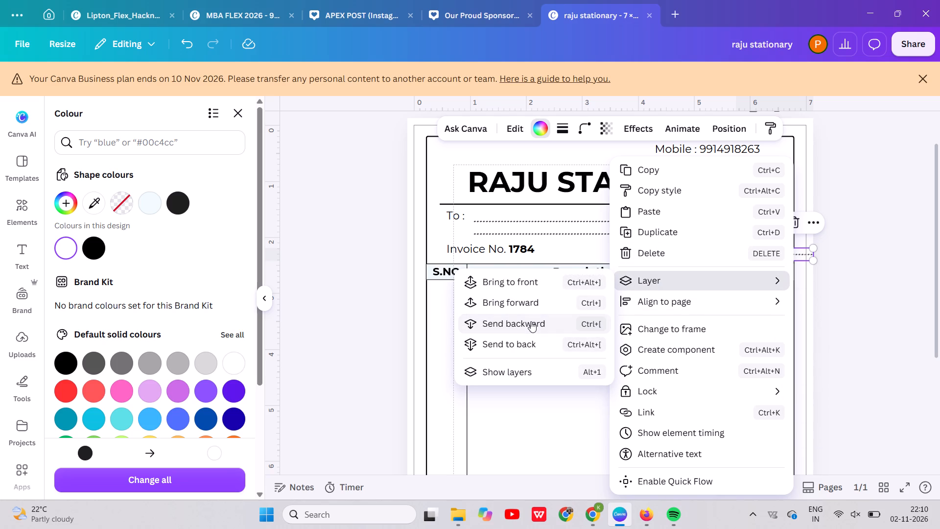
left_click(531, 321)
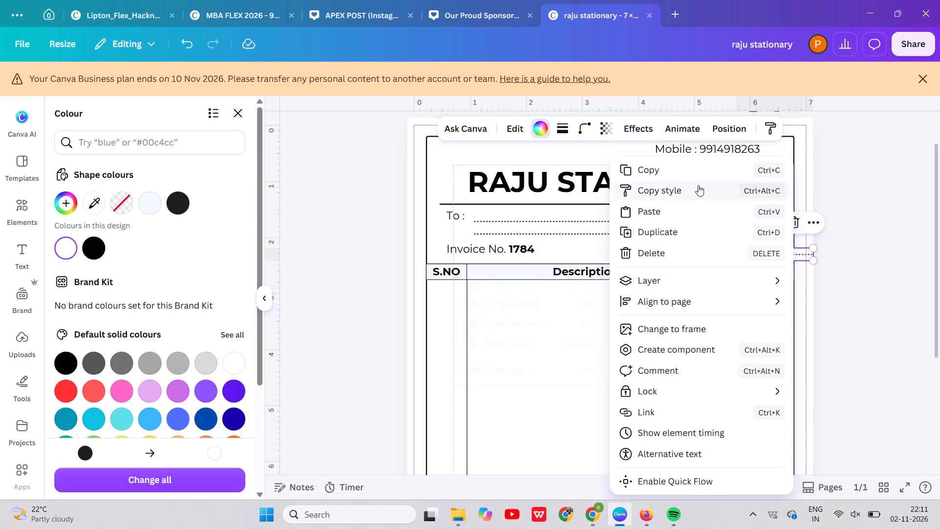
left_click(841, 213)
Select the page border and show the list of the design's layers.
scroll(835, 271, "right", 1)
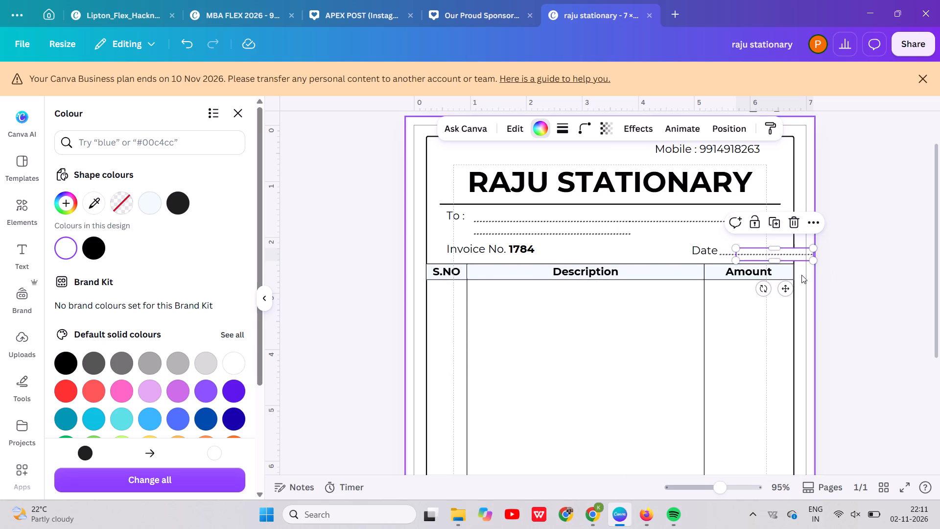
left_click(688, 299)
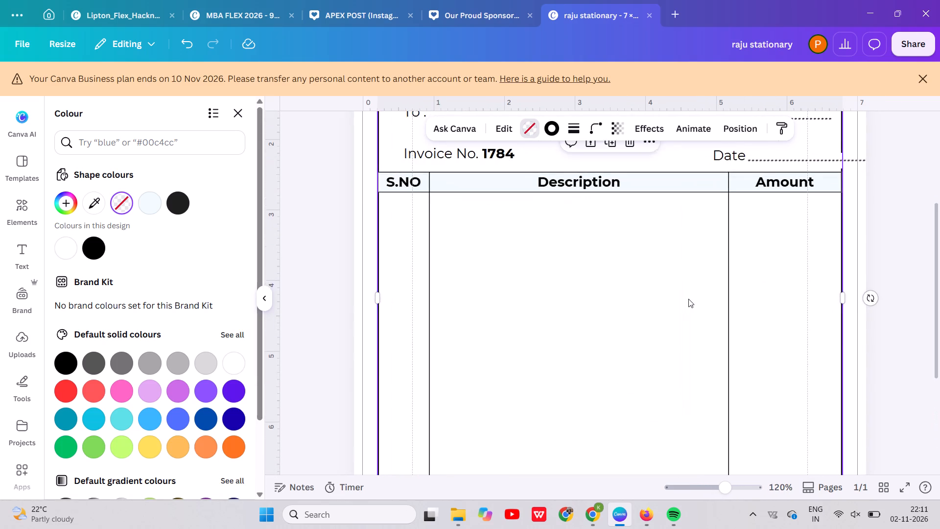
scroll(688, 299, "up", 1)
right_click(683, 230)
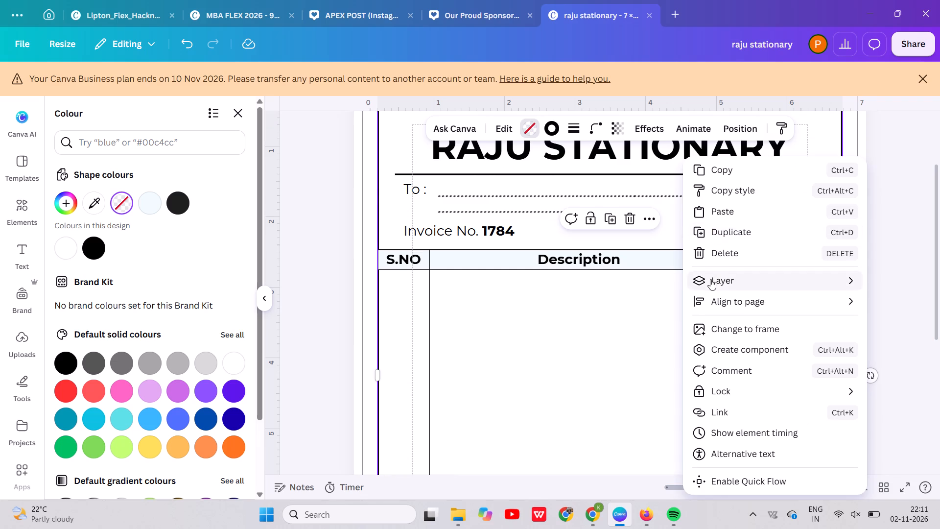
left_click(715, 279)
left_click(468, 269)
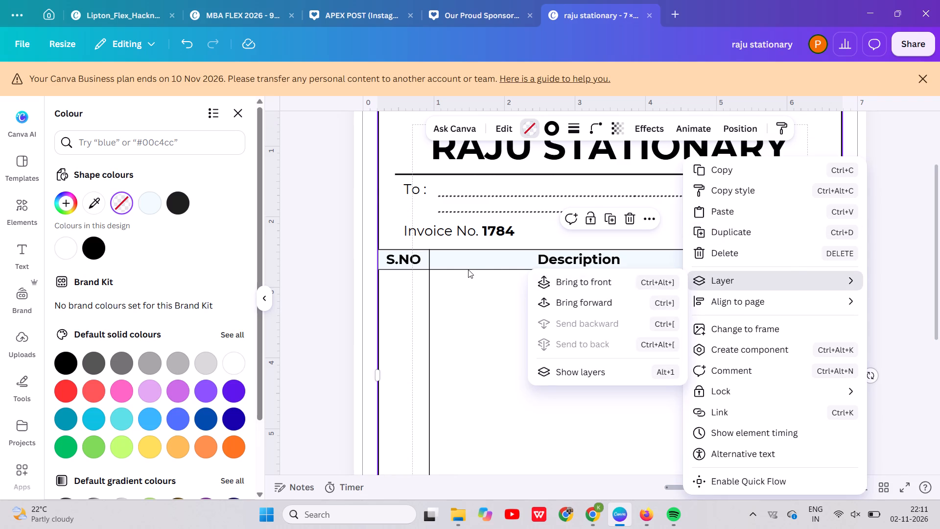
right_click(392, 217)
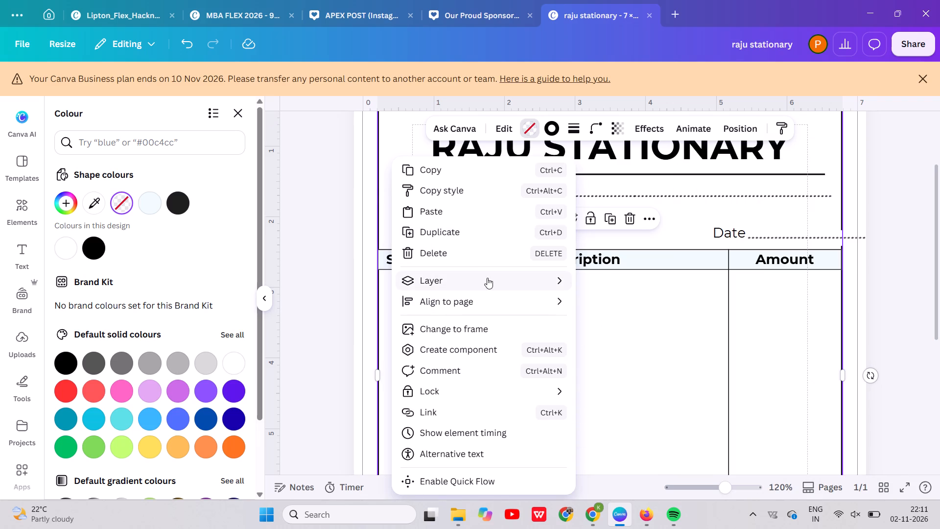
left_click(484, 280)
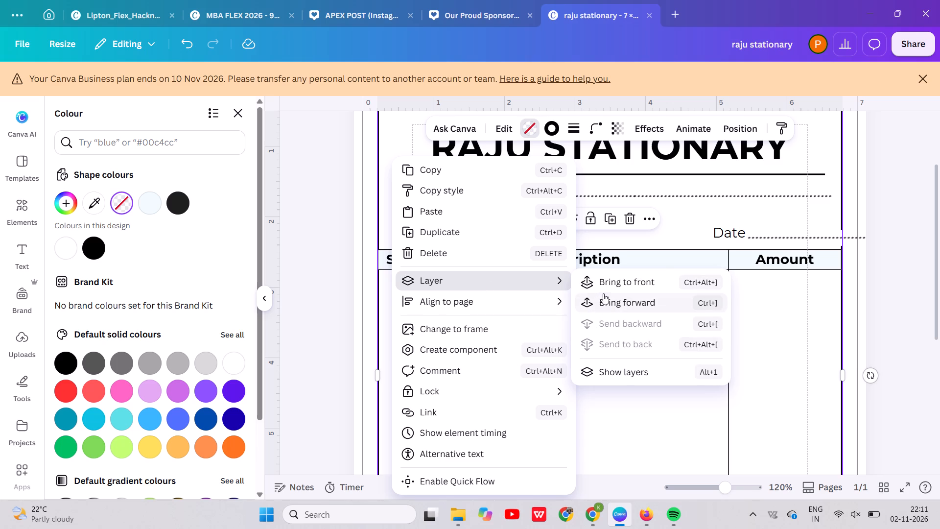
left_click(609, 373)
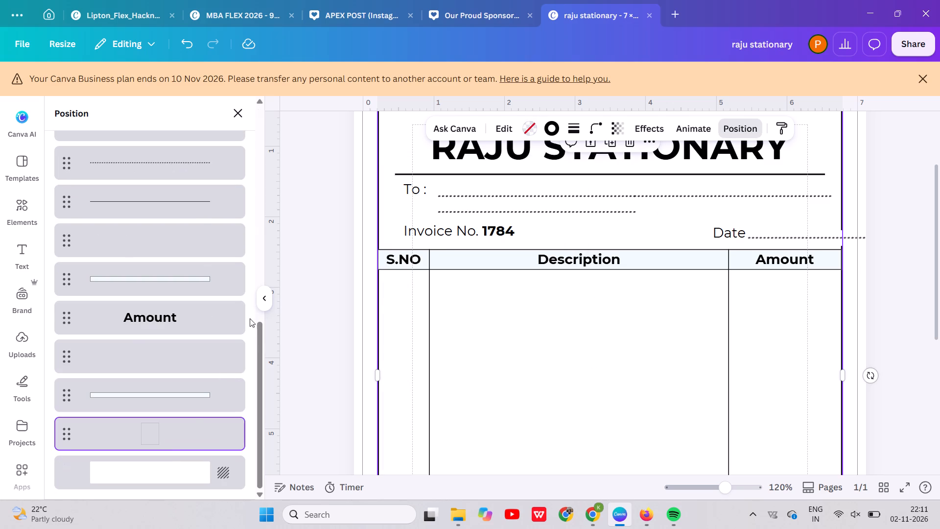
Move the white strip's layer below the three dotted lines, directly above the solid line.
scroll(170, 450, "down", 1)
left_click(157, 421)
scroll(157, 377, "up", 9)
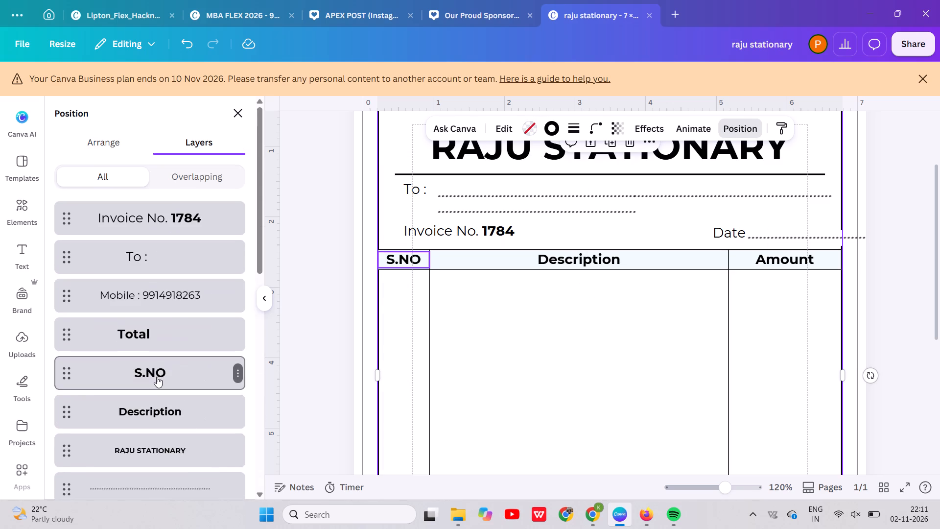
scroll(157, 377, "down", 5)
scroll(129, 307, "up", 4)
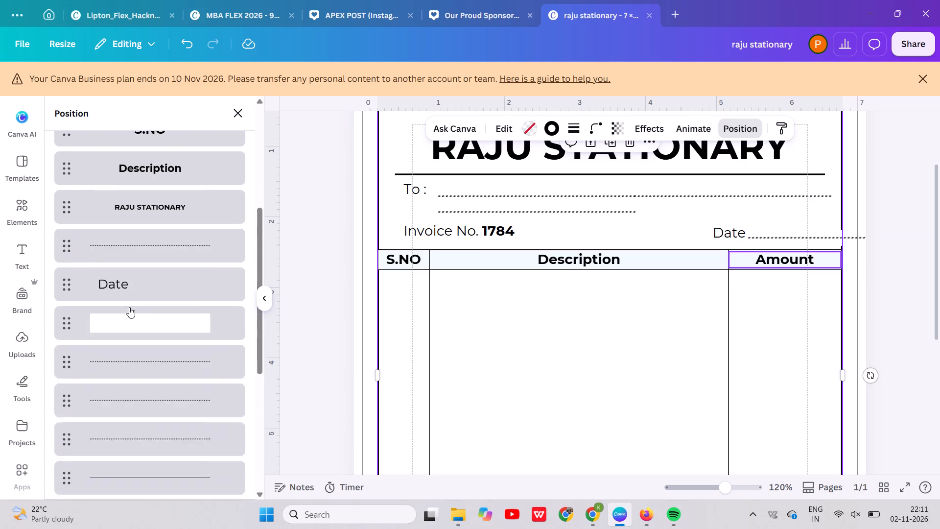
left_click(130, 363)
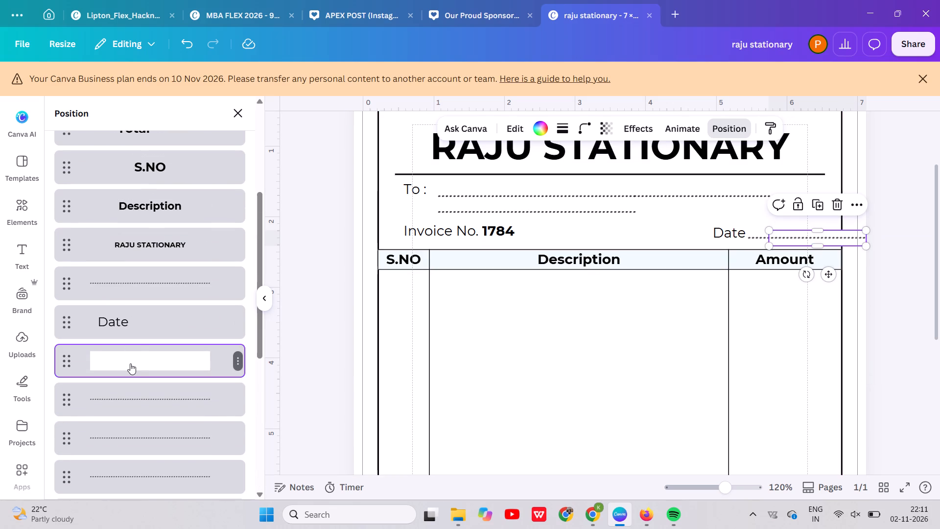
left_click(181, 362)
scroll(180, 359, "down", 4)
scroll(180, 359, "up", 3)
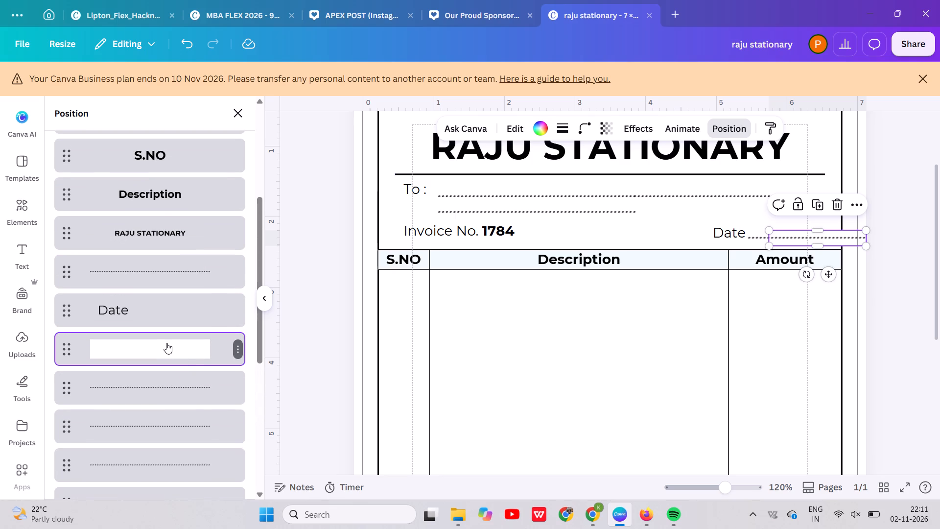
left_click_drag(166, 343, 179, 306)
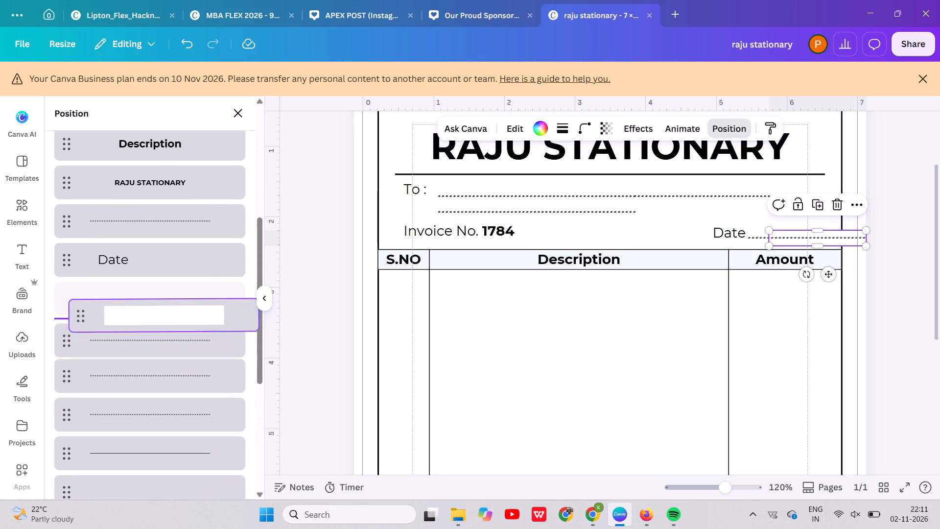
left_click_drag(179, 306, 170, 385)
Move the white strip's layer above the dotted lines and "Date", between "Description" and "RAJU STATIONARY".
scroll(169, 376, "down", 1)
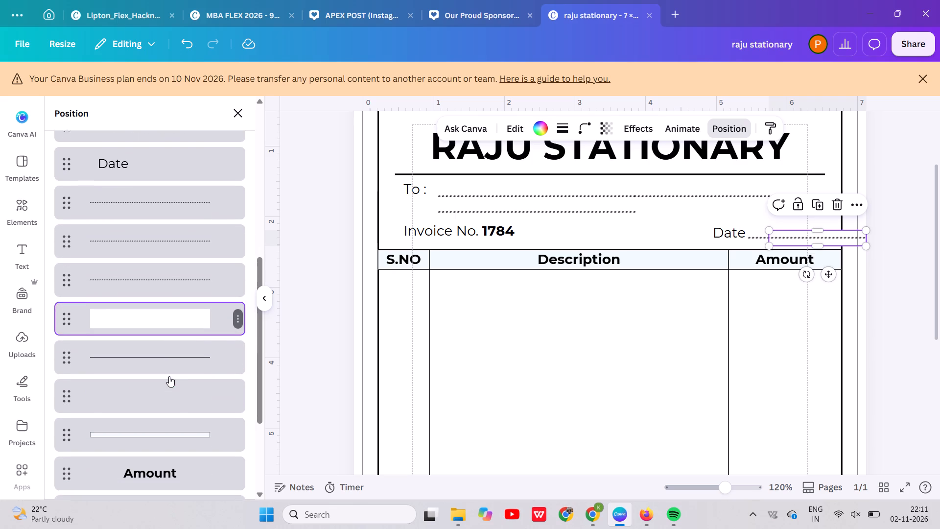
scroll(161, 329, "down", 3)
scroll(161, 329, "up", 1)
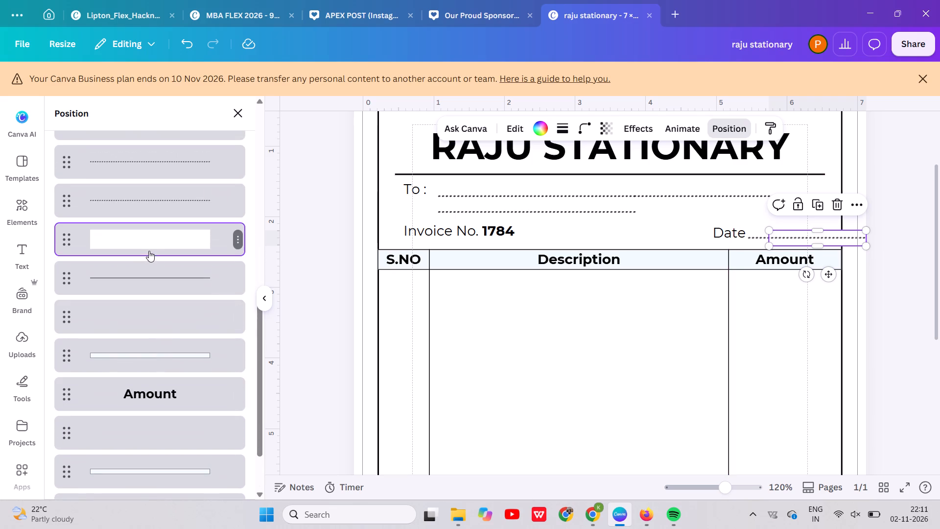
scroll(147, 246, "up", 1)
left_click_drag(155, 360, 166, 139)
scroll(166, 139, "up", 2)
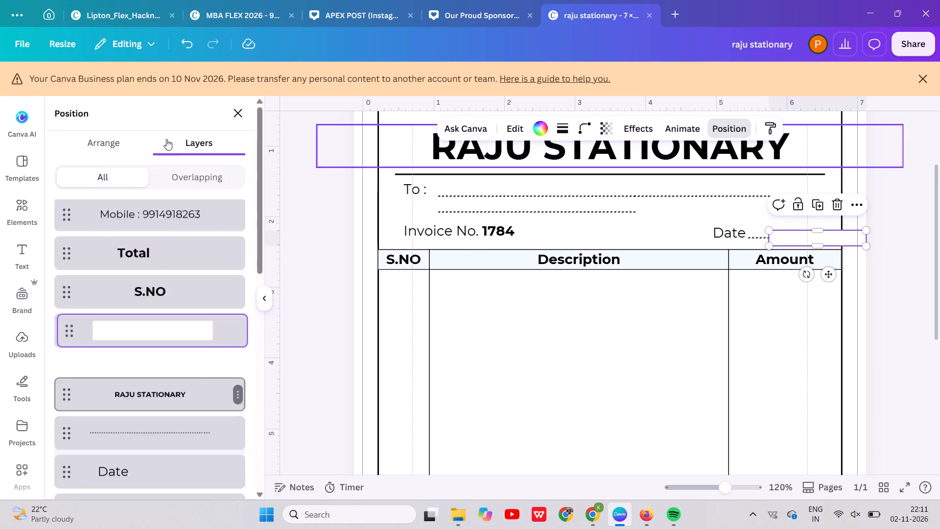
scroll(166, 139, "up", 2)
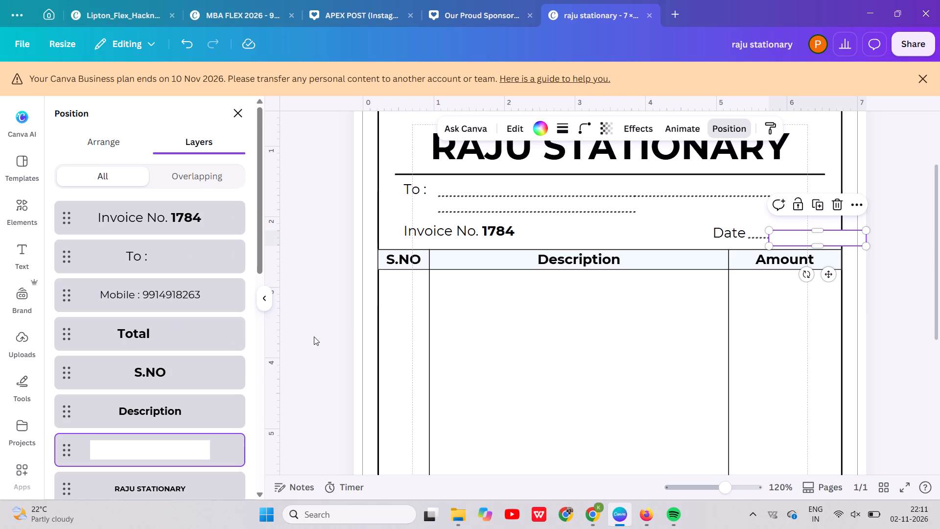
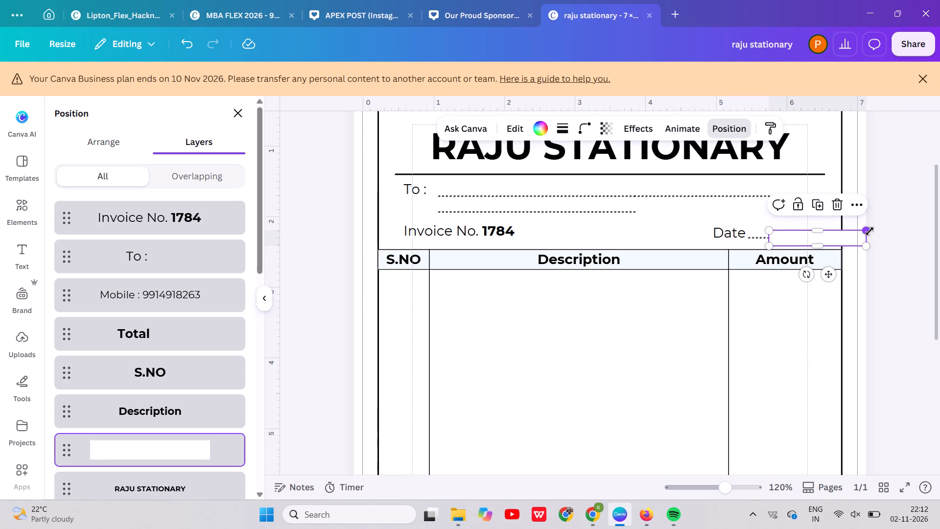
Shrink the white strip over the Date dots to about 0.4 × 0.2 in, against the inside of the page border.
left_click_drag(869, 231, 847, 228)
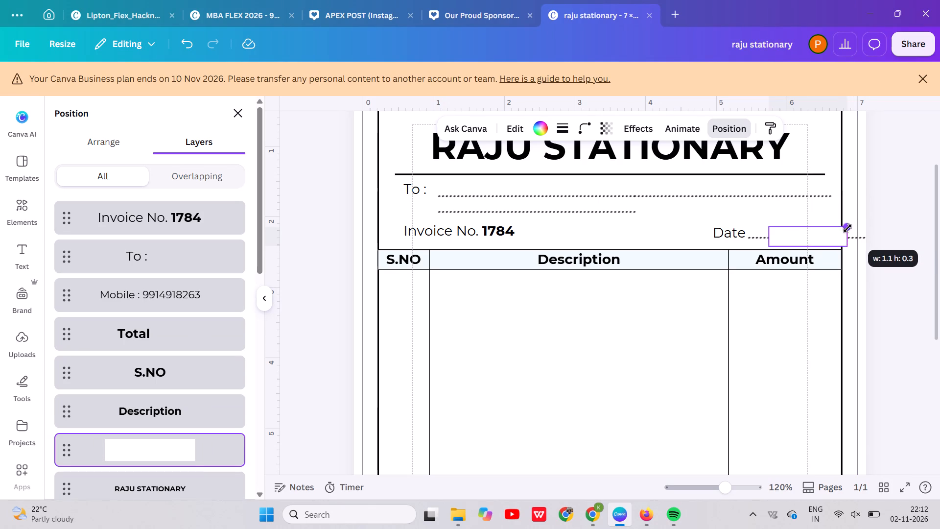
left_click_drag(847, 228, 843, 229)
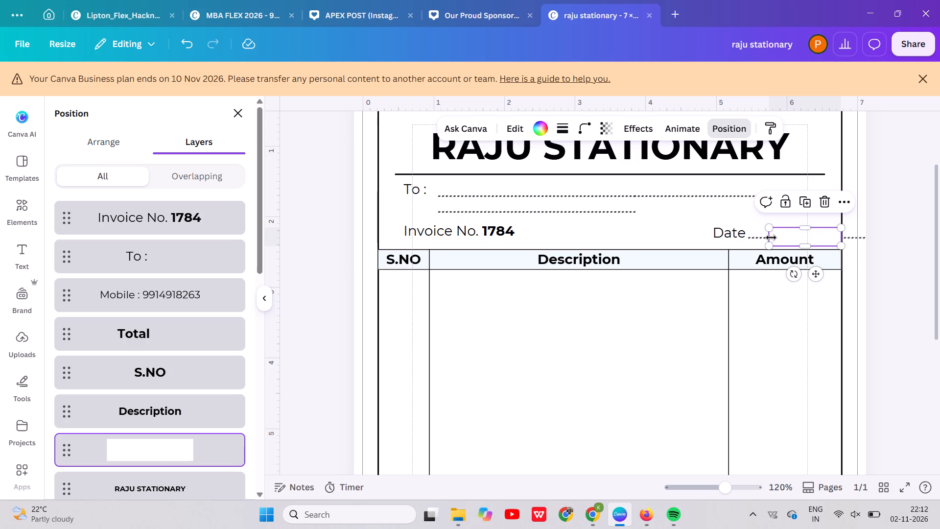
left_click_drag(769, 244, 821, 242)
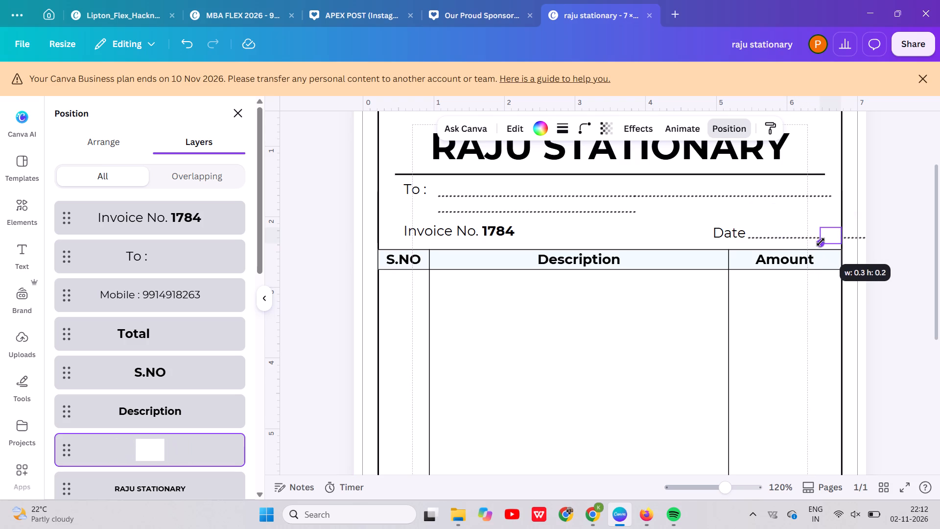
left_click_drag(821, 242, 815, 242)
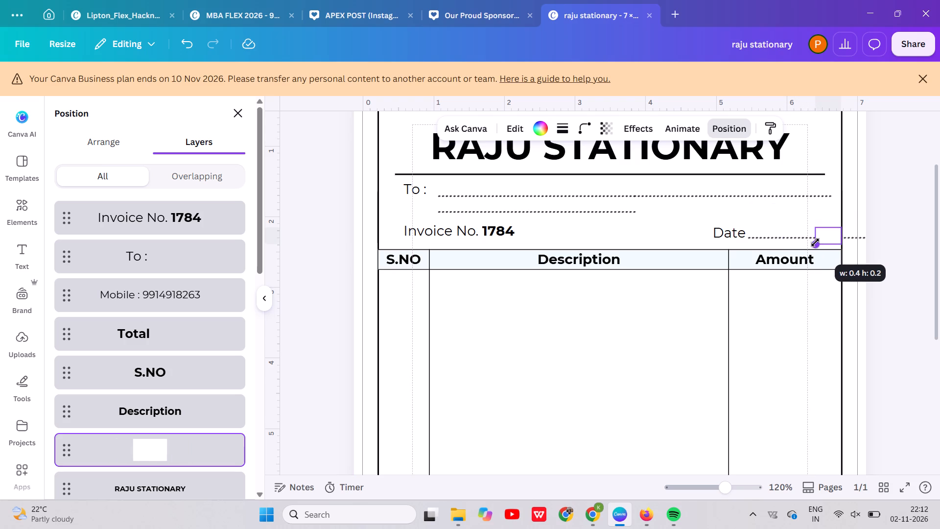
left_click_drag(815, 242, 813, 243)
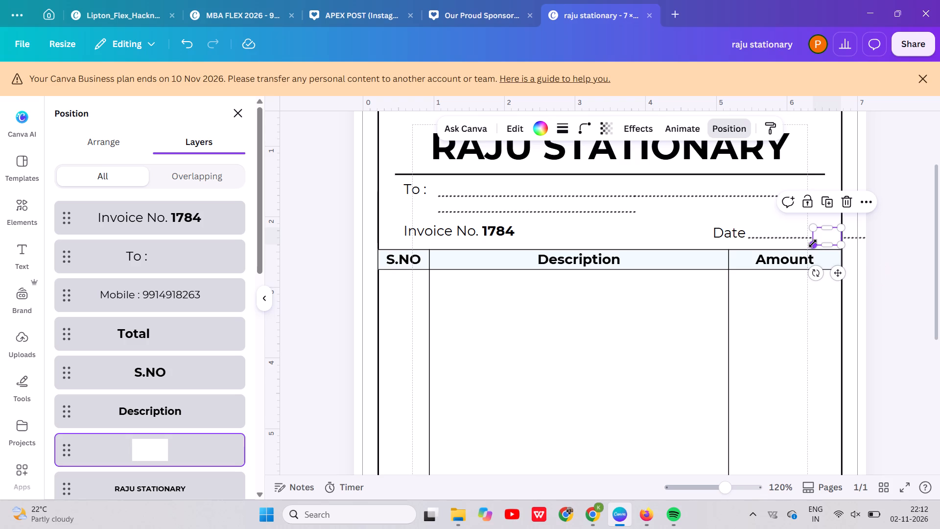
Duplicate the small white box and place the copy over the dots just outside the page border, beside the original.
left_click(833, 238)
key("ctrl+d")
left_click_drag(844, 250, 863, 244)
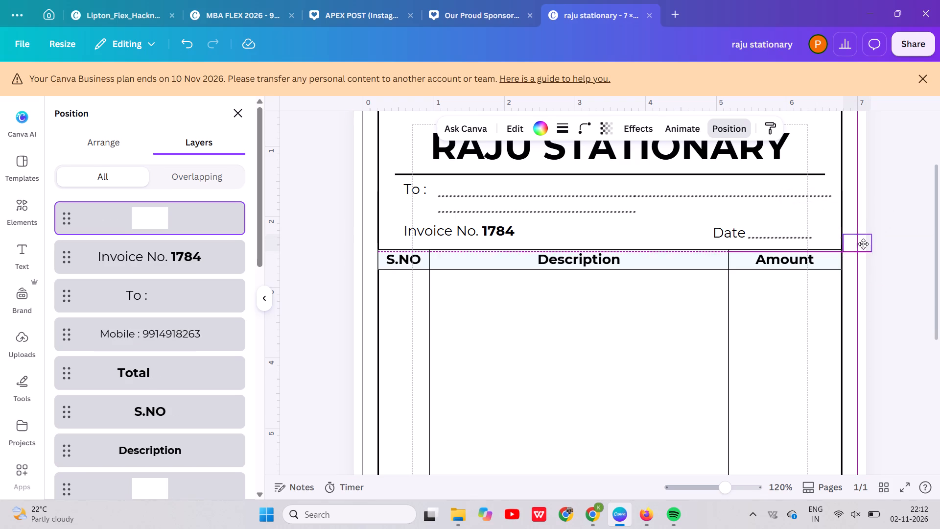
left_click_drag(863, 244, 861, 241)
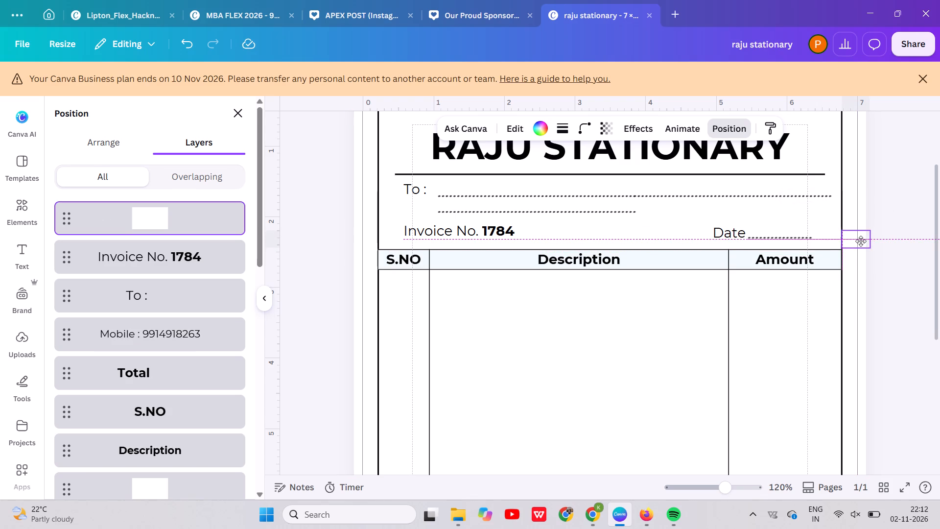
left_click_drag(861, 241, 863, 240)
left_click(912, 284)
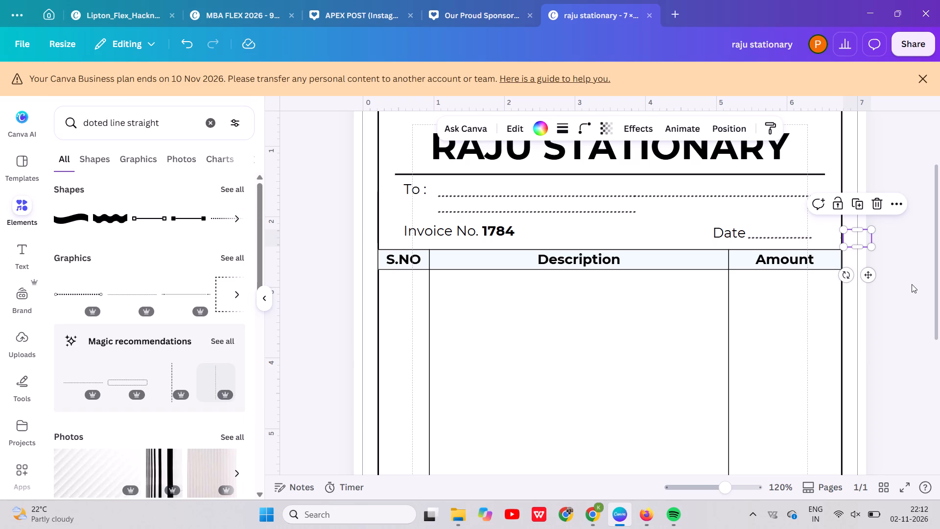
left_click(907, 286)
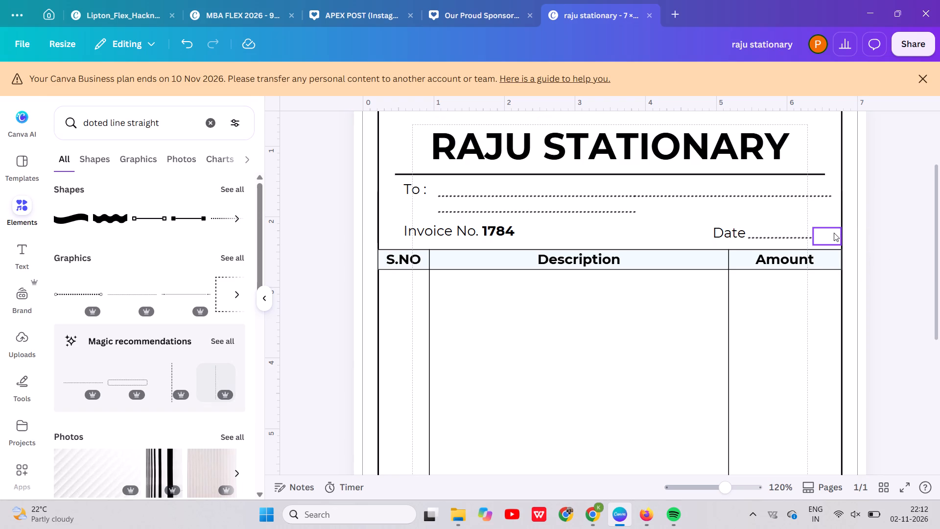
Extend the inner white box slightly downward to about 0.4 × 0.3 in, keeping its side edge at the page border.
left_click(834, 233)
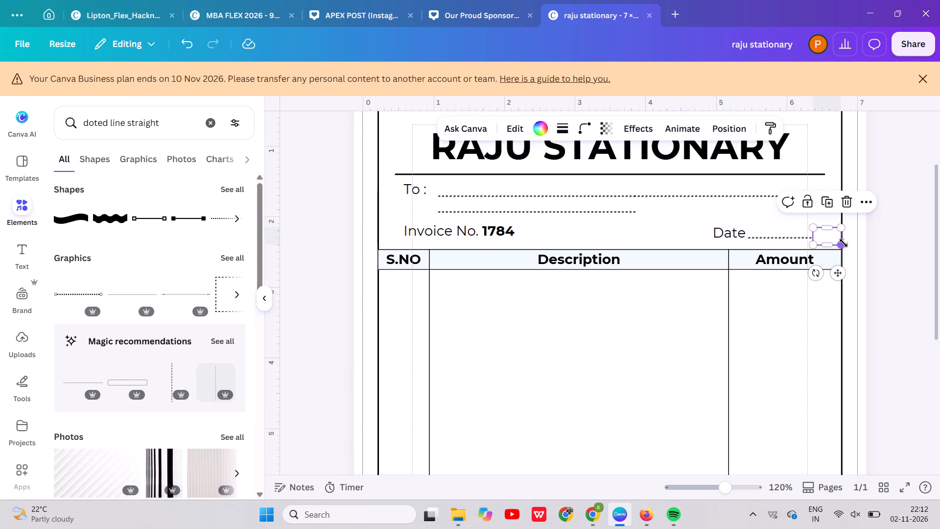
scroll(844, 243, "left", 2)
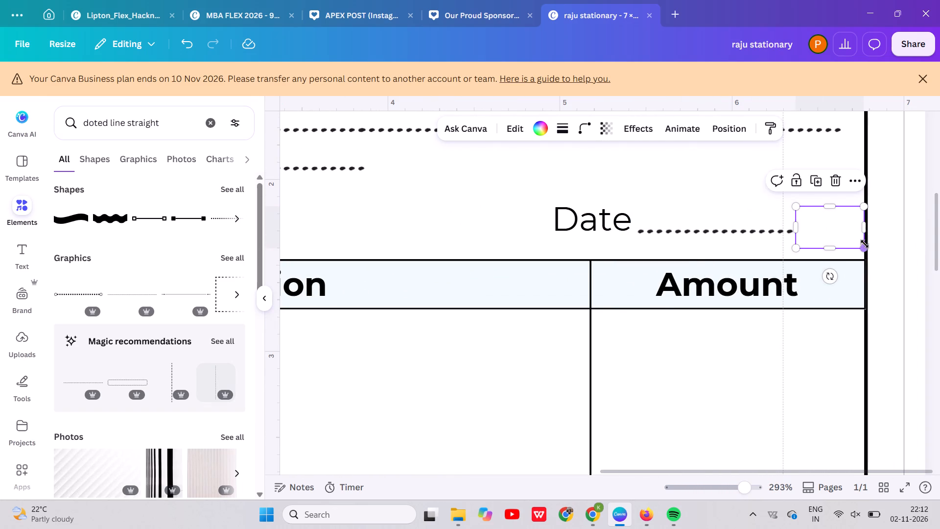
left_click_drag(866, 247, 869, 251)
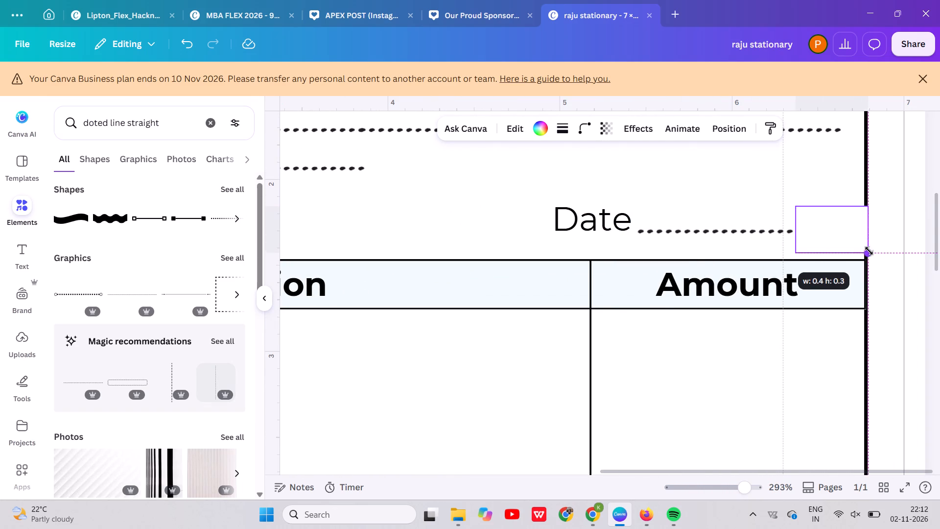
left_click_drag(869, 251, 866, 252)
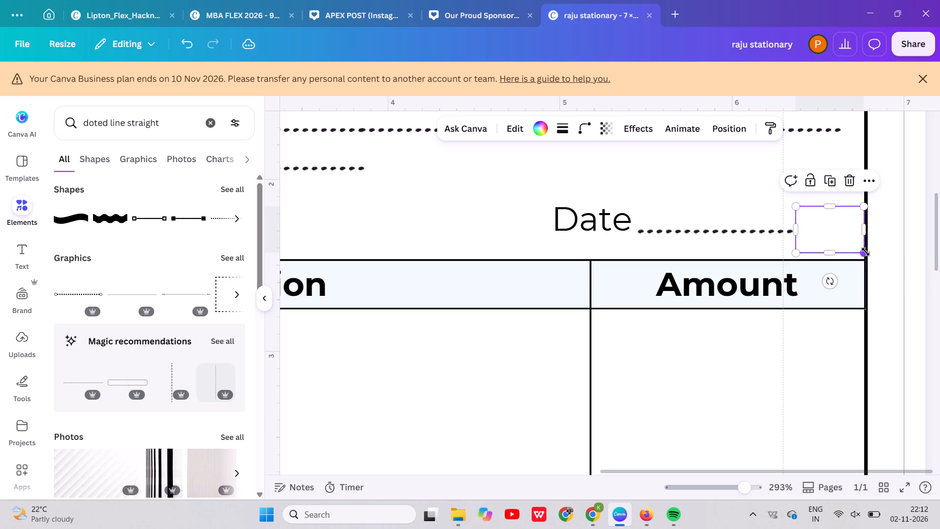
left_click(900, 280)
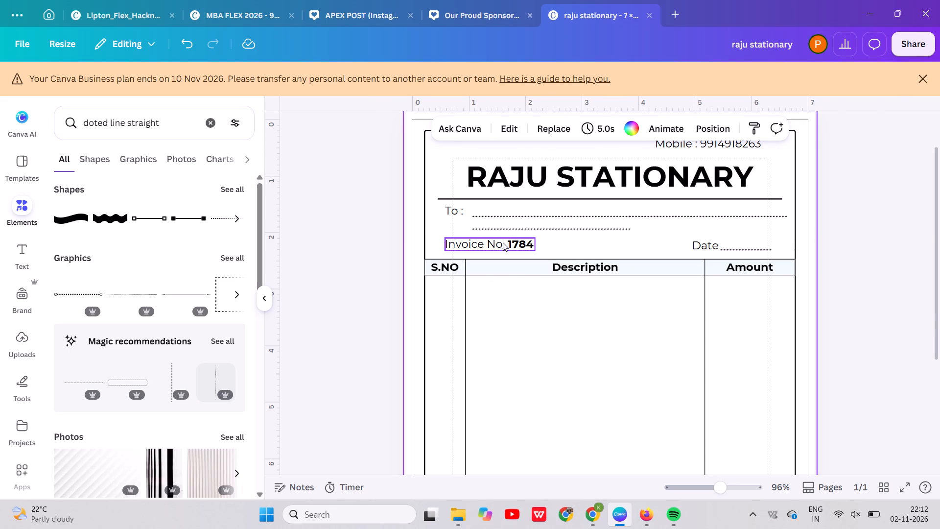
Nudge the "Invoice No. 1784" text down to line up with "Date".
left_click(498, 241)
key("Down")
key("Down")
key("Up")
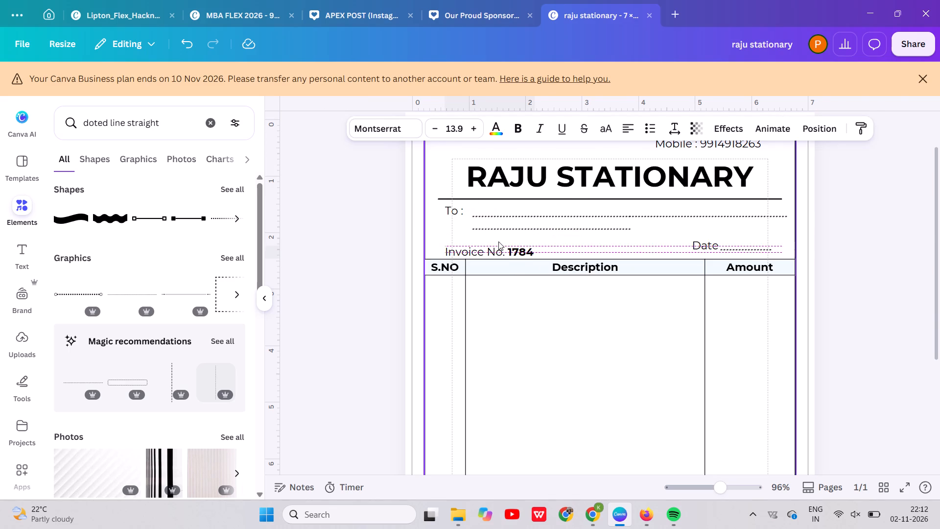
key("Up")
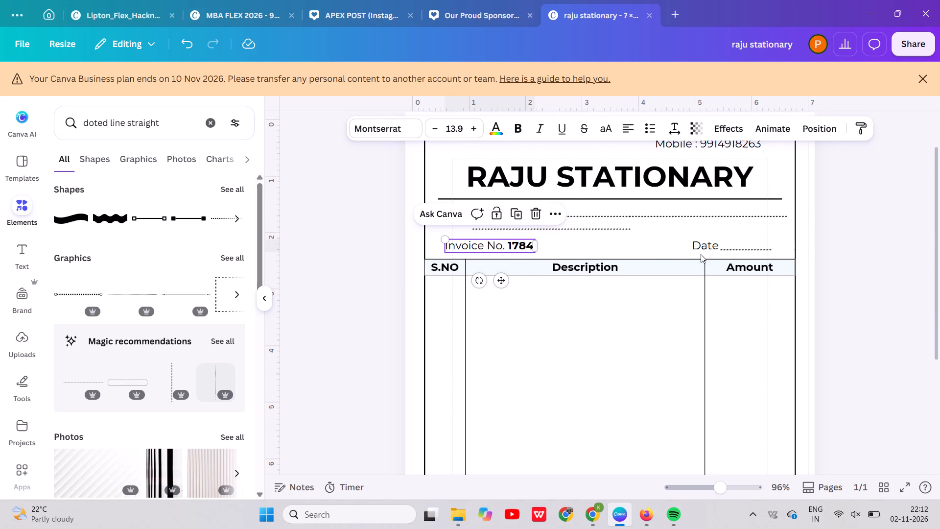
left_click(848, 240)
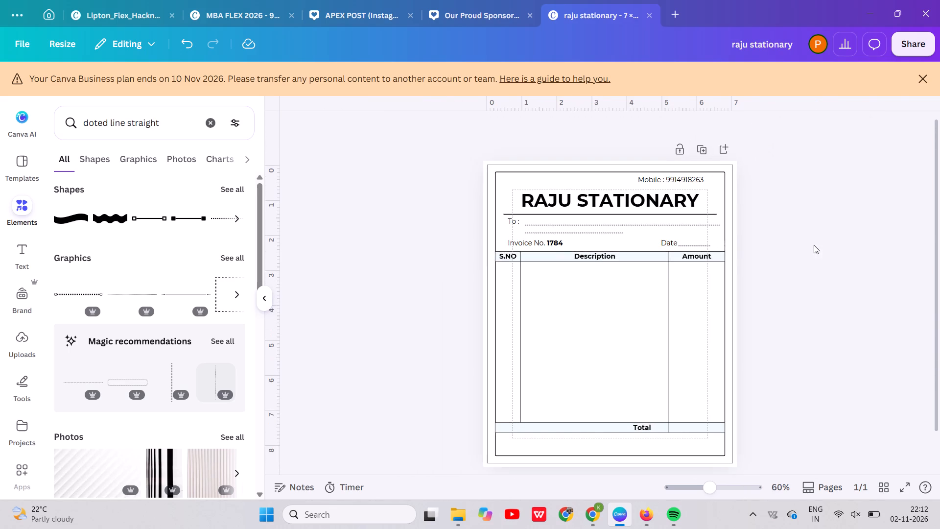
Duplicate the vertical line before the Amount column and place the copy between "Description" and that line.
scroll(687, 398, "down", 1)
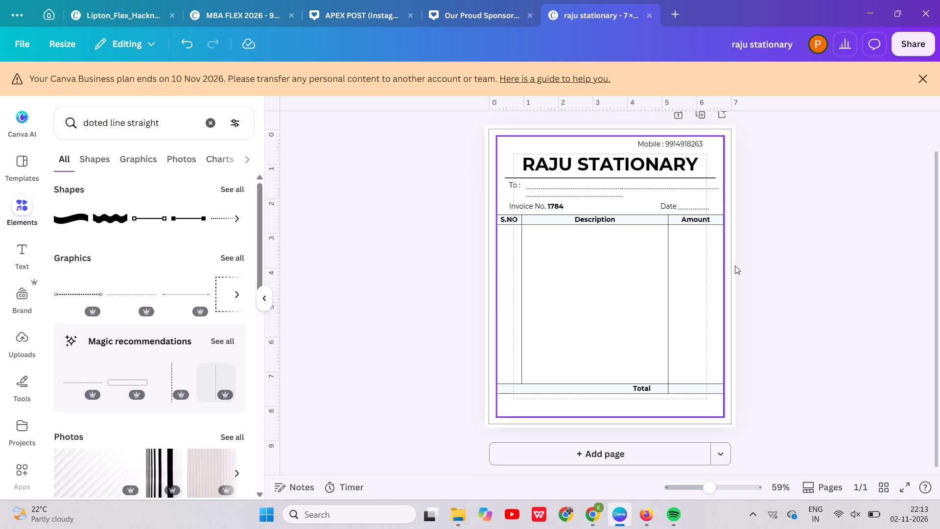
left_click(670, 277)
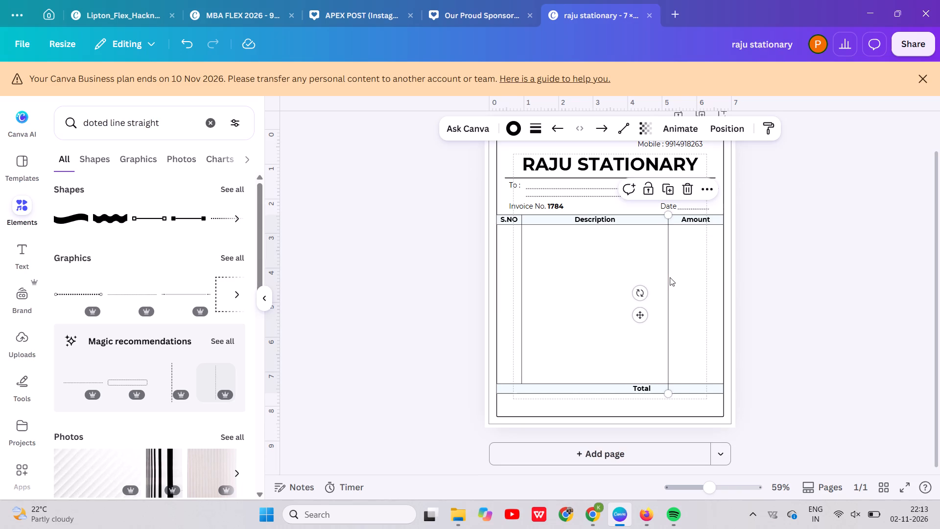
key("ctrl+d")
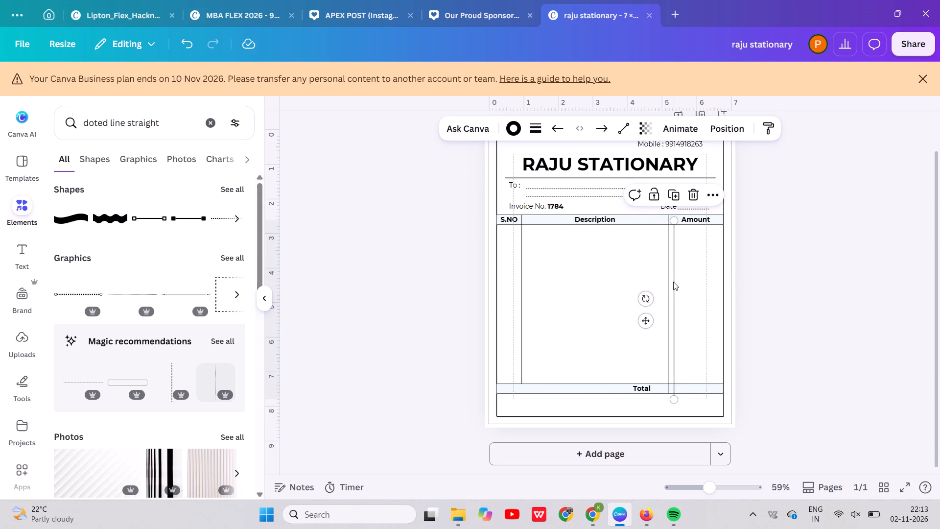
left_click_drag(673, 282, 633, 276)
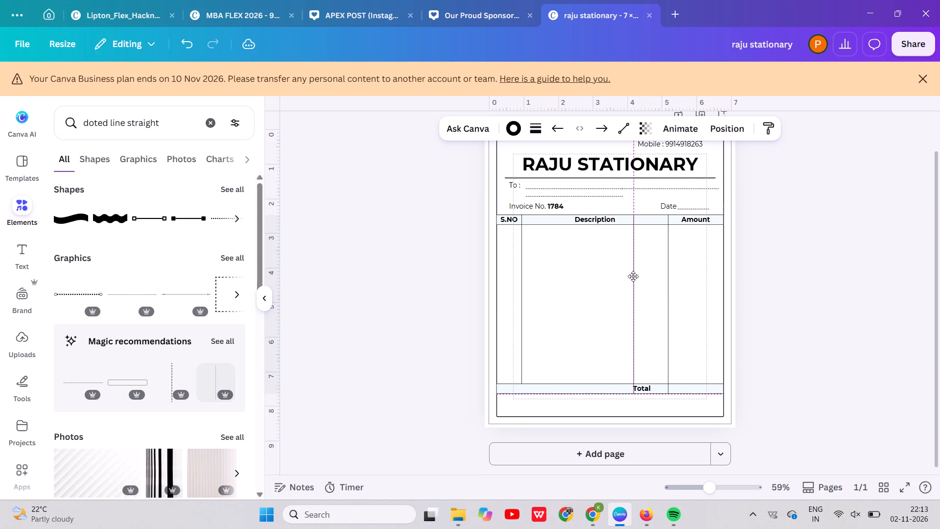
left_click_drag(633, 276, 624, 276)
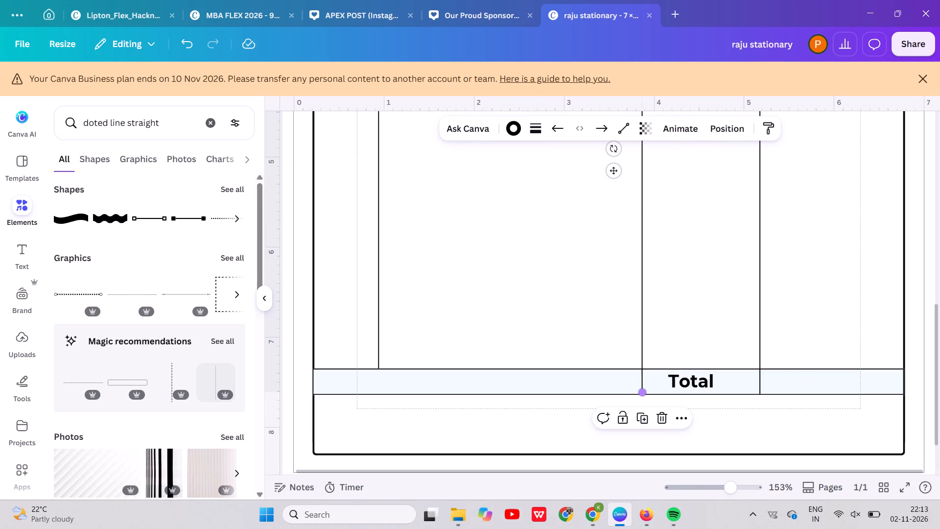
Trim the new column line to about 4.9 in, running from the header row's top edge to the Total row's top edge.
left_click_drag(647, 391, 645, 371)
left_click(687, 344)
scroll(674, 341, "up", 3)
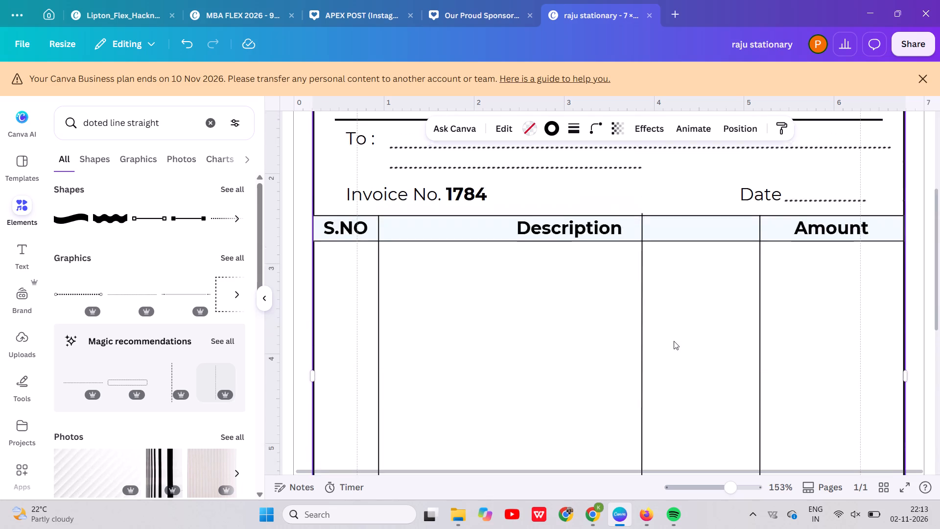
scroll(674, 341, "up", 2)
left_click(640, 400)
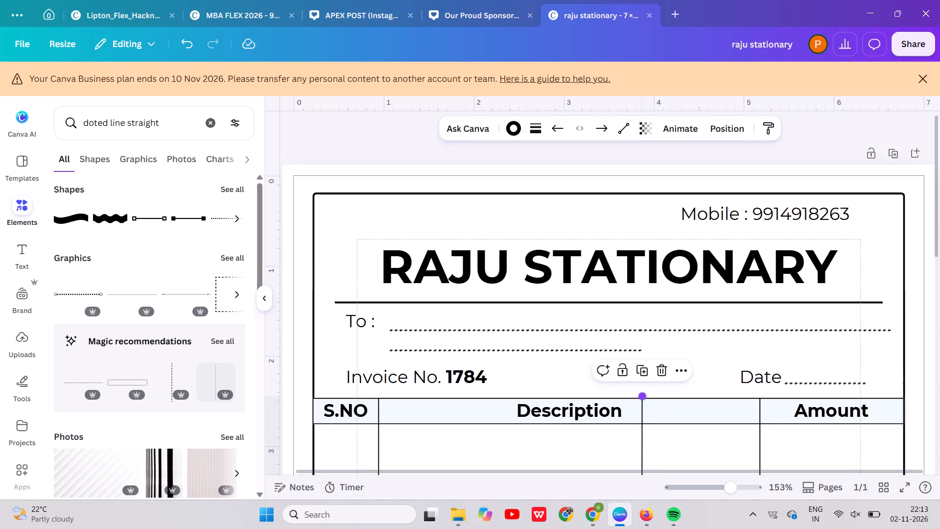
left_click(641, 395)
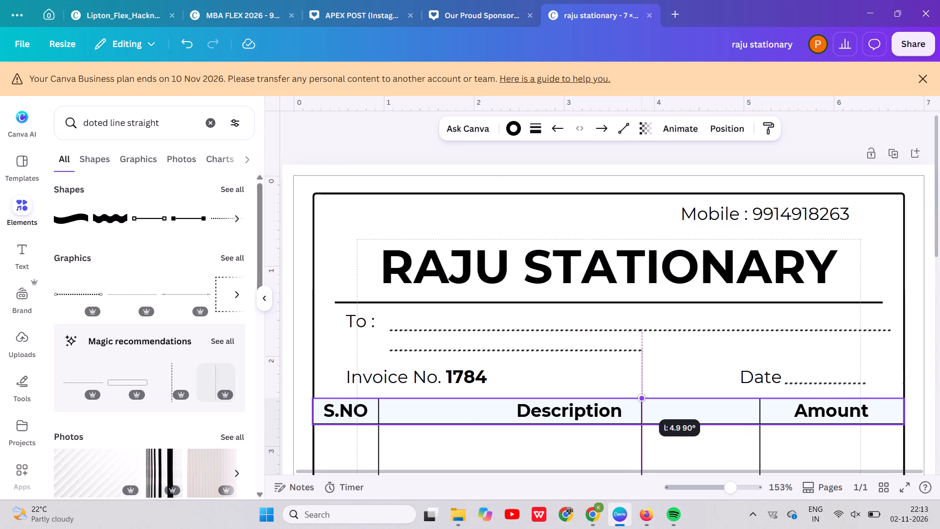
left_click(718, 381)
Duplicate the "Description" heading and replace the copy's text with "Qnty." in uppercase.
scroll(718, 381, "down", 1)
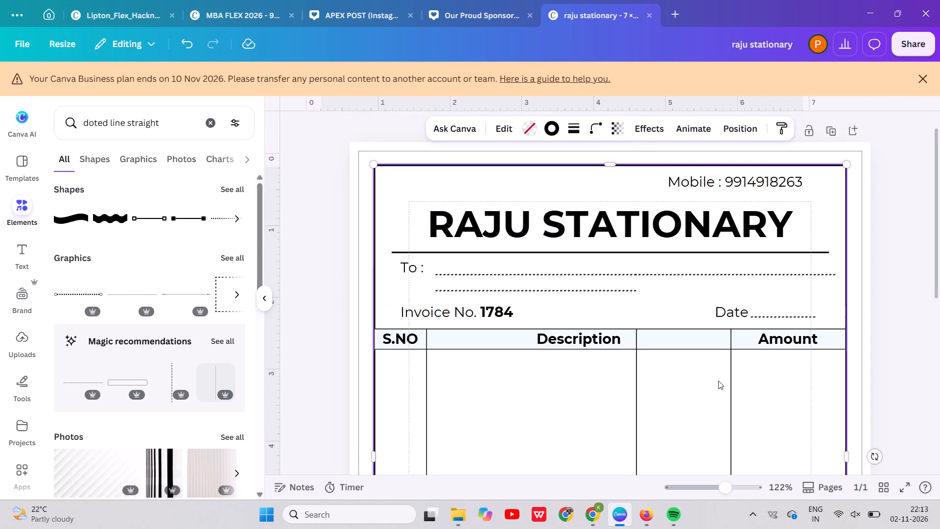
left_click(590, 340)
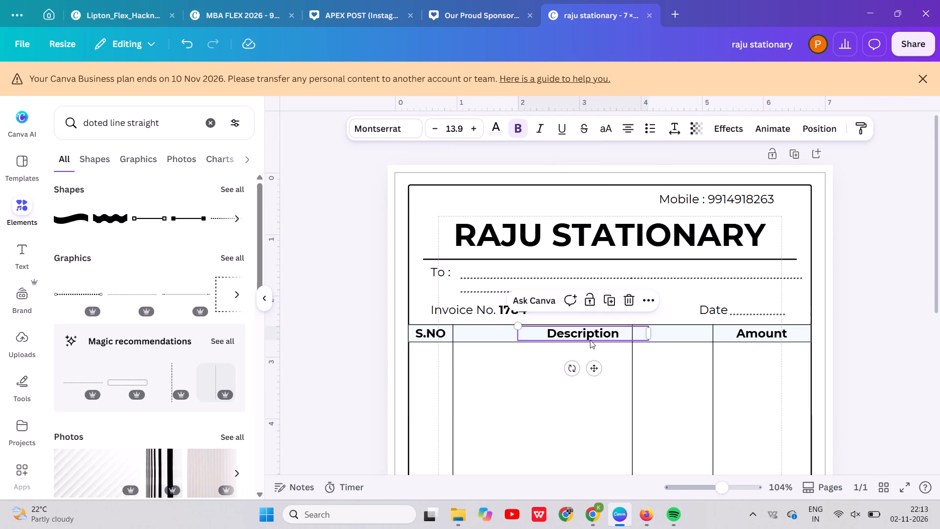
key("ctrl+d")
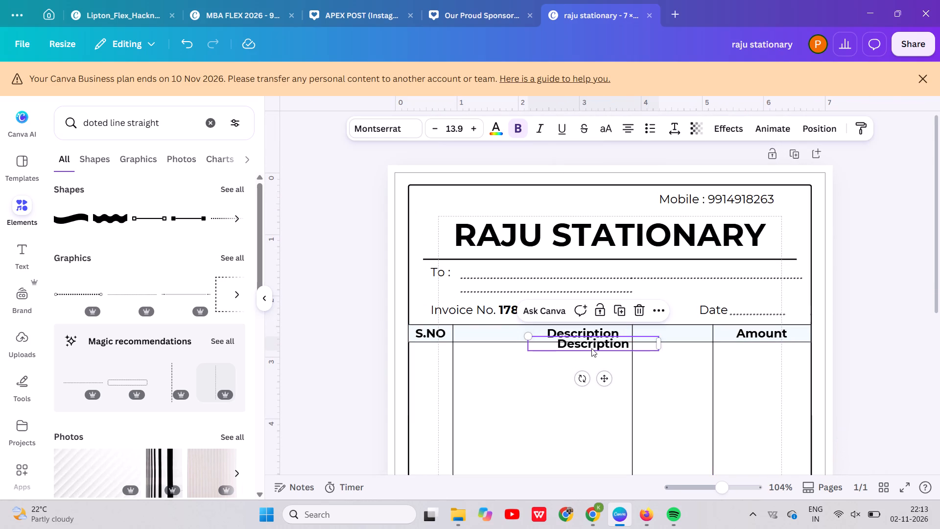
double_click(591, 348)
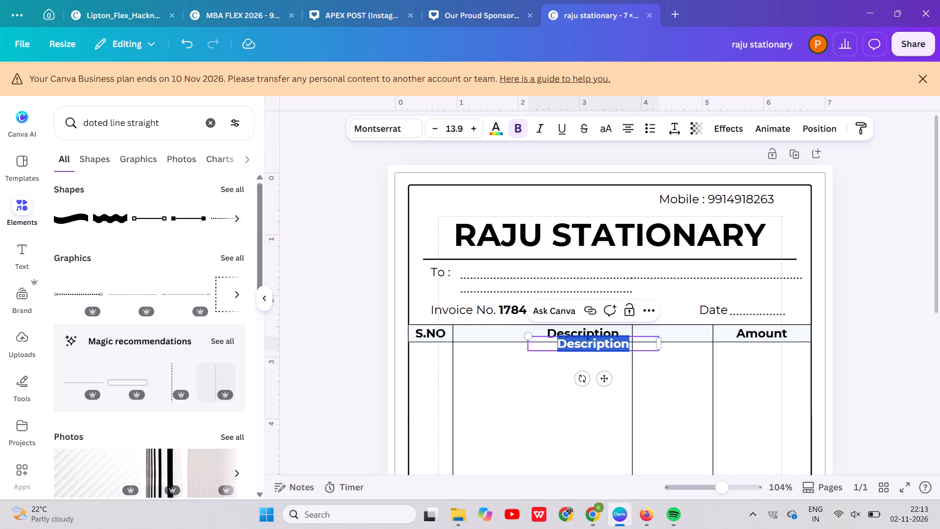
key("shift+q")
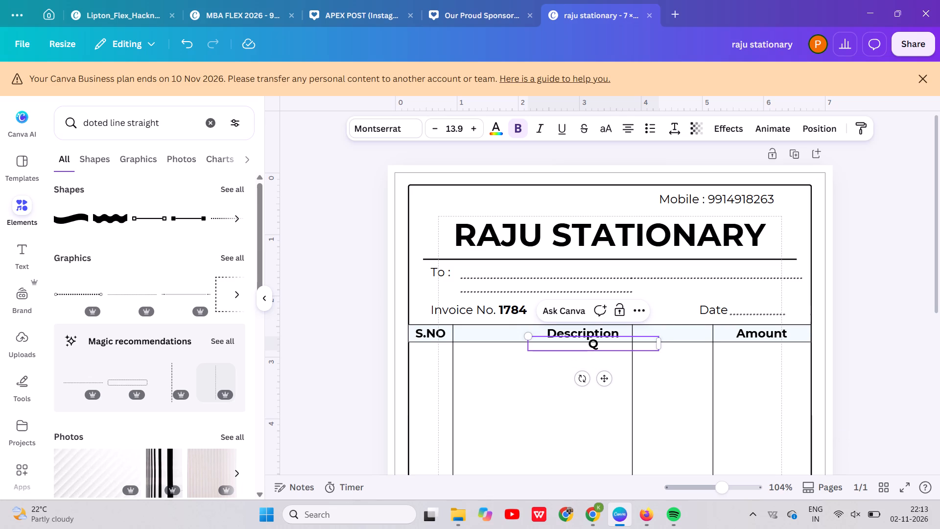
type("nty")
key("period")
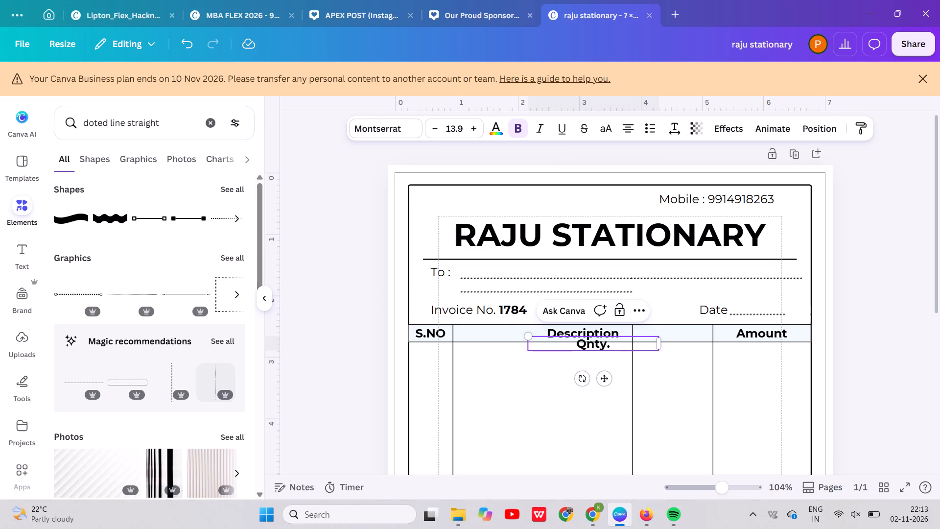
left_click_drag(609, 348, 570, 342)
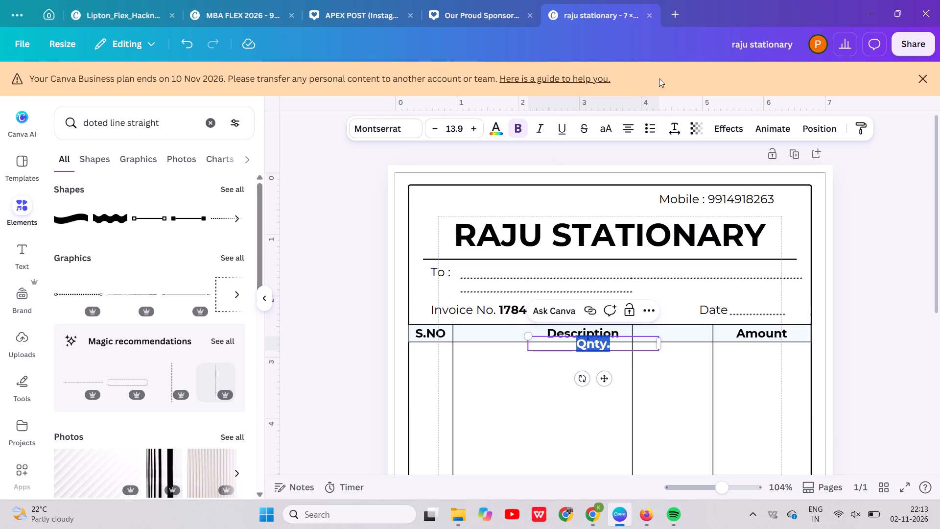
left_click(608, 128)
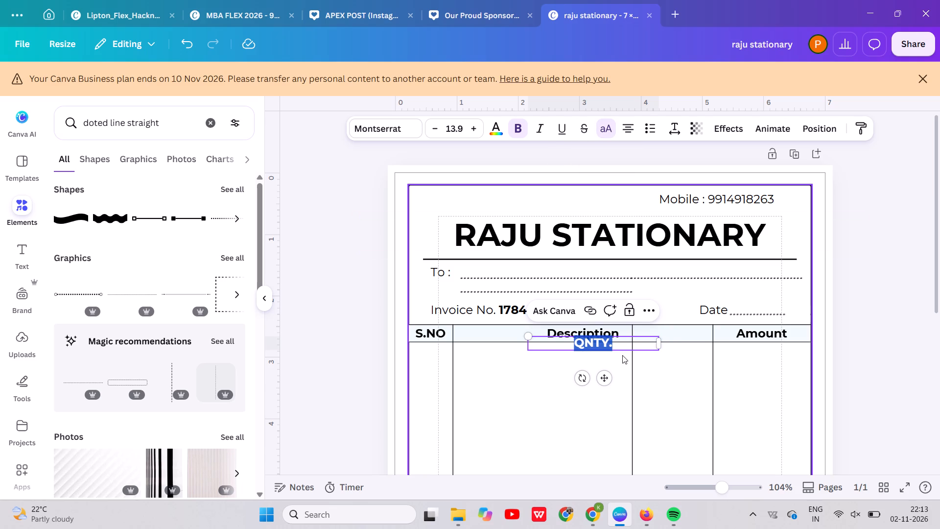
Undo the uppercase formatting on the "QNTY." heading so it reads "Qnty.".
key("ctrl+z")
left_click(597, 355)
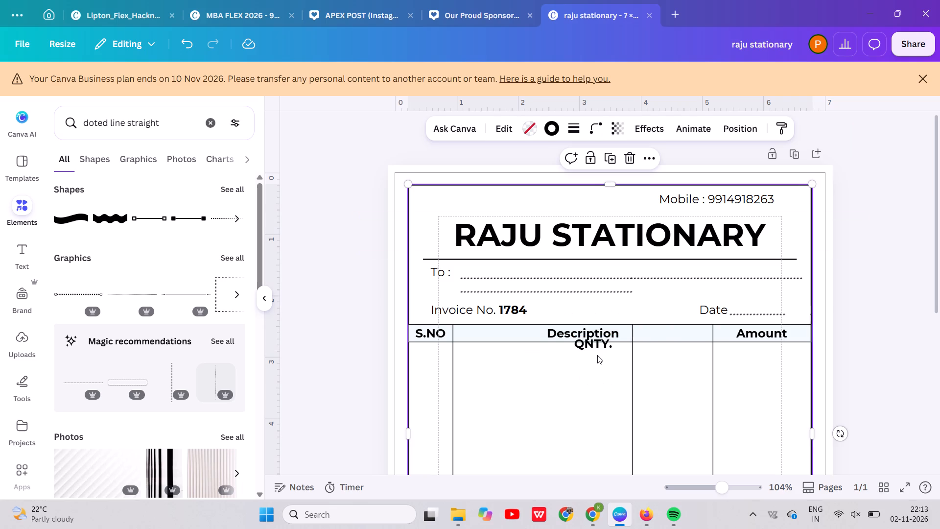
key("ctrl+z")
left_click(597, 355)
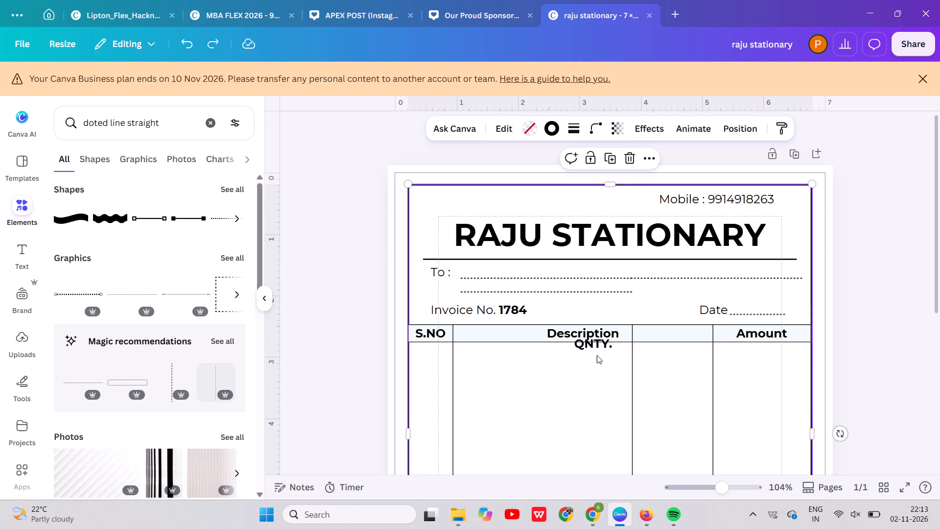
left_click(592, 346)
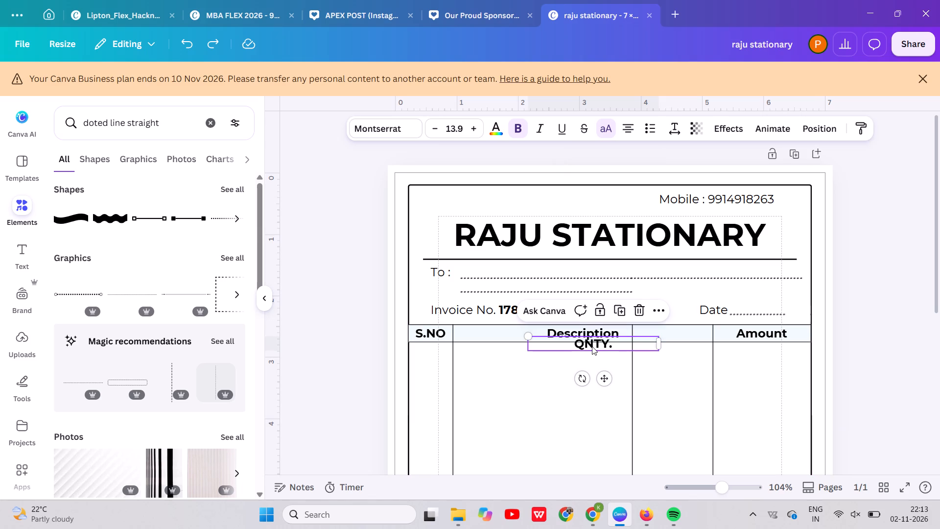
key("ctrl+z")
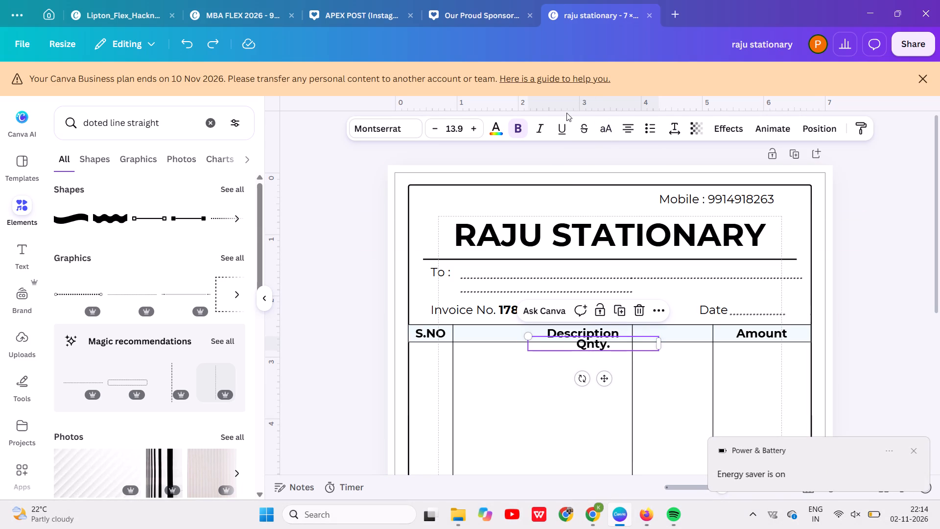
left_click(605, 133)
left_click(605, 133)
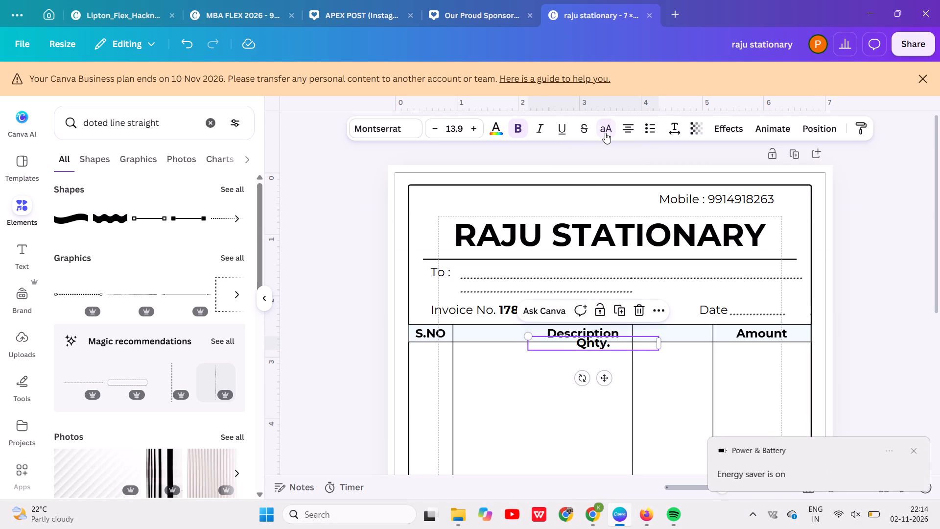
Move the "Qnty." heading into the header row between "Description" and "Amount", centred in its column and level with the other headings.
left_click_drag(594, 346, 659, 341)
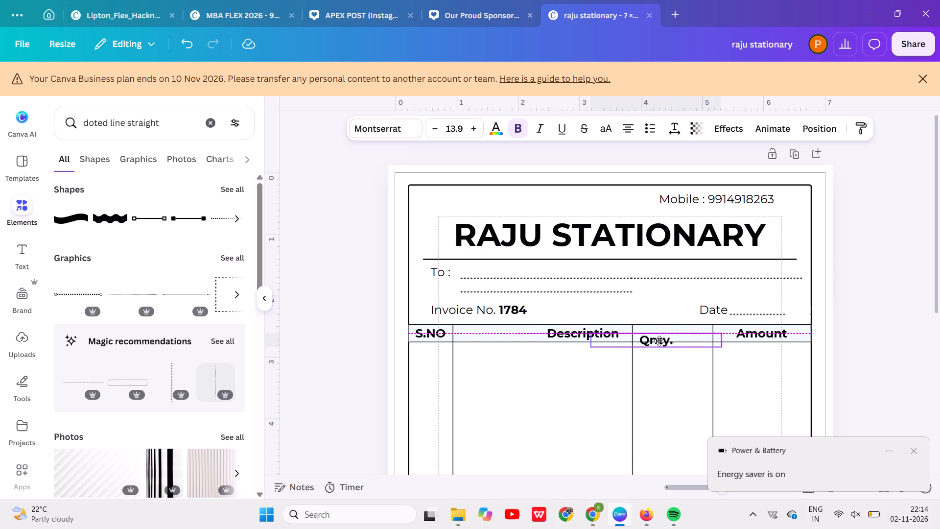
left_click_drag(659, 341, 666, 333)
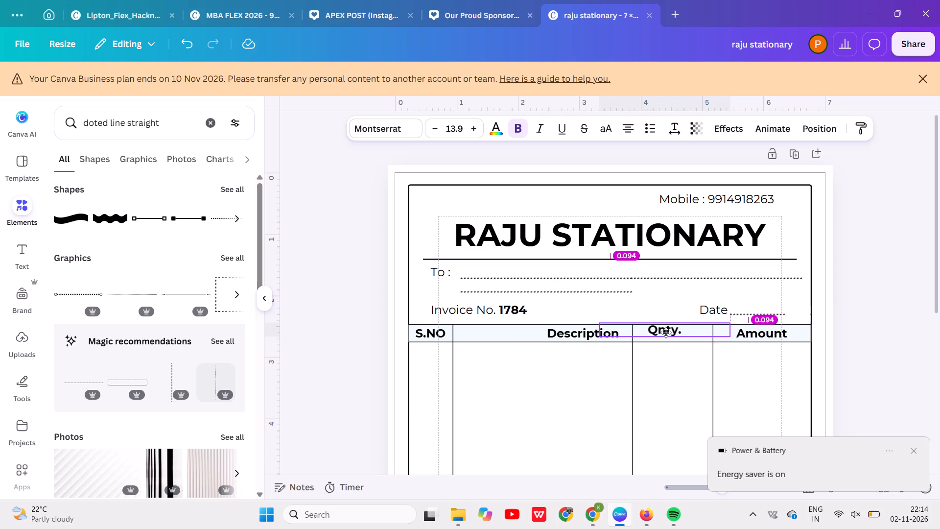
left_click_drag(666, 333, 666, 335)
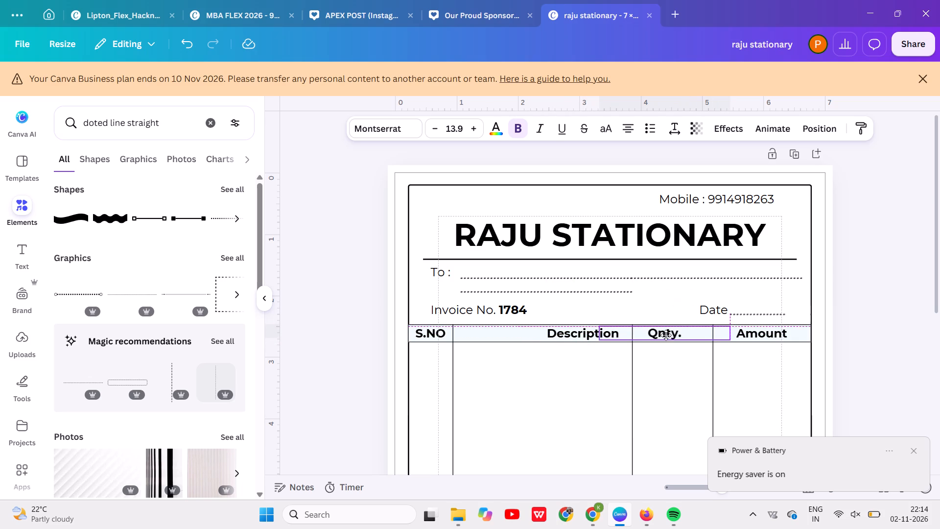
left_click_drag(666, 335, 665, 335)
key("Down")
key("Up")
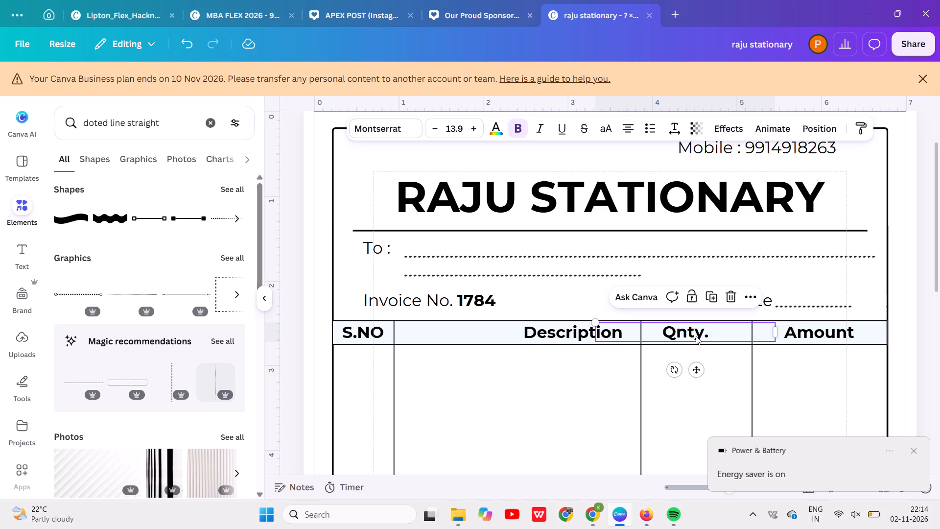
key("Right")
key("Right")
key("Right")
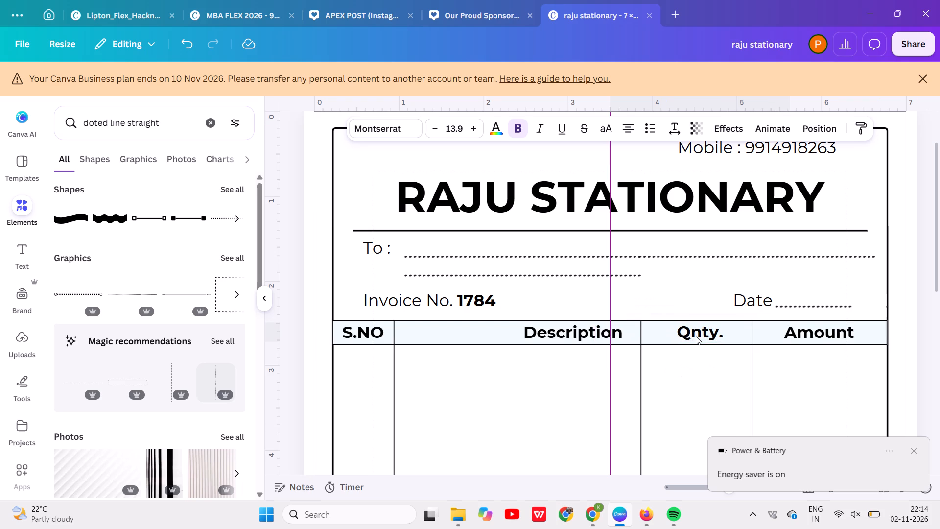
key("Left")
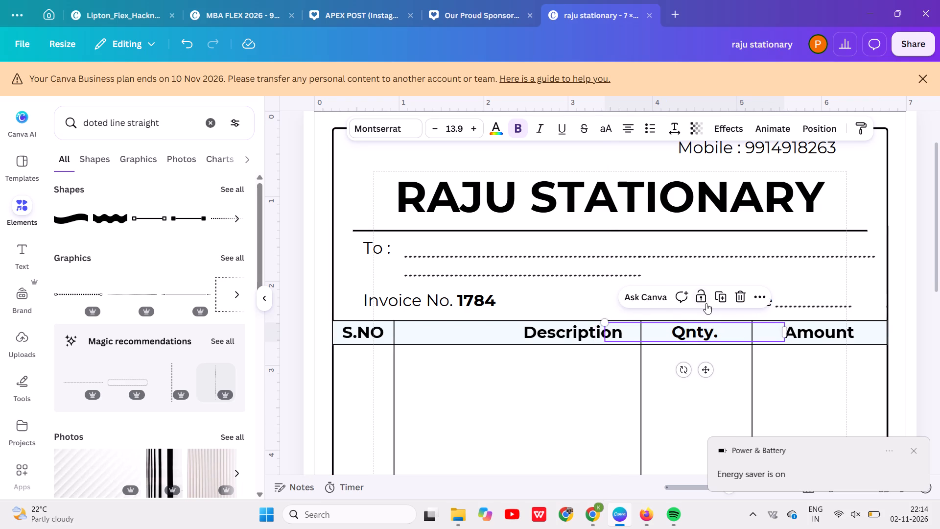
Duplicate the "Invoice No. 1784" text, place the copy below the Total row's right end, and replace its text with "Signature".
scroll(718, 401, "down", 1)
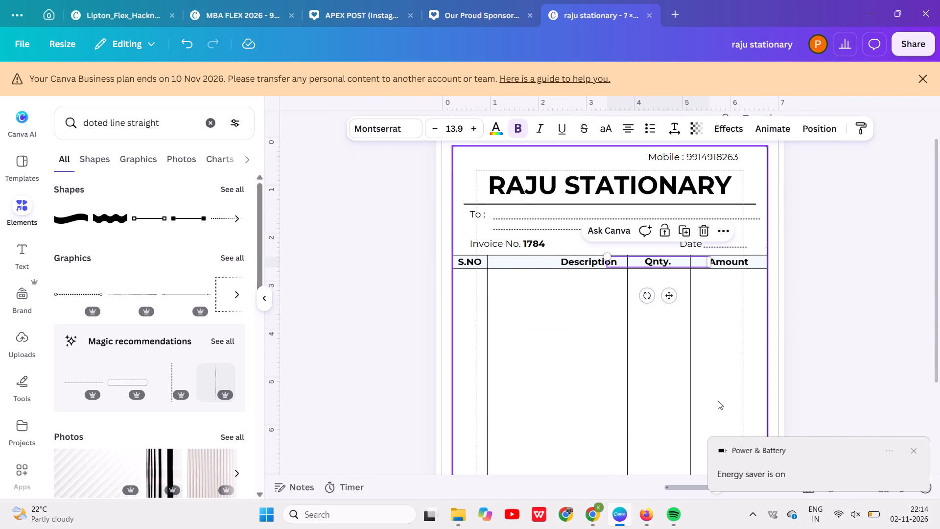
scroll(729, 402, "down", 1)
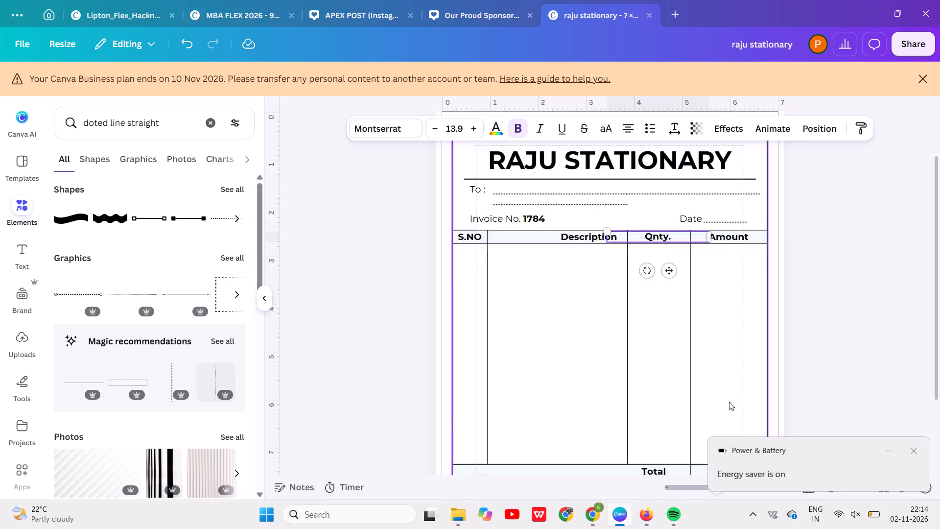
scroll(729, 402, "down", 2)
scroll(607, 333, "up", 3)
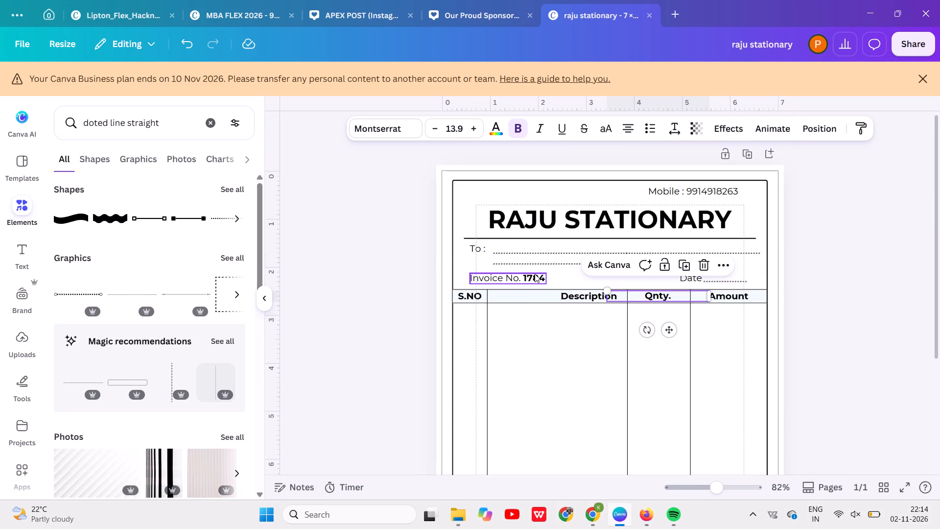
left_click(535, 274)
key("ctrl+d")
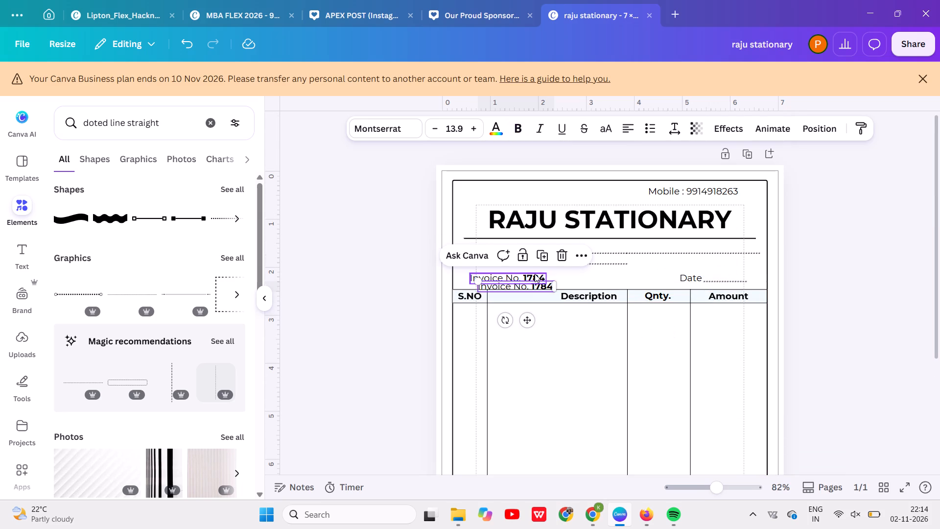
left_click_drag(526, 285, 634, 472)
scroll(634, 472, "down", 5)
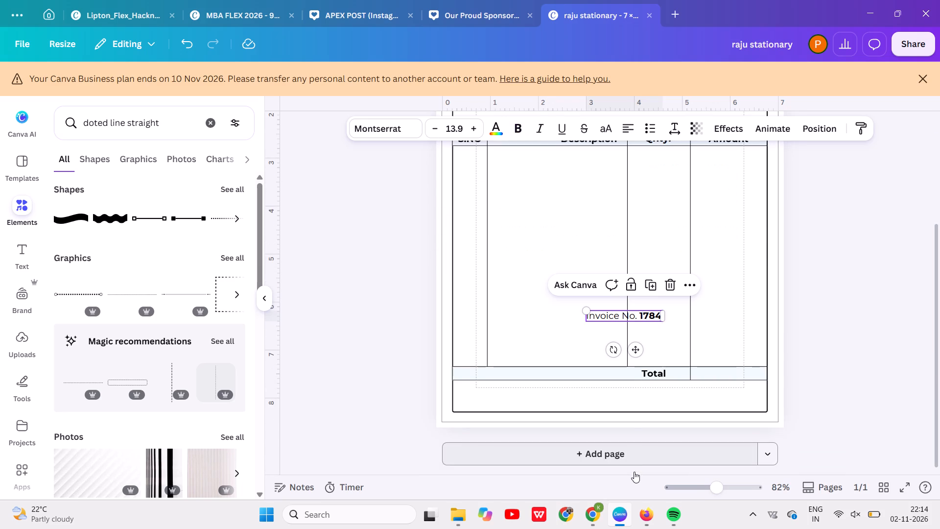
left_click_drag(620, 314, 688, 397)
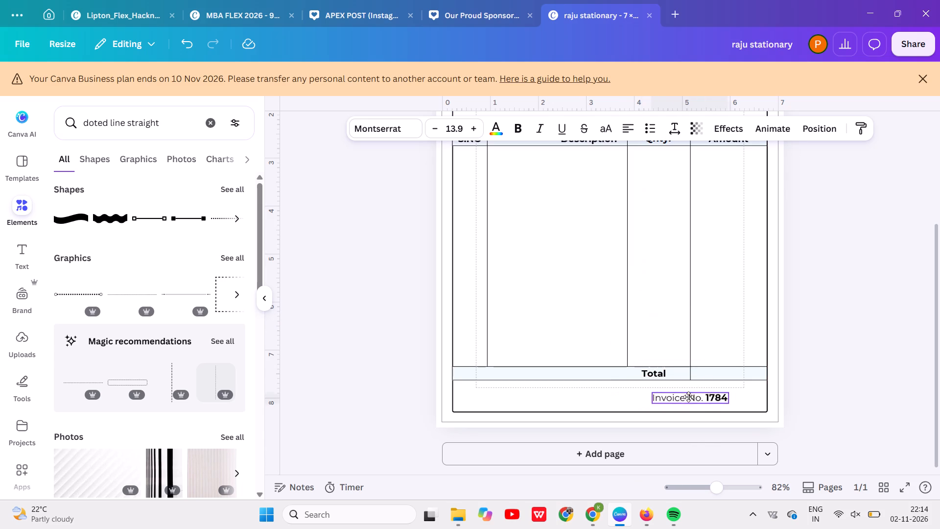
left_click_drag(688, 397, 694, 399)
double_click(694, 399)
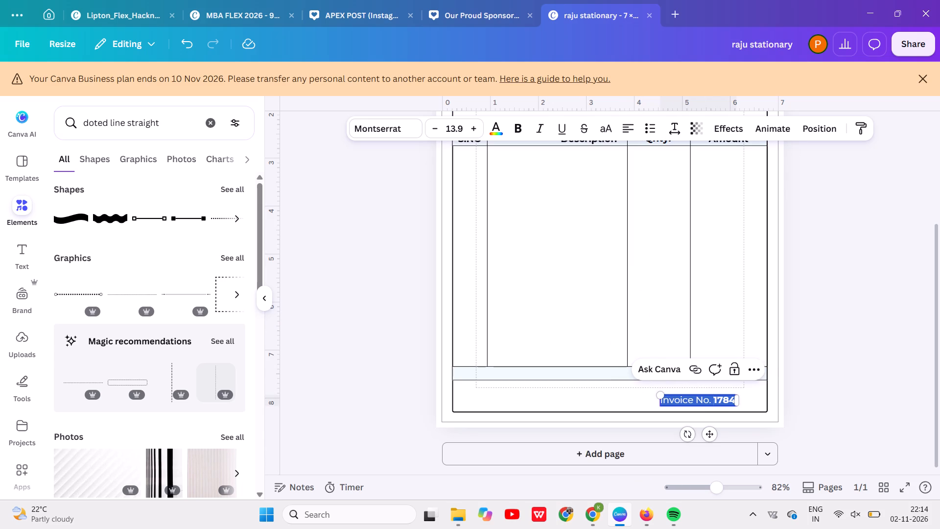
type("Signature")
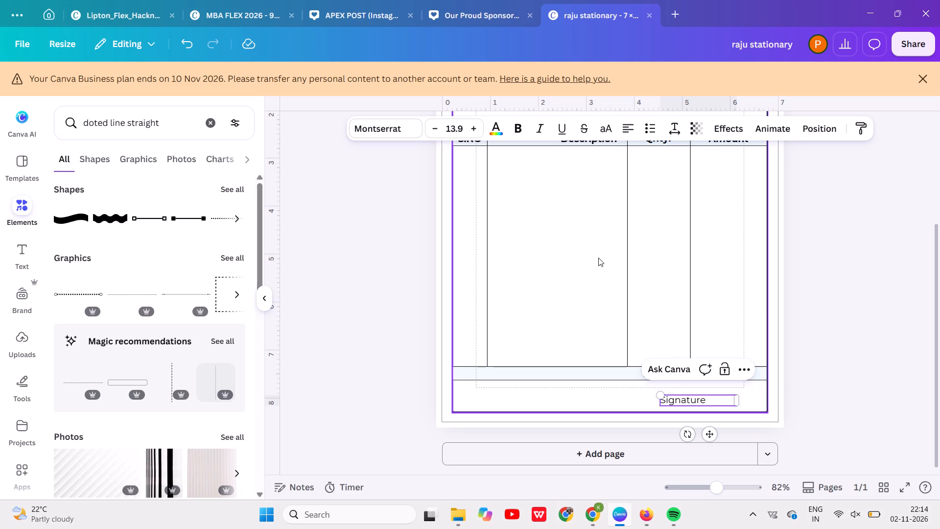
Reduce the "Signature" text's font size to 11.9 and move it towards the border's lower-right corner.
left_click(518, 124)
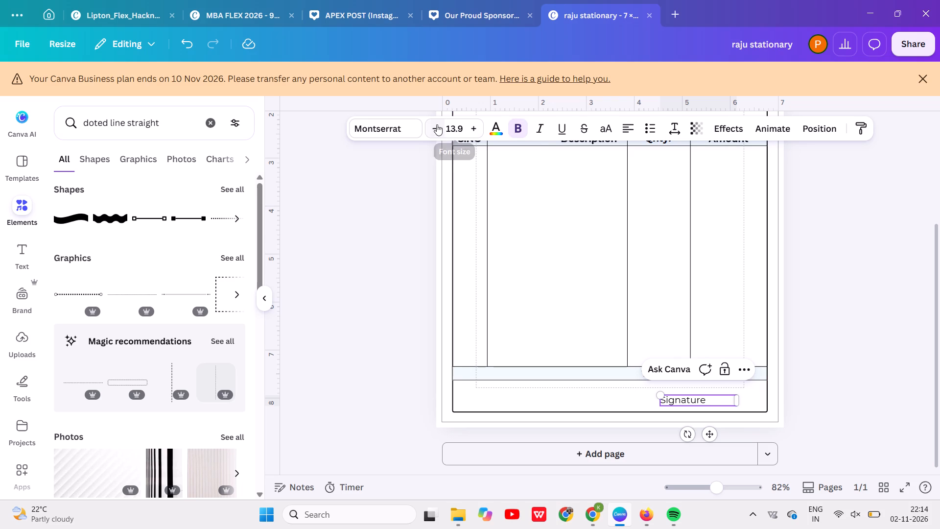
double_click(437, 125)
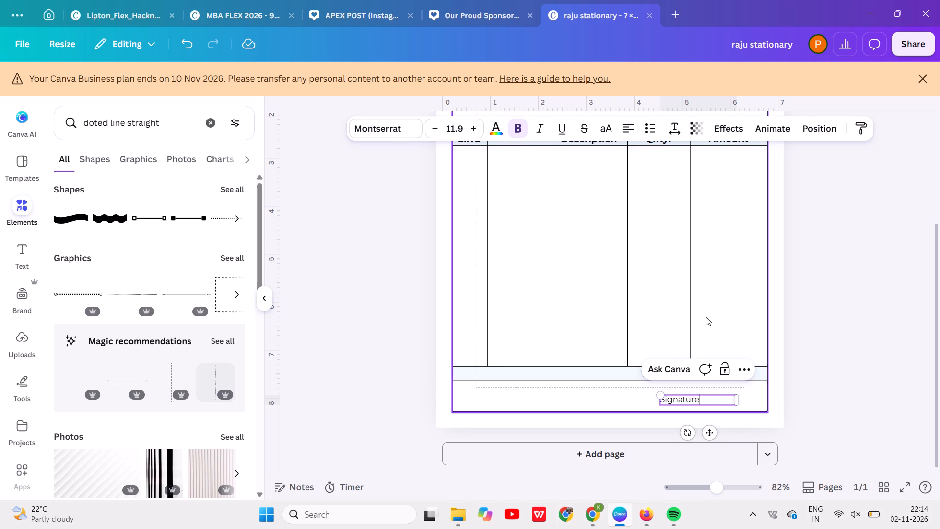
left_click(792, 410)
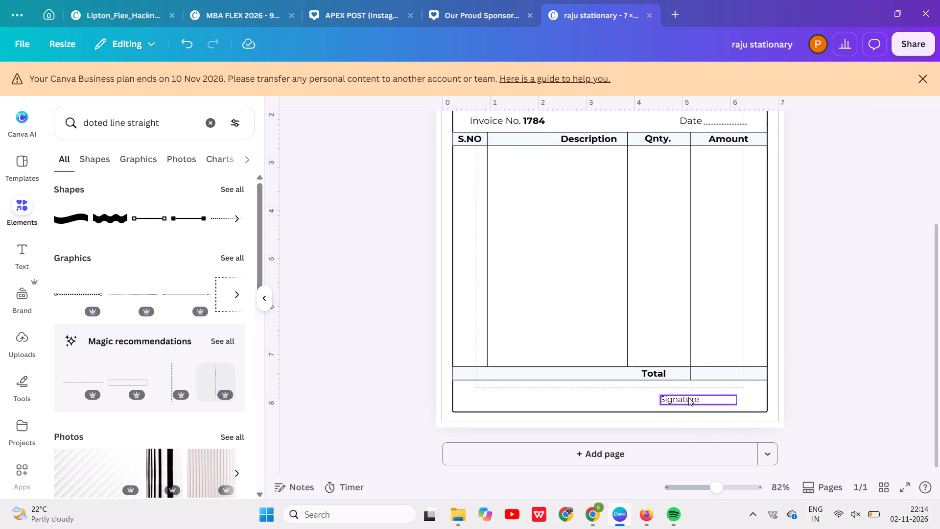
left_click_drag(688, 397, 739, 403)
Enlarge the bill's border rectangle on all four sides out to the page's outer margin guides.
left_click(671, 398)
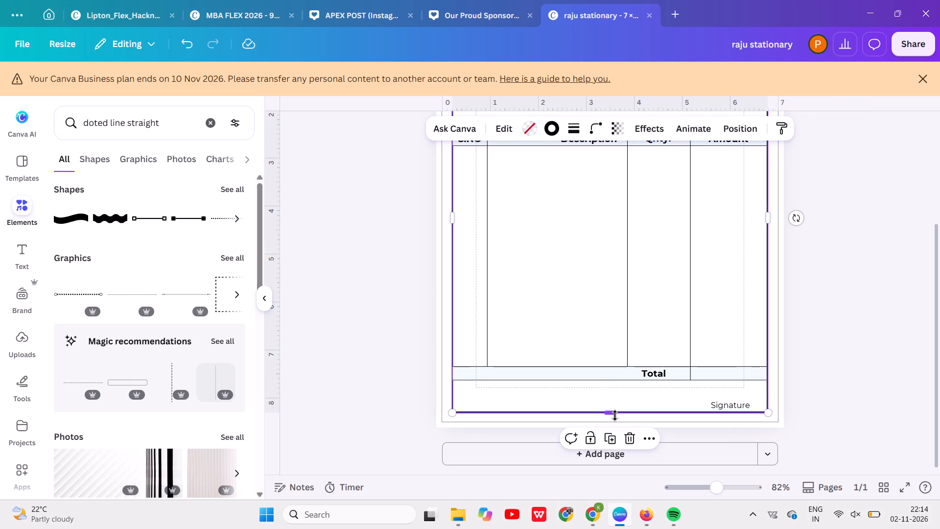
left_click_drag(615, 415, 615, 421)
scroll(651, 333, "up", 3)
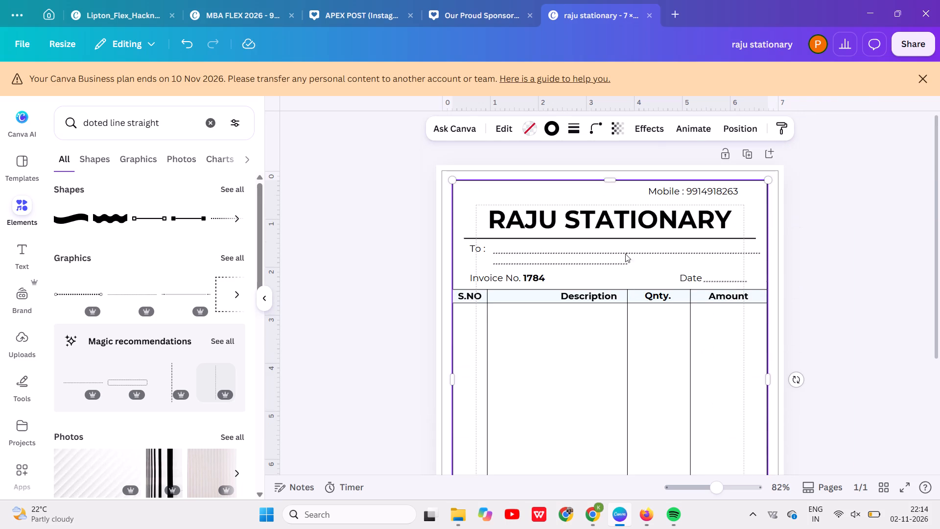
left_click_drag(606, 176, 605, 168)
left_click_drag(452, 373, 451, 373)
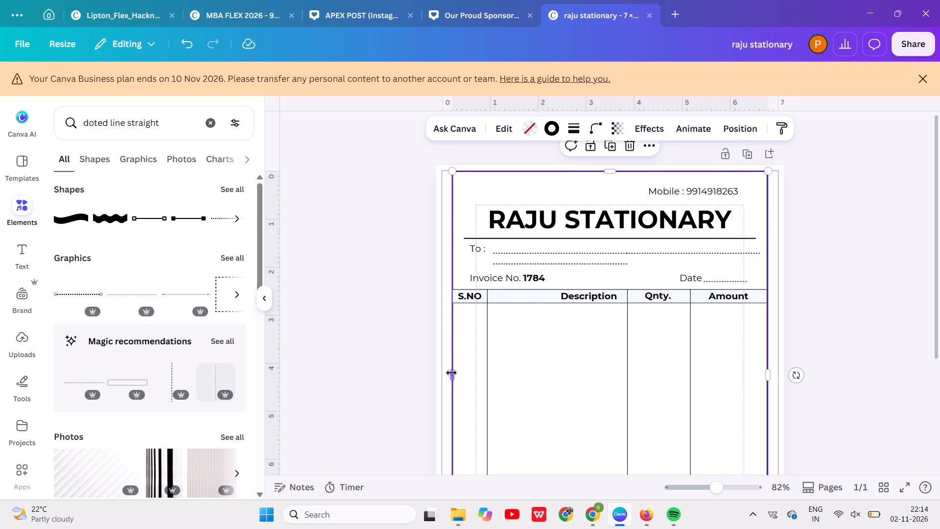
left_click_drag(451, 373, 446, 374)
left_click_drag(764, 372, 776, 372)
left_click(835, 320)
Move the "Signature" text slightly down and right, closer to the enlarged border's lower-right corner.
scroll(835, 320, "down", 3)
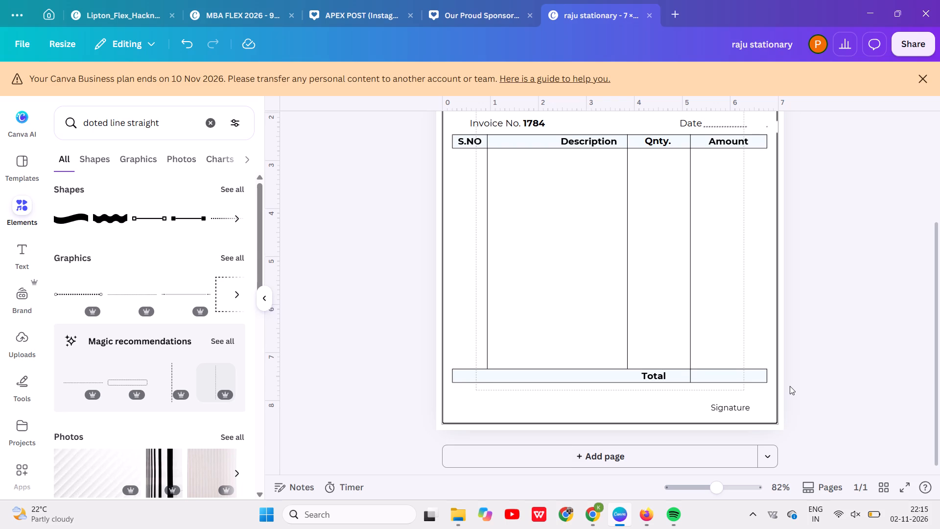
left_click_drag(747, 407, 753, 412)
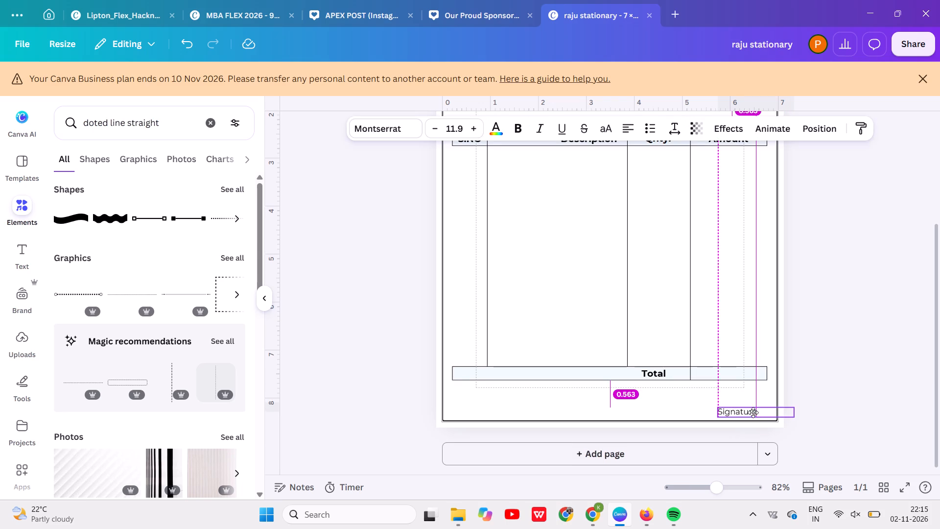
left_click_drag(753, 412, 753, 413)
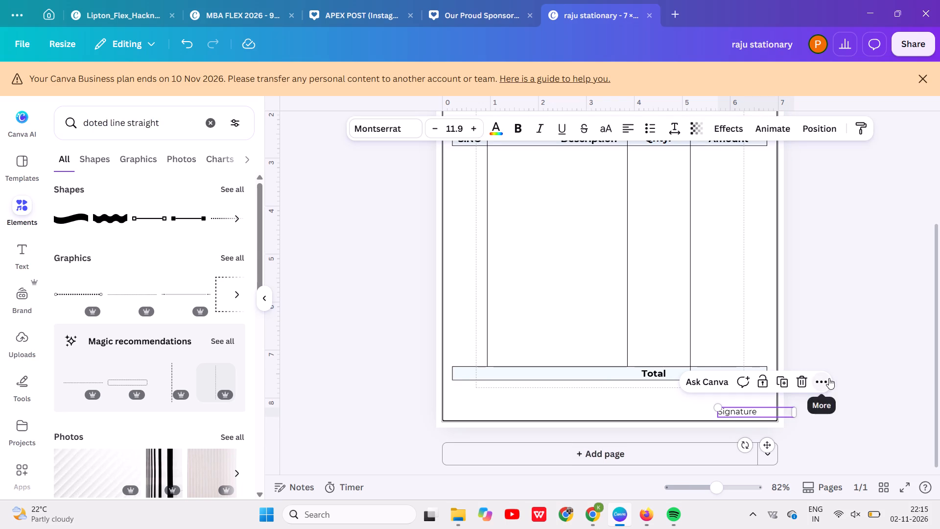
left_click(865, 336)
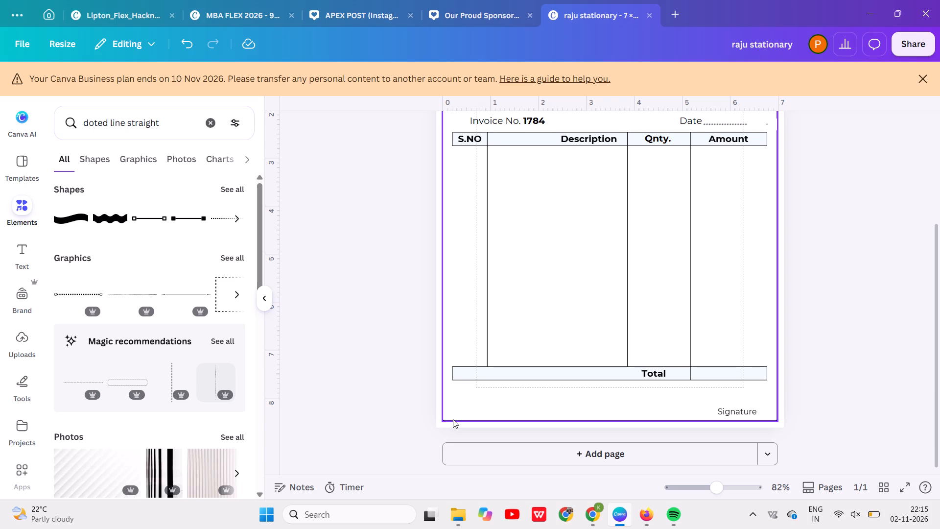
Copy the "RAJU STATIONARY" title text and paste it into a new heading text box on the bill.
scroll(493, 252, "up", 4)
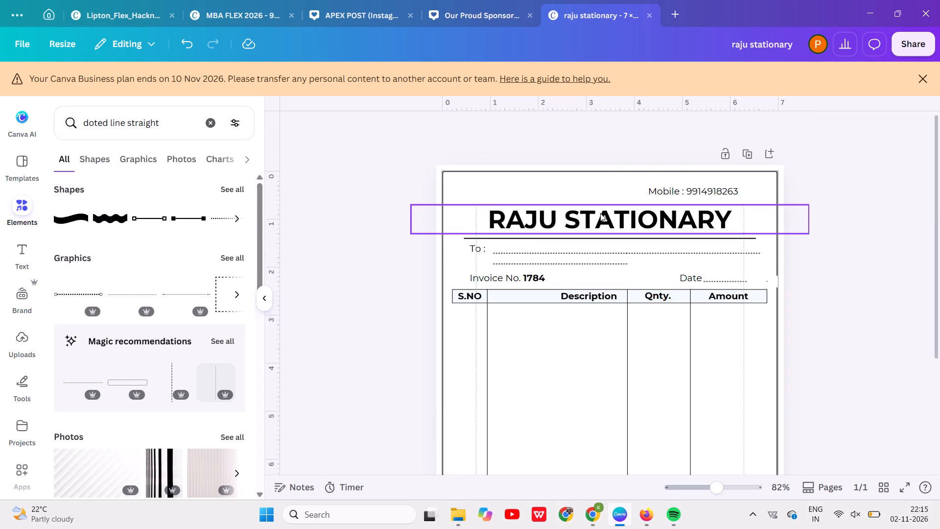
left_click(594, 213)
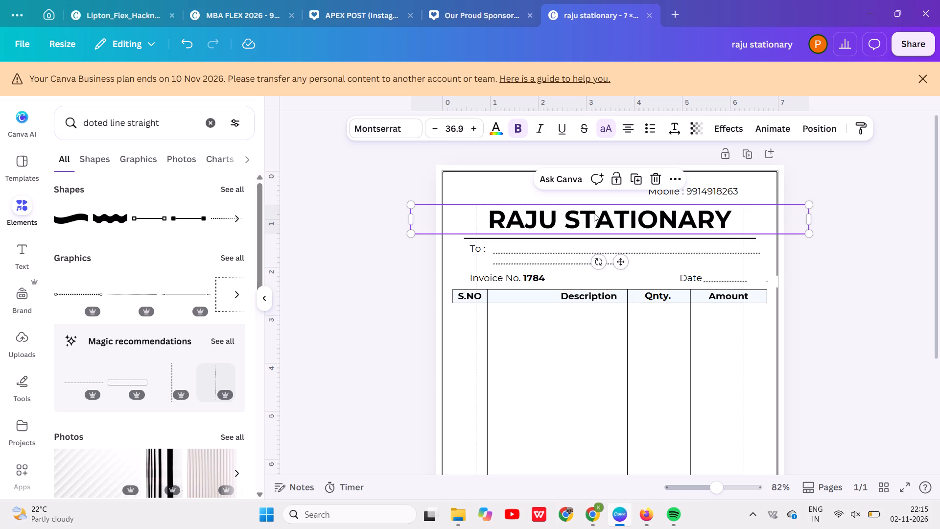
double_click(594, 213)
triple_click(594, 213)
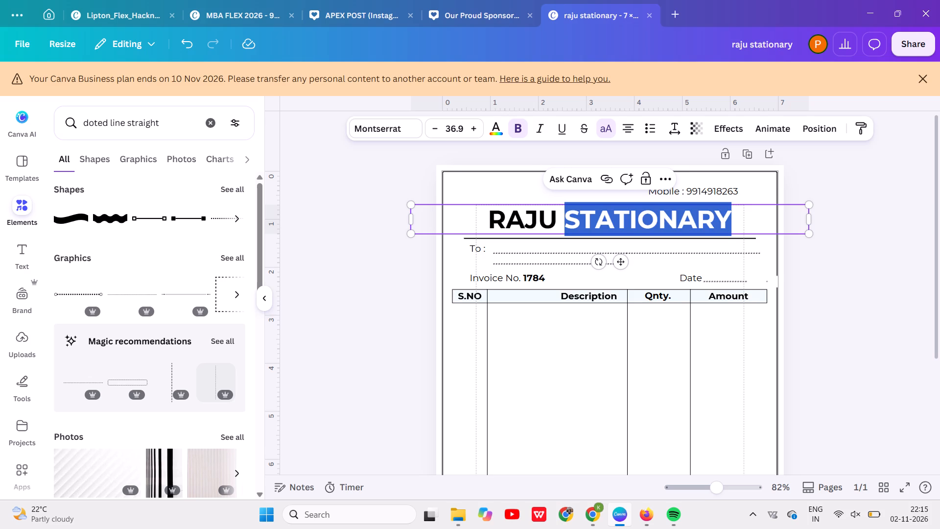
key("ctrl+c")
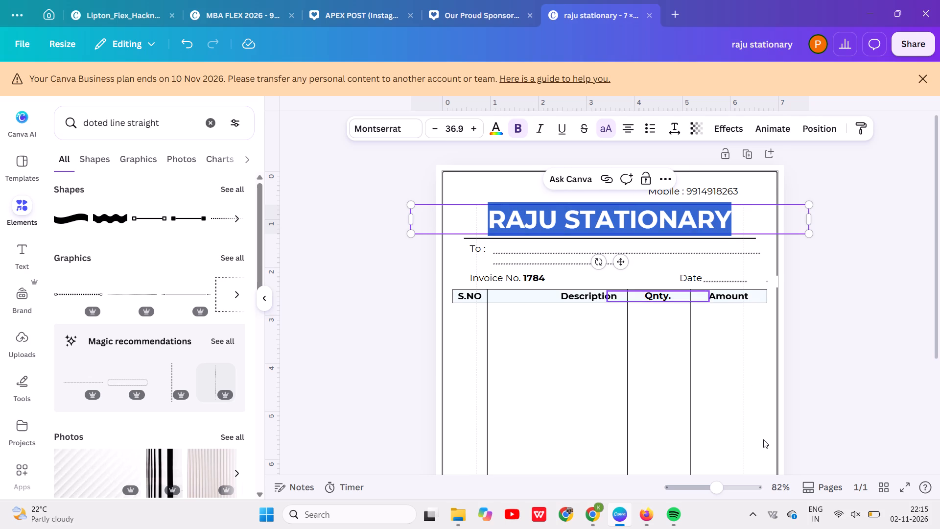
scroll(763, 439, "down", 5)
left_click(725, 399)
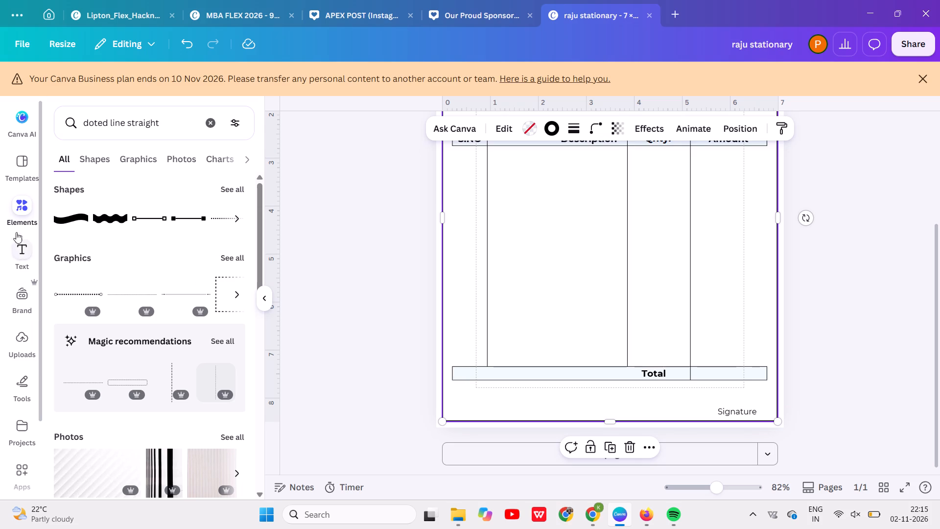
left_click(16, 245)
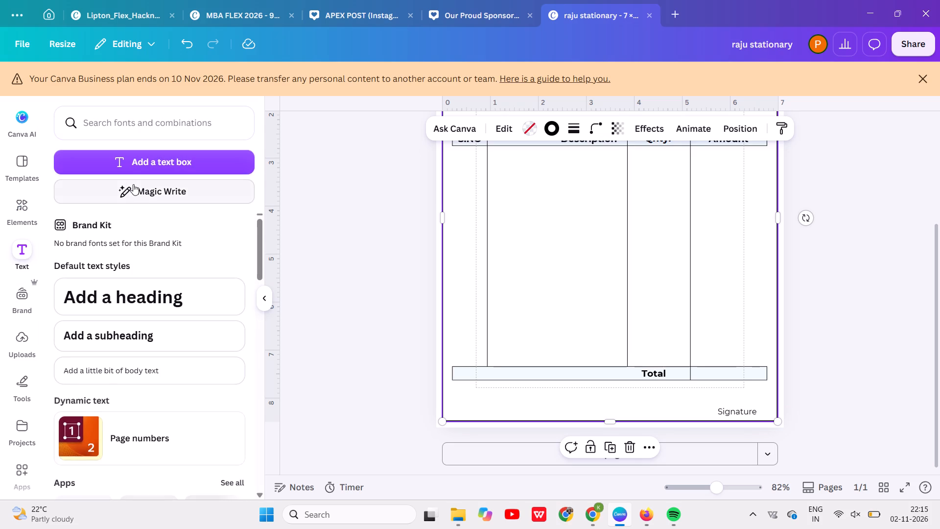
left_click(141, 298)
key("ctrl+v")
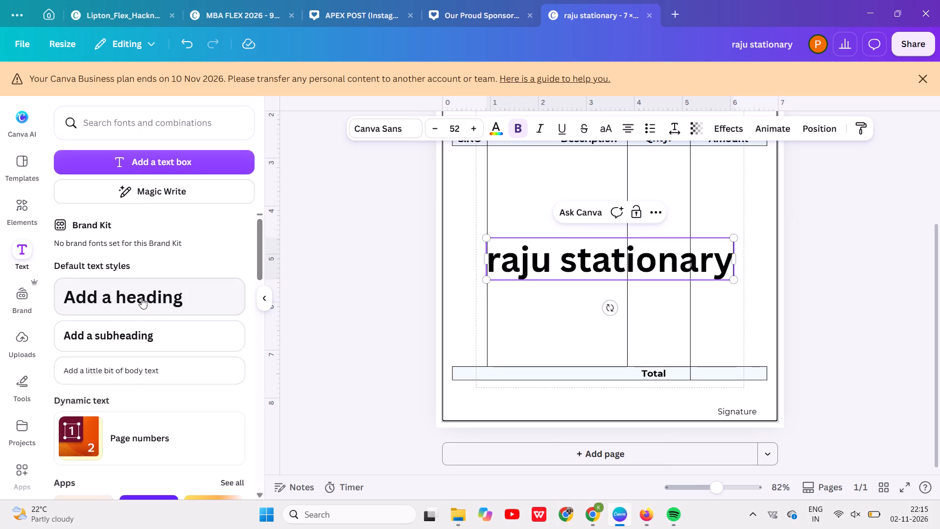
Format the new "raju stationary" heading at size 48, in uppercase and without bold.
double_click(434, 122)
double_click(434, 122)
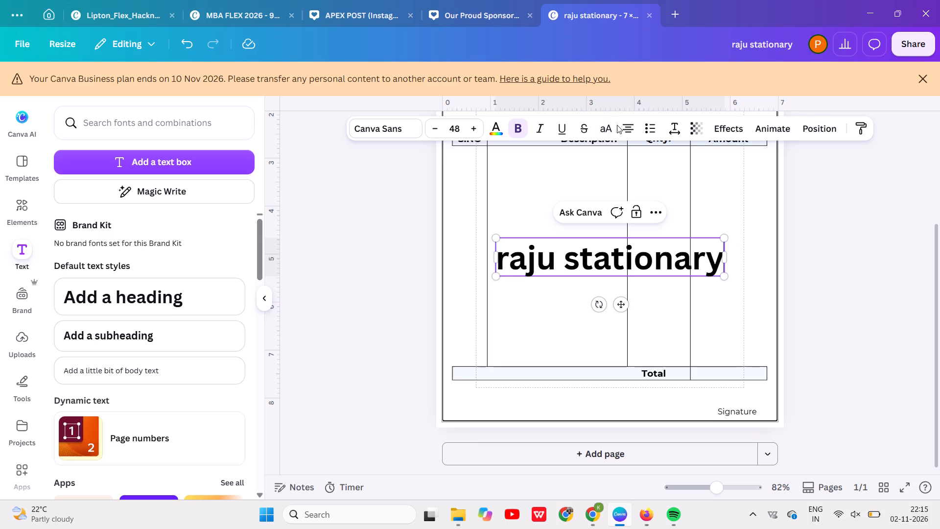
left_click(608, 129)
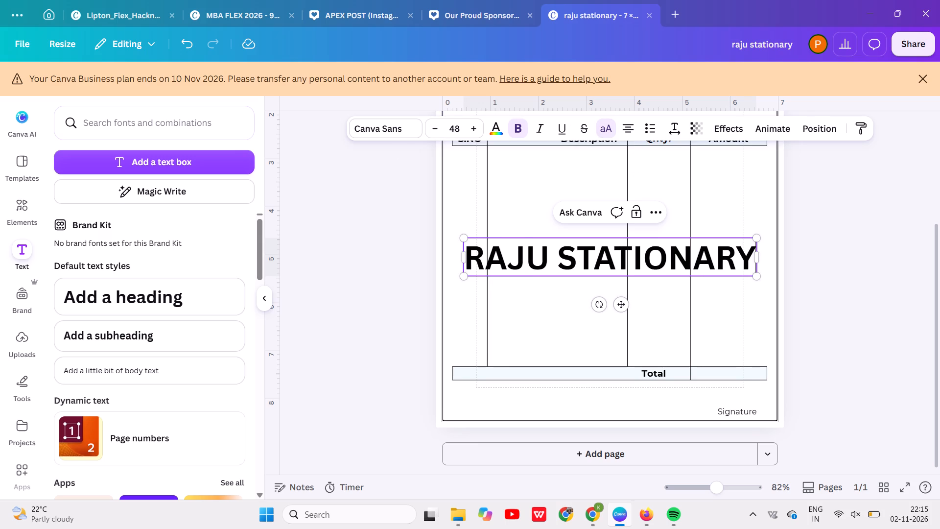
left_click(514, 133)
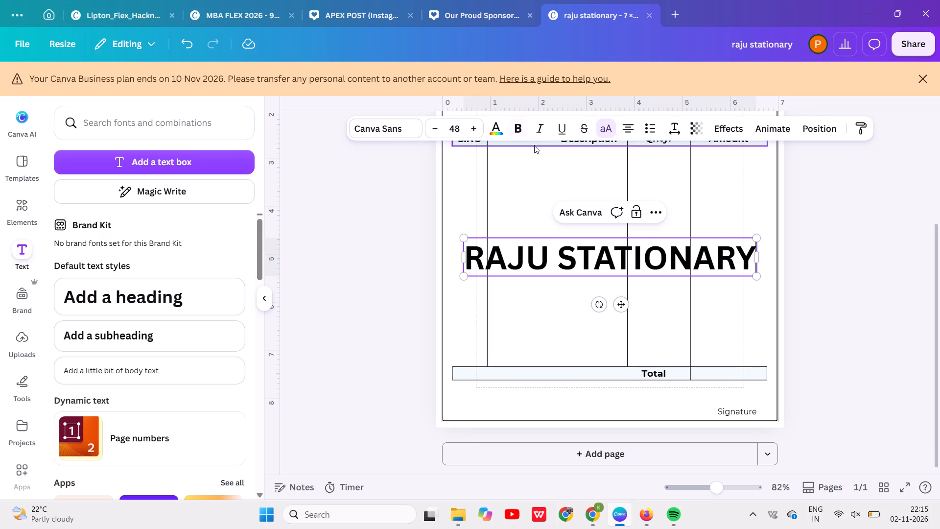
triple_click(528, 266)
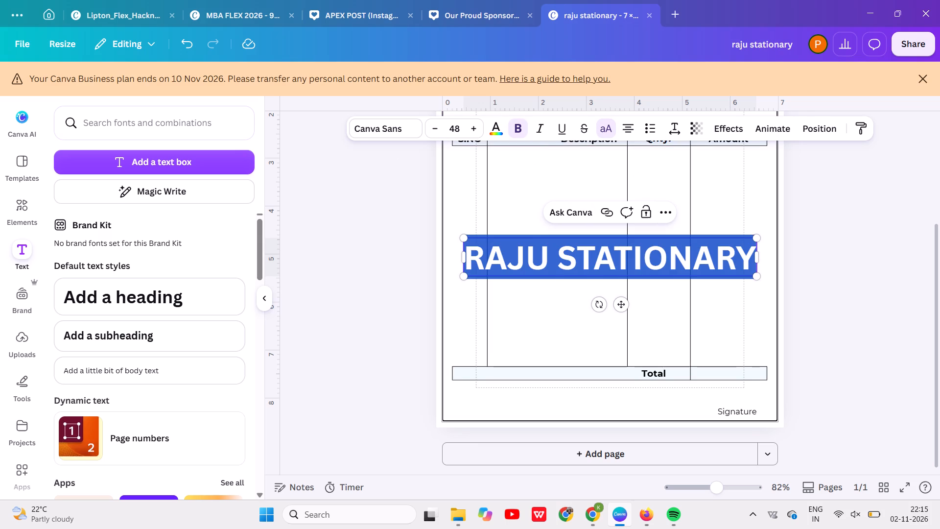
left_click(521, 127)
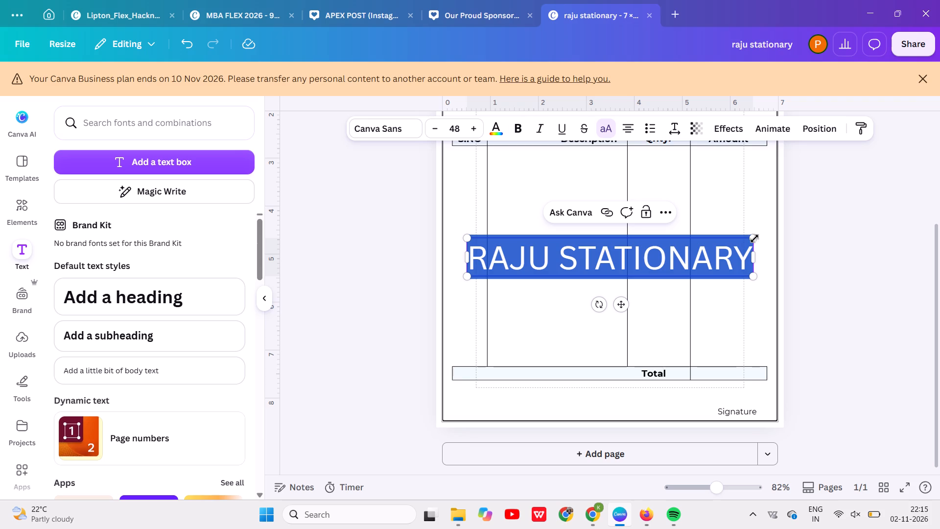
Reduce the new "RAJU STATIONARY" text's font size to 12.
triple_click(432, 124)
triple_click(432, 124)
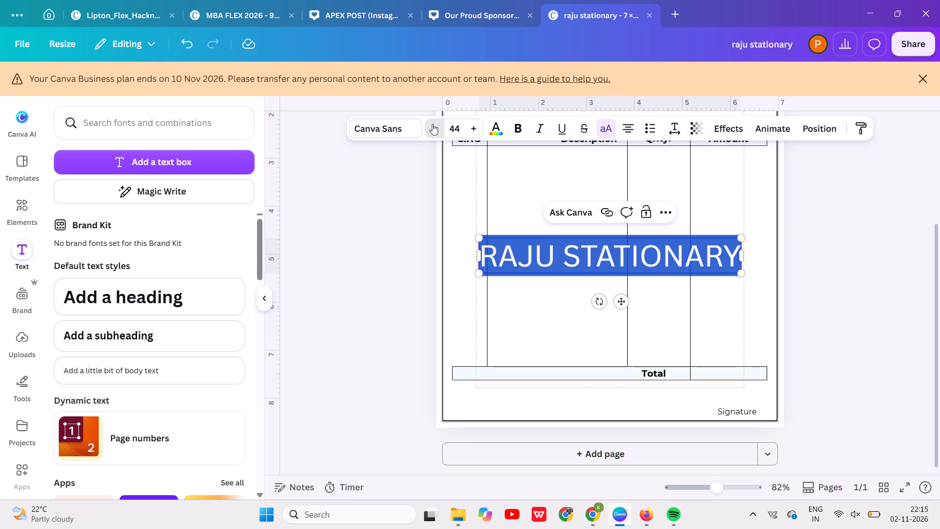
triple_click(432, 124)
triple_click(432, 124)
left_click(432, 124)
triple_click(432, 124)
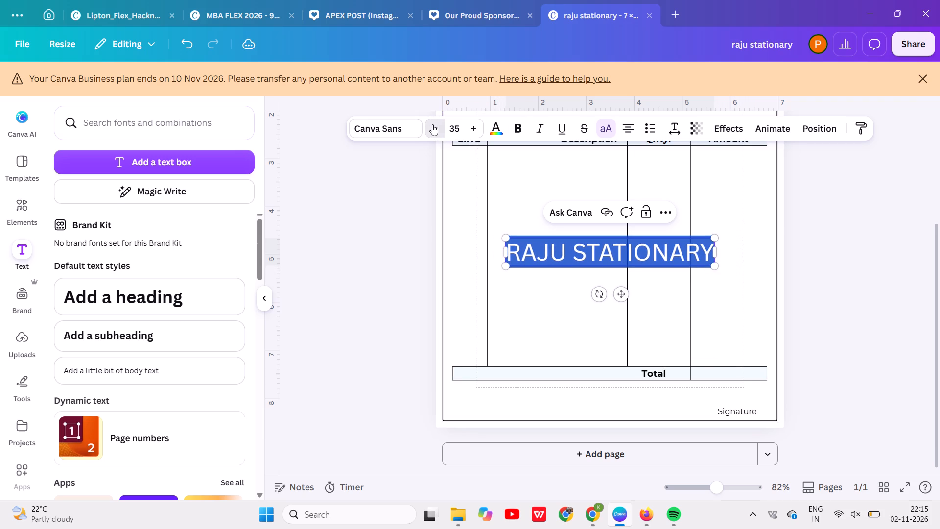
triple_click(432, 124)
triple_click(432, 124)
left_click(432, 124)
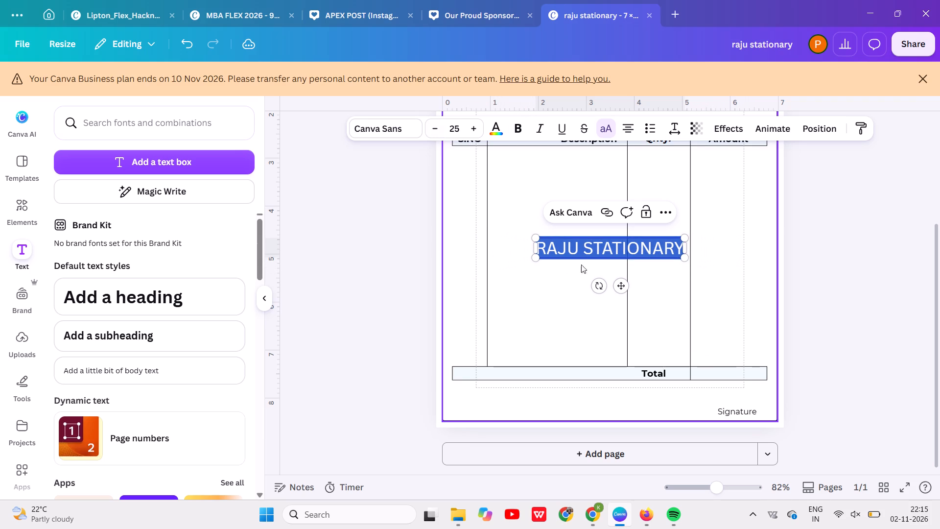
left_click_drag(423, 126, 430, 128)
triple_click(430, 128)
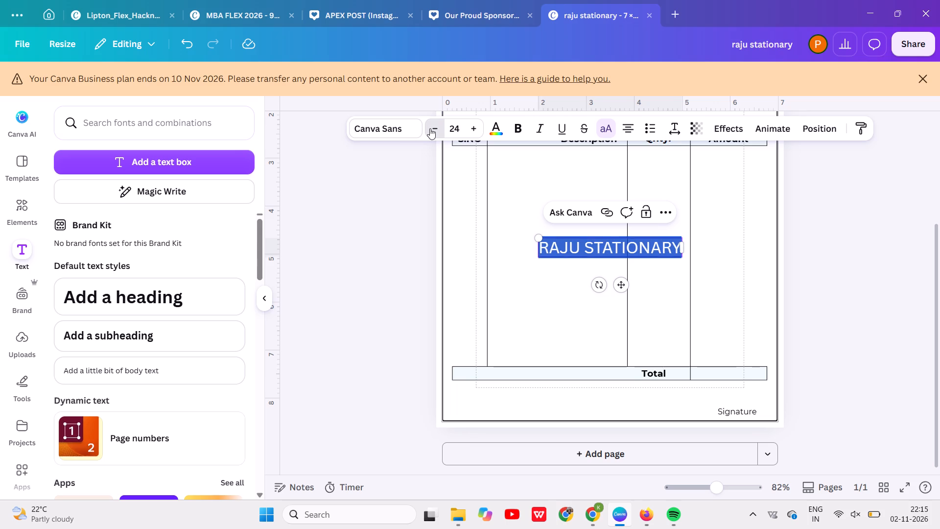
triple_click(430, 128)
triple_click(430, 128)
triple_click(430, 129)
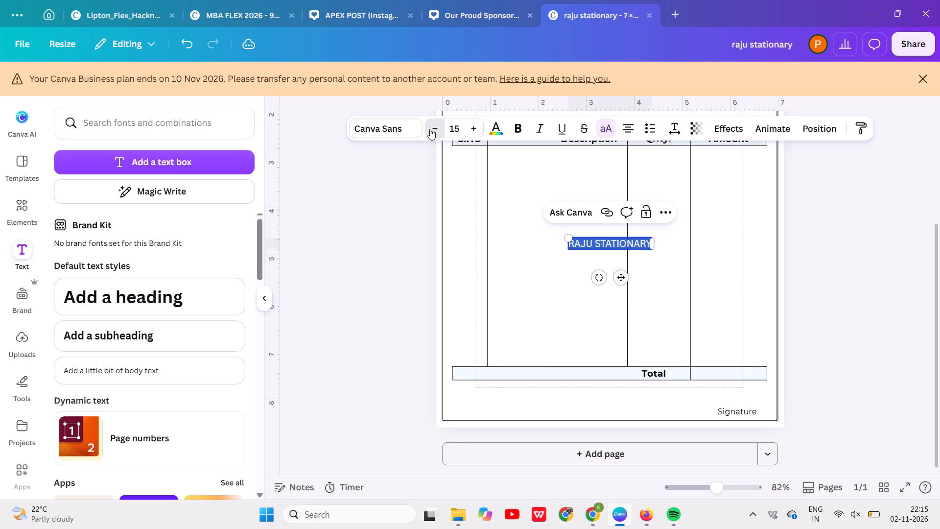
left_click(430, 129)
left_click(655, 274)
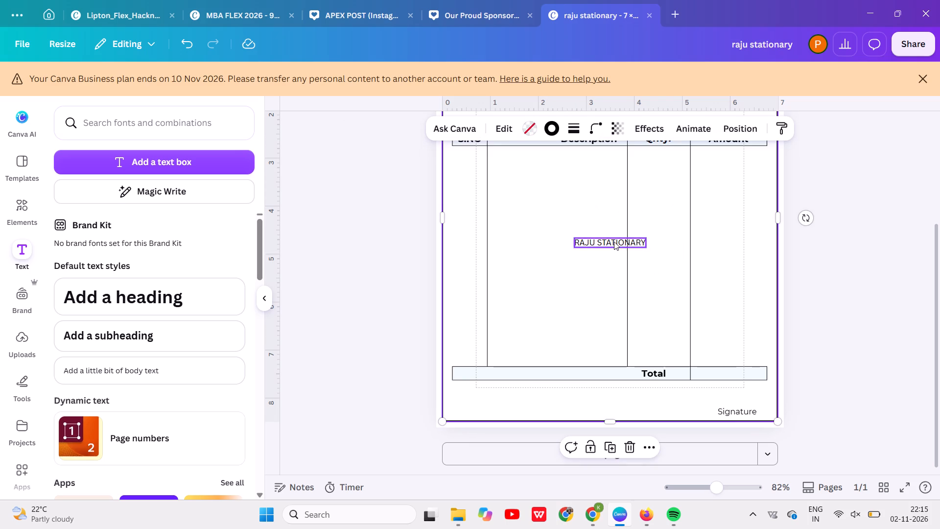
Move the small "RAJU STATIONARY" text just below the Total row's right end, above "Signature".
left_click_drag(614, 241, 738, 388)
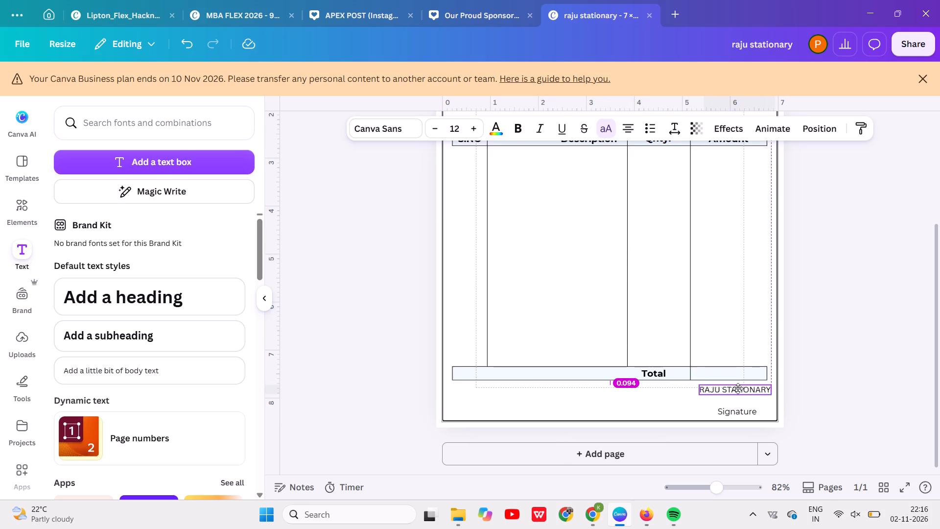
left_click_drag(738, 388, 735, 387)
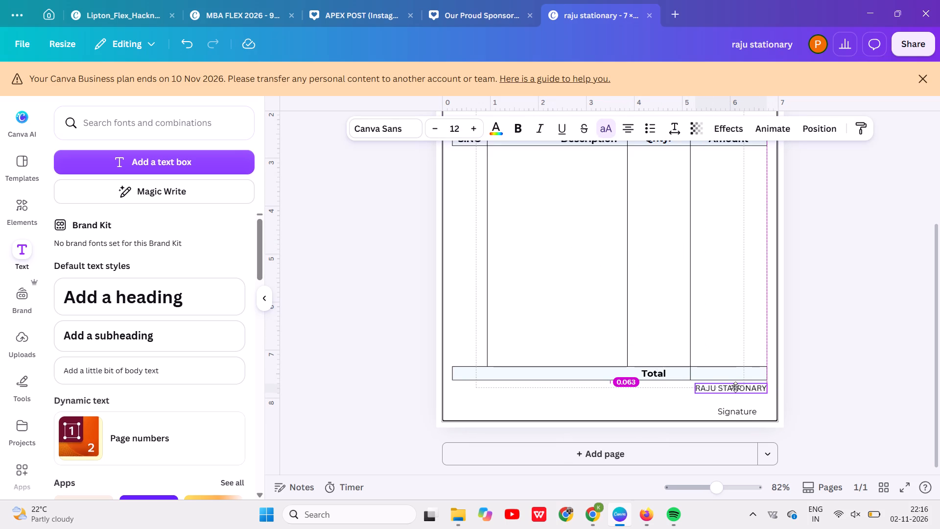
left_click(849, 412)
scroll(849, 412, "down", 1)
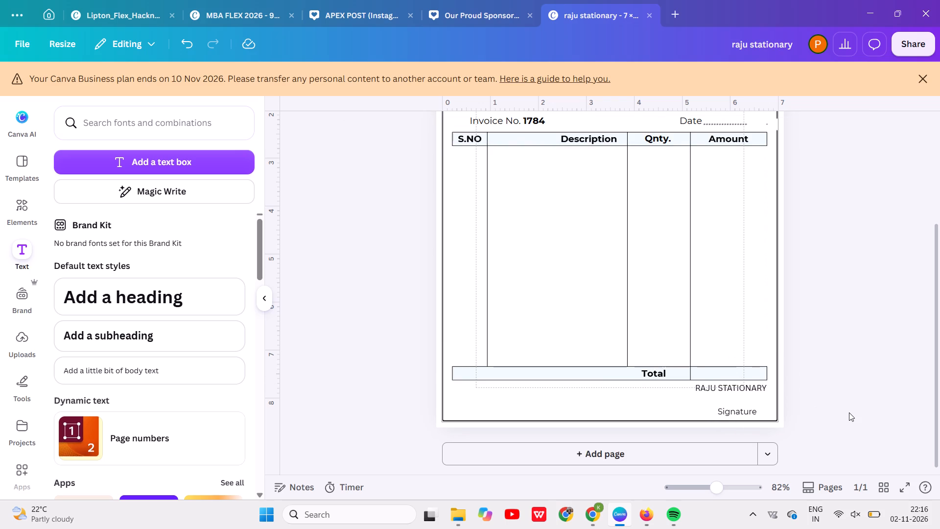
Reduce the small "RAJU STATIONARY" text's font size to 8 and nudge it sideways so its right end lines up with "Signature".
left_click(745, 386)
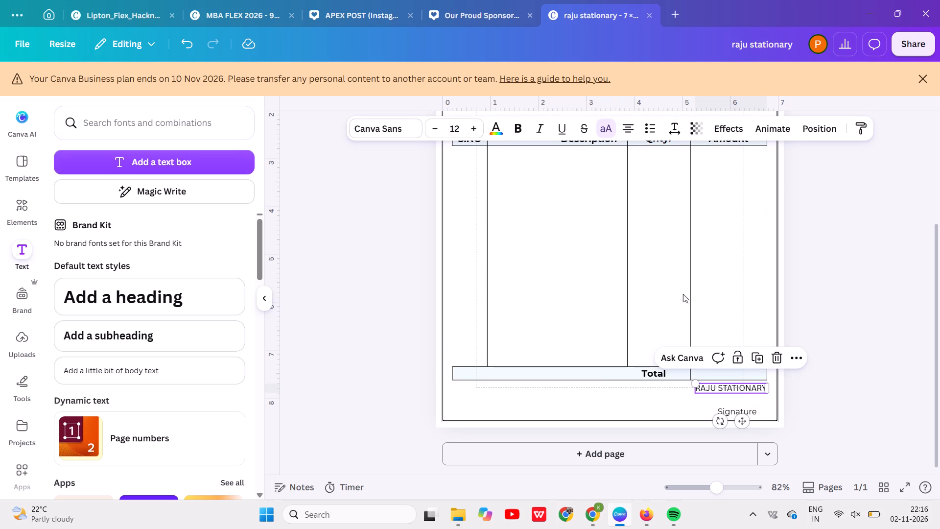
triple_click(441, 134)
left_click(441, 134)
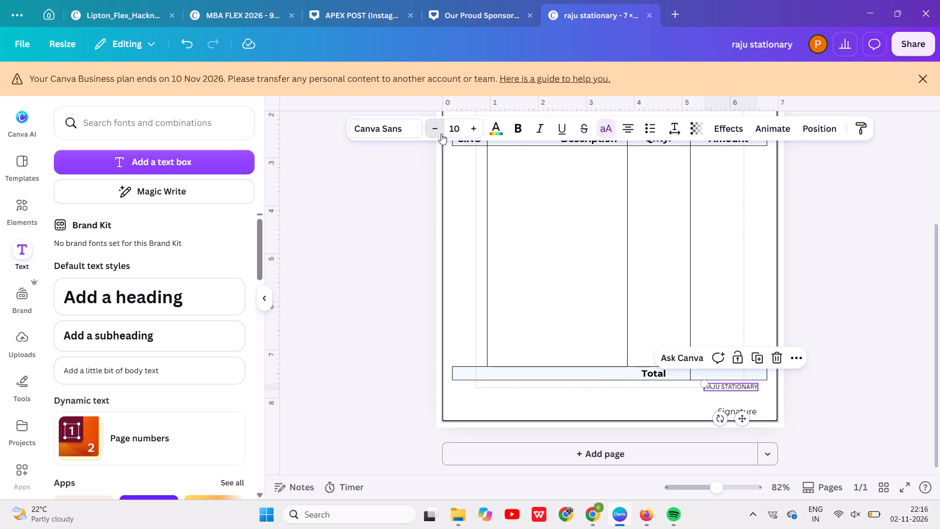
key("Right")
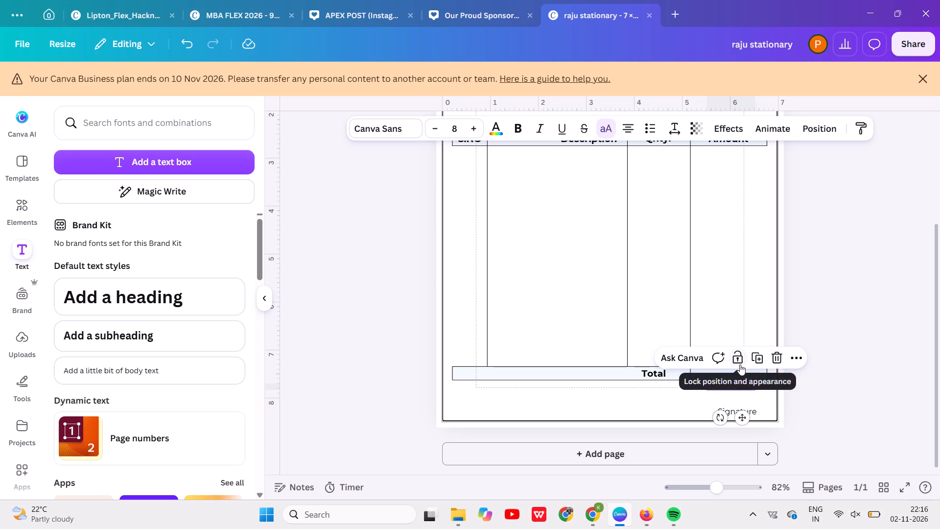
key("Right")
key("Right")
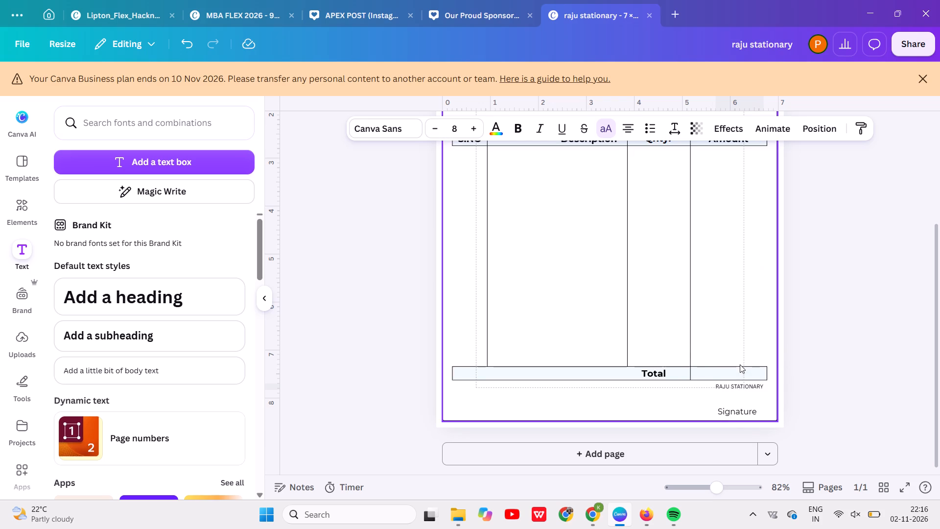
key("Left")
key("Left")
key("Left")
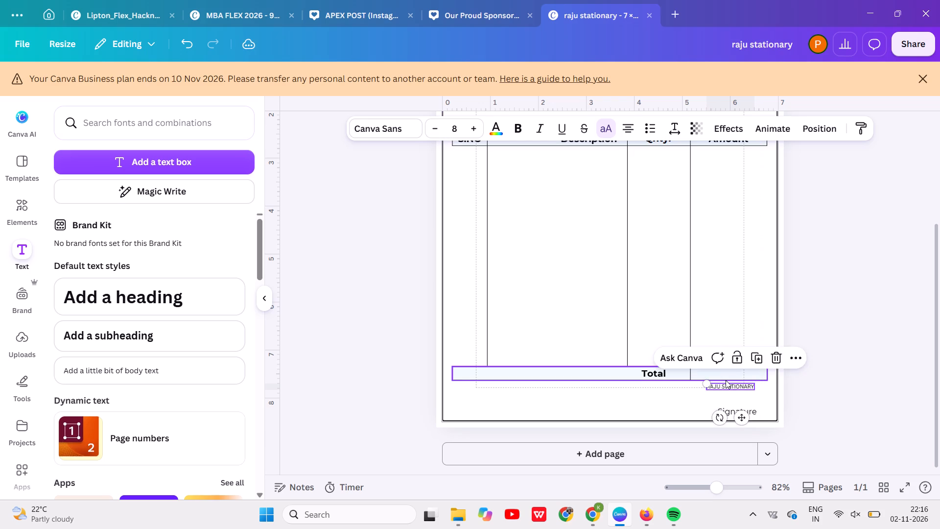
key("Right")
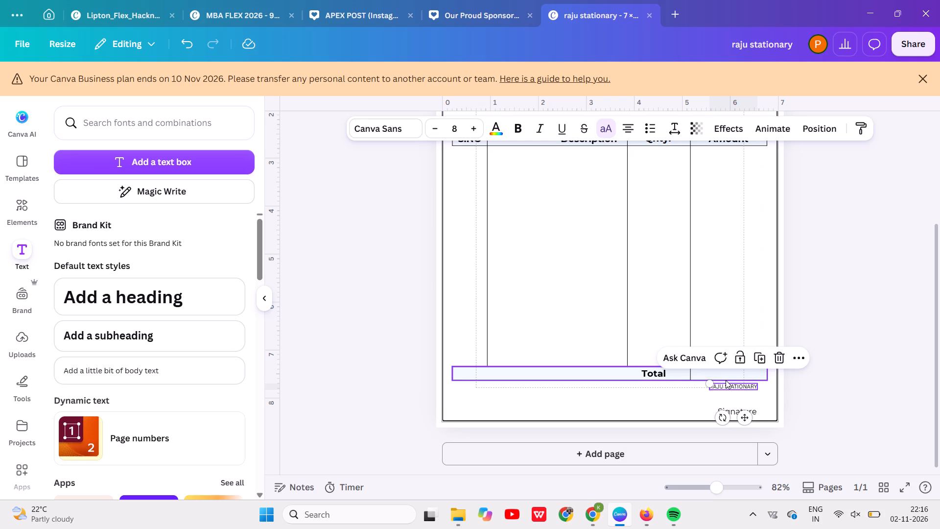
left_click(832, 401)
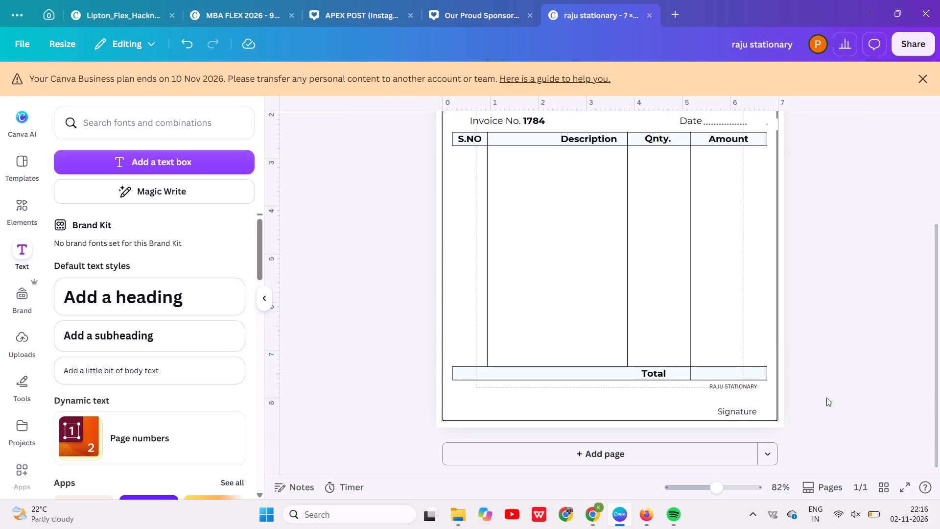
Make the small "RAJU STATIONARY" text above "Signature" bold.
left_click(747, 388)
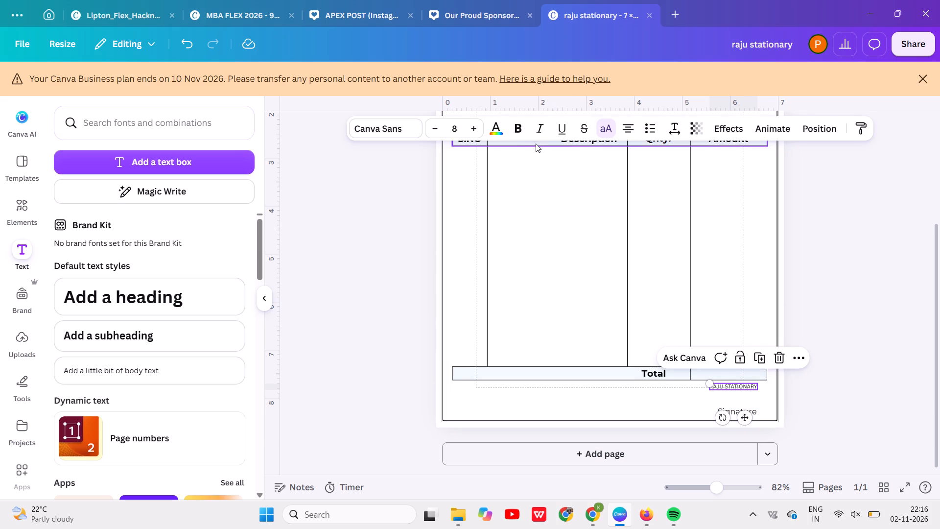
left_click(516, 131)
left_click(856, 307)
Move the white cover rectangle beside the Date line inward, between the dotted line's end and the page border, so it clears the border.
scroll(856, 307, "up", 1)
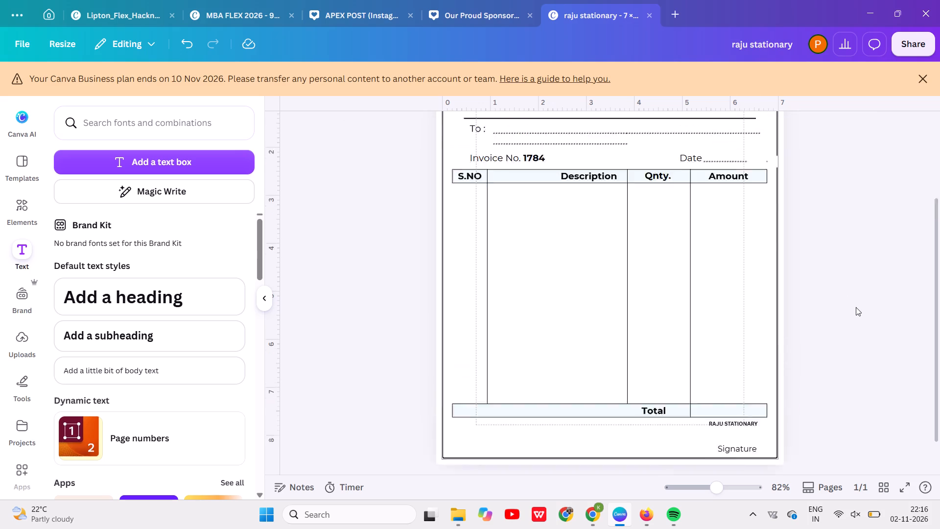
scroll(856, 307, "up", 1)
scroll(845, 301, "down", 1)
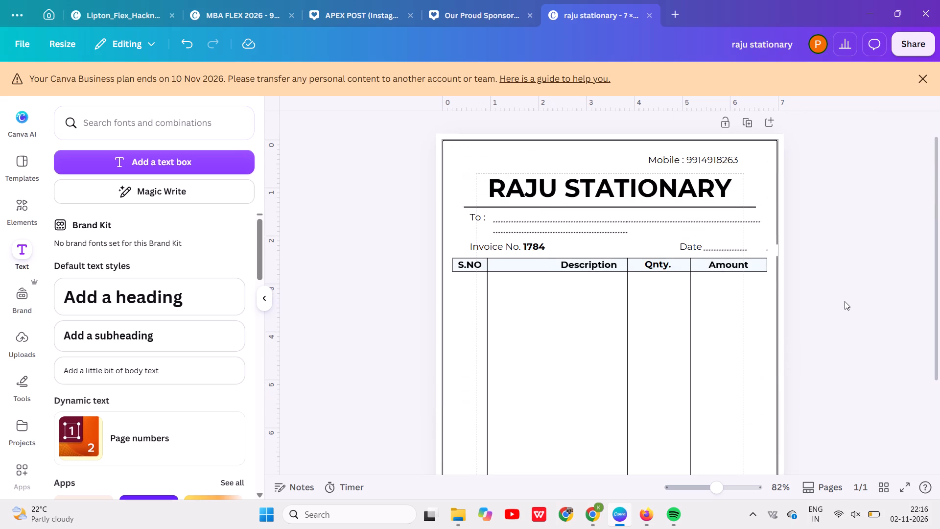
scroll(845, 301, "down", 1)
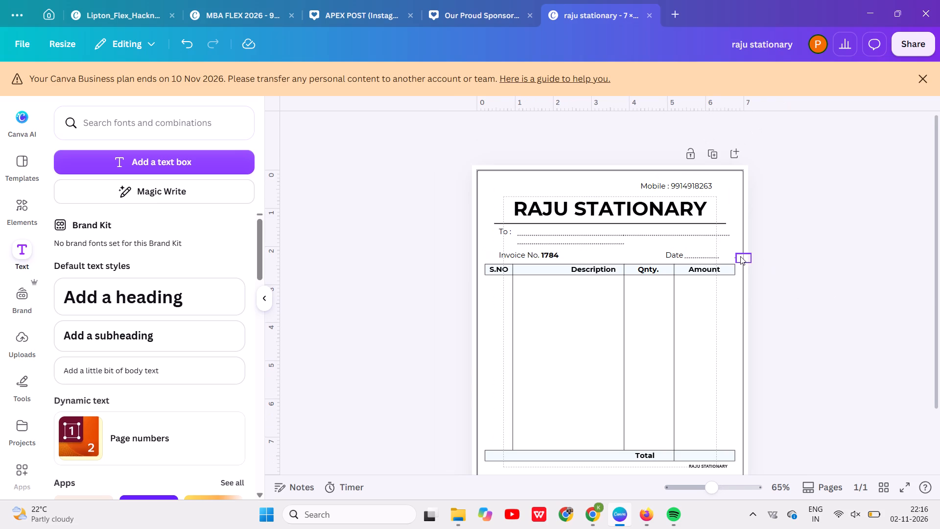
left_click(740, 256)
scroll(862, 268, "left", 4)
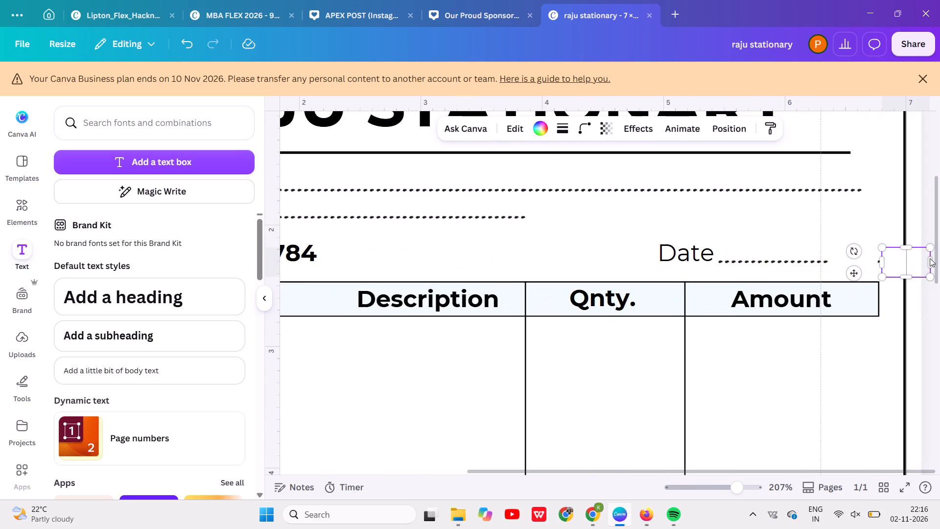
left_click(929, 331)
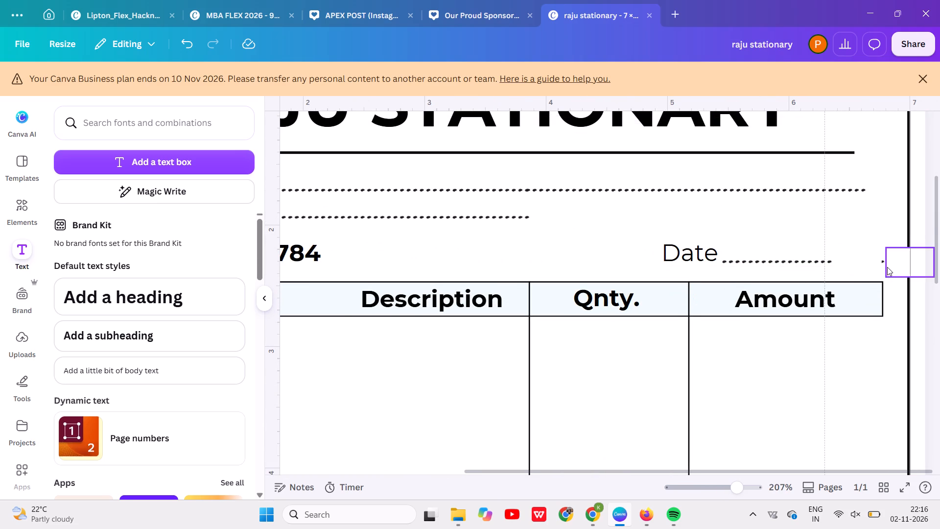
left_click(887, 267)
left_click_drag(904, 264, 864, 268)
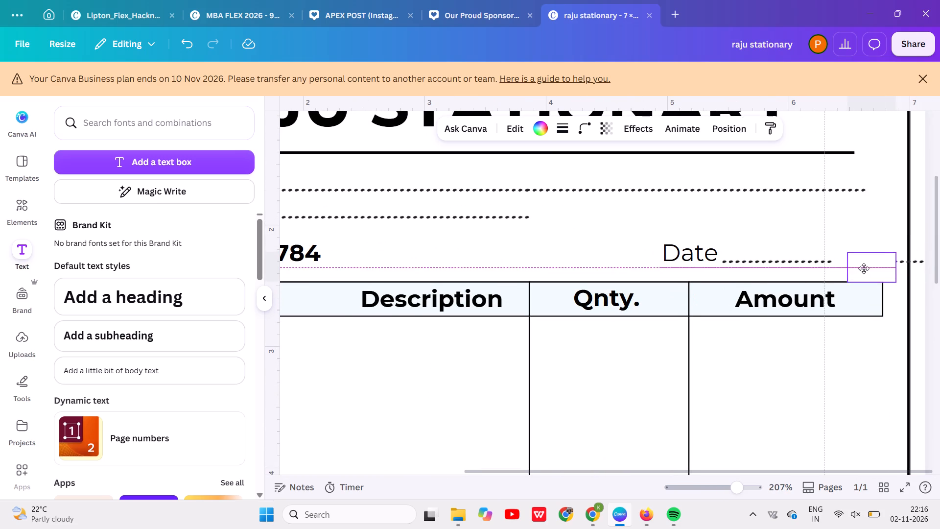
left_click_drag(864, 268, 877, 264)
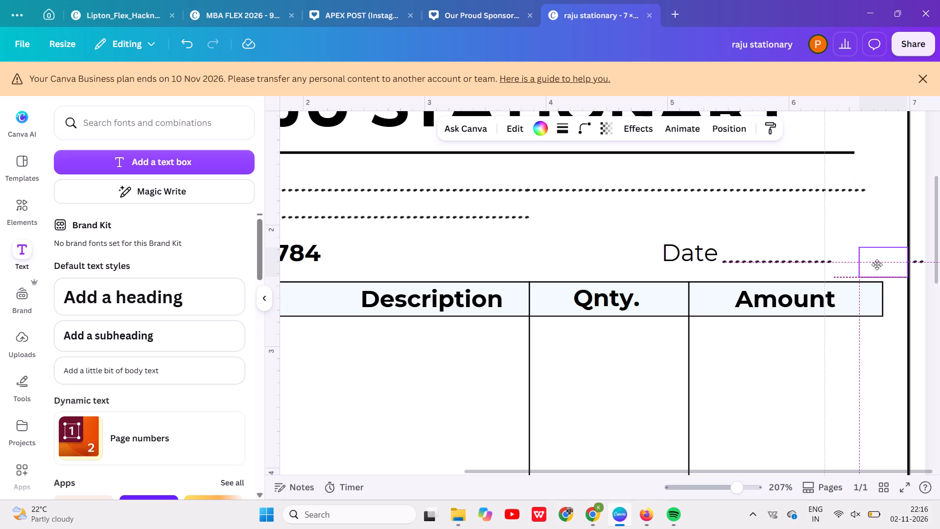
left_click_drag(877, 264, 875, 264)
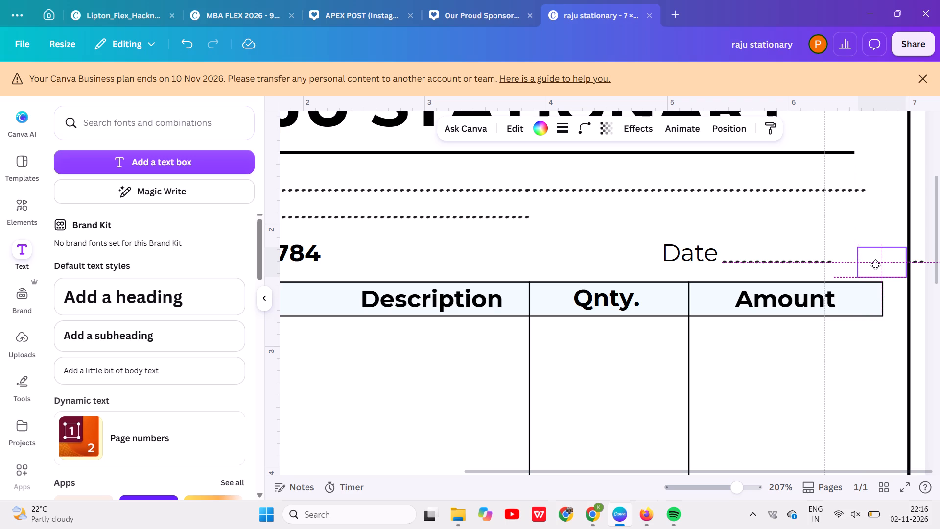
left_click_drag(875, 264, 876, 264)
left_click(922, 377)
scroll(922, 377, "left", 1)
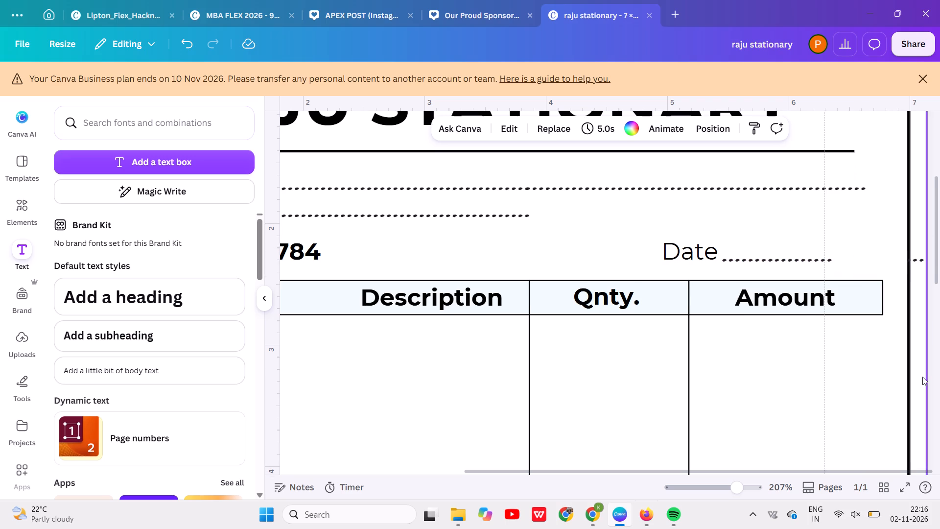
scroll(922, 377, "left", 1)
Duplicate the white cover rectangle and place the copy over the leftover Date-line dots just outside the page border.
left_click(885, 247)
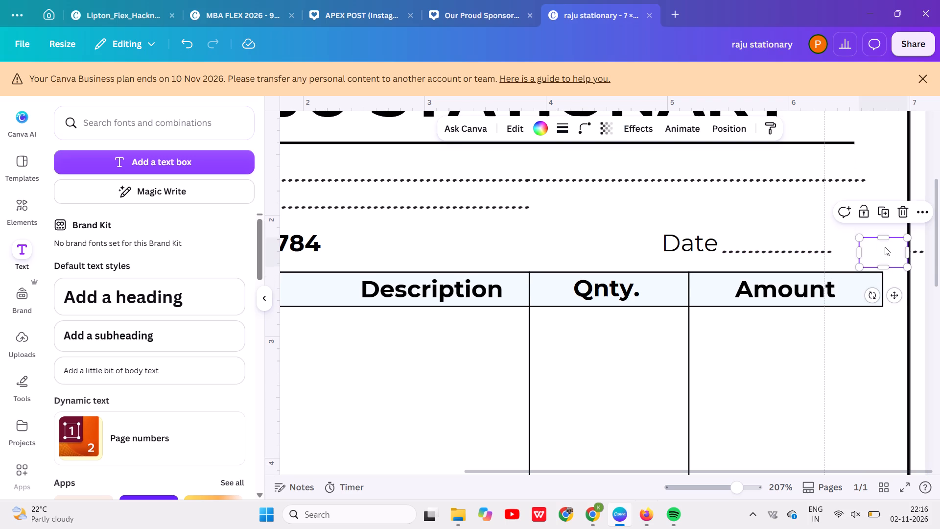
key("ctrl+d")
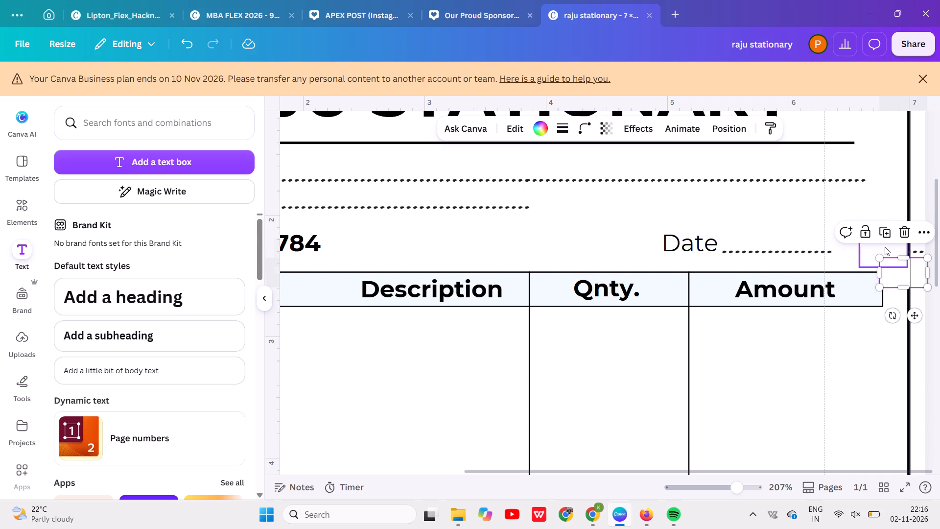
scroll(846, 291, "left", 1)
left_click_drag(906, 265, 937, 250)
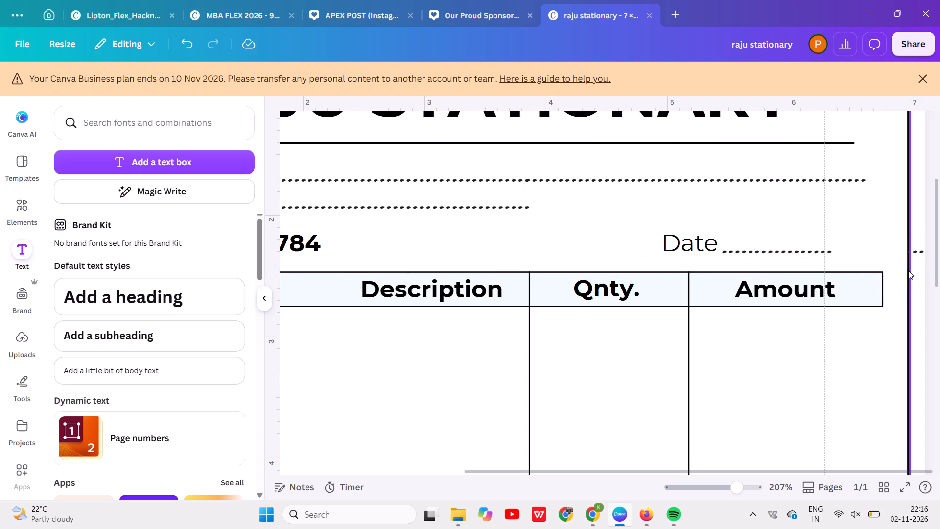
key("ctrl+z")
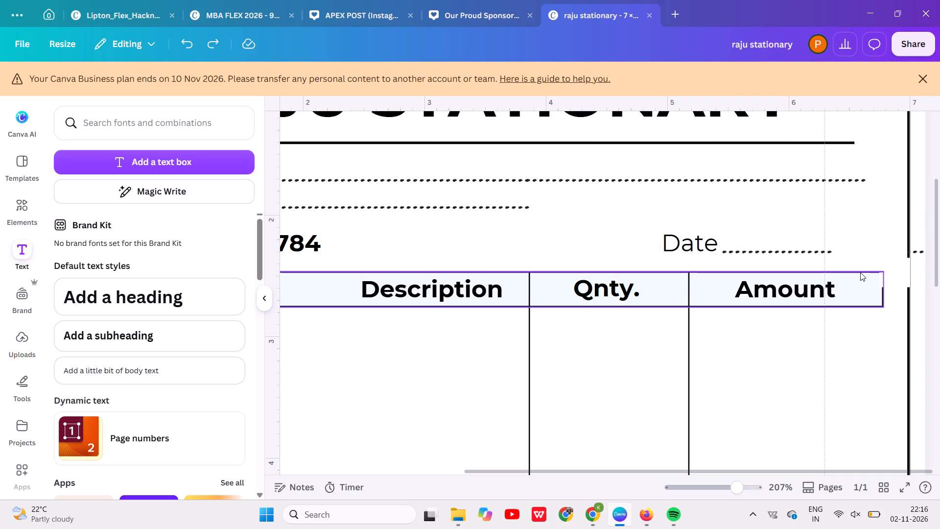
left_click_drag(883, 263, 917, 248)
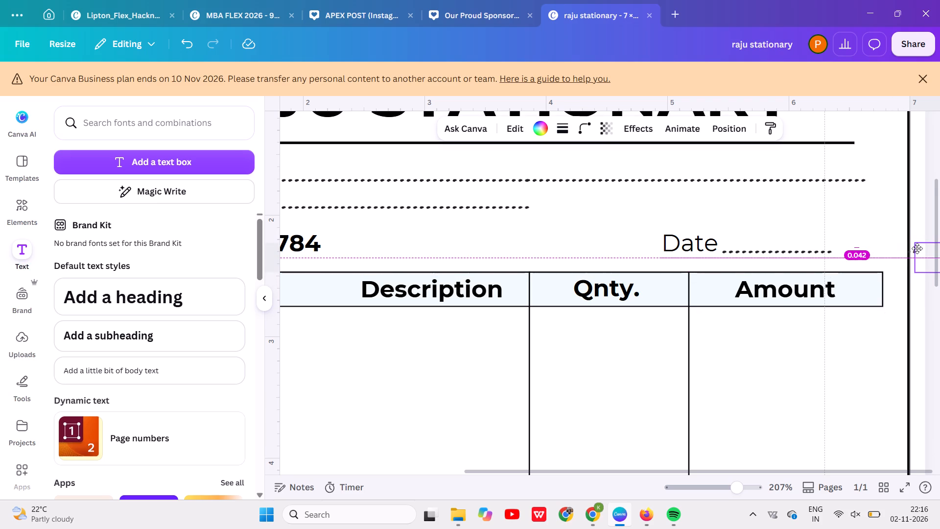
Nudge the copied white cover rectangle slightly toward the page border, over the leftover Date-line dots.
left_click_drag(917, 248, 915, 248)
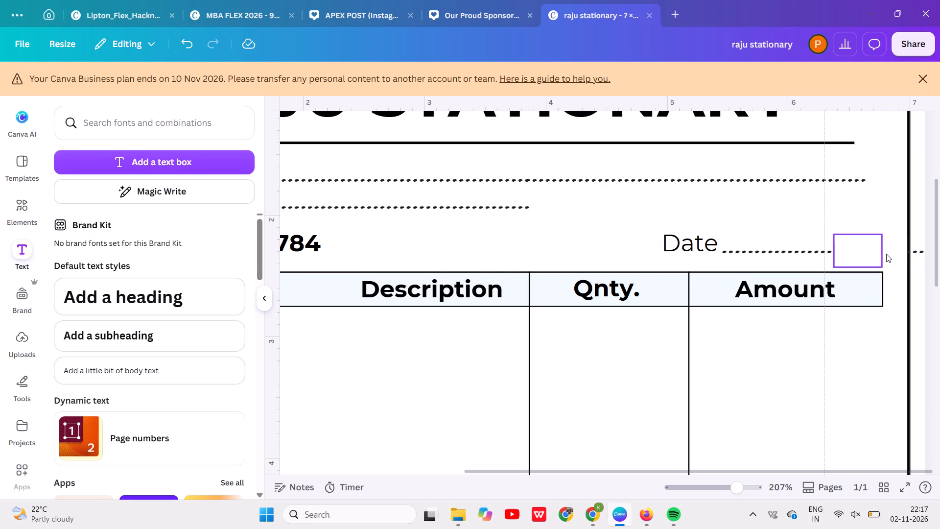
Duplicate the white cover rectangle beside the Date line and move the copy over the leftover dots at the page border.
left_click(888, 253)
key("ctrl+d")
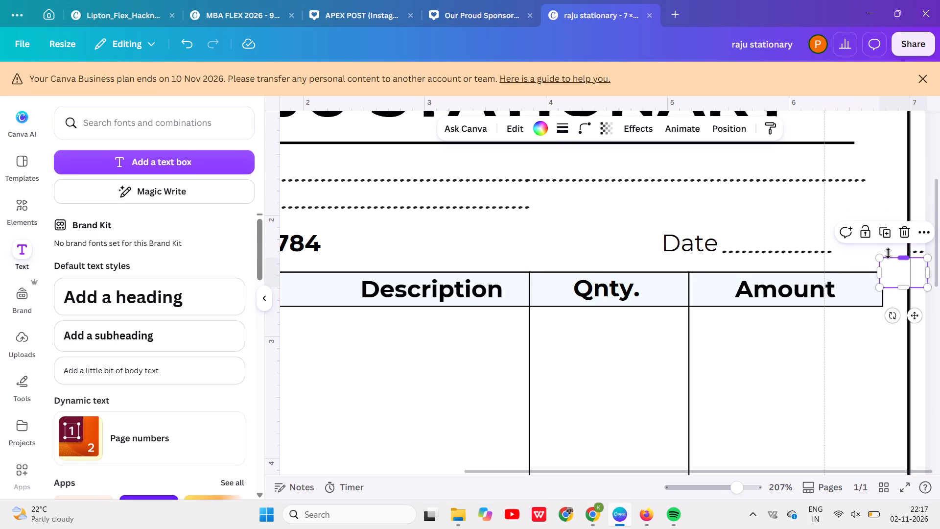
left_click_drag(889, 277, 908, 261)
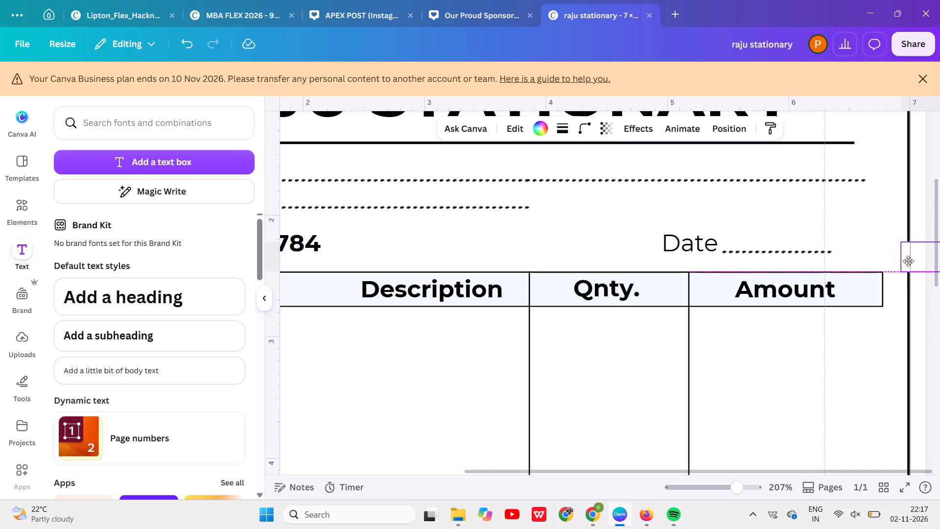
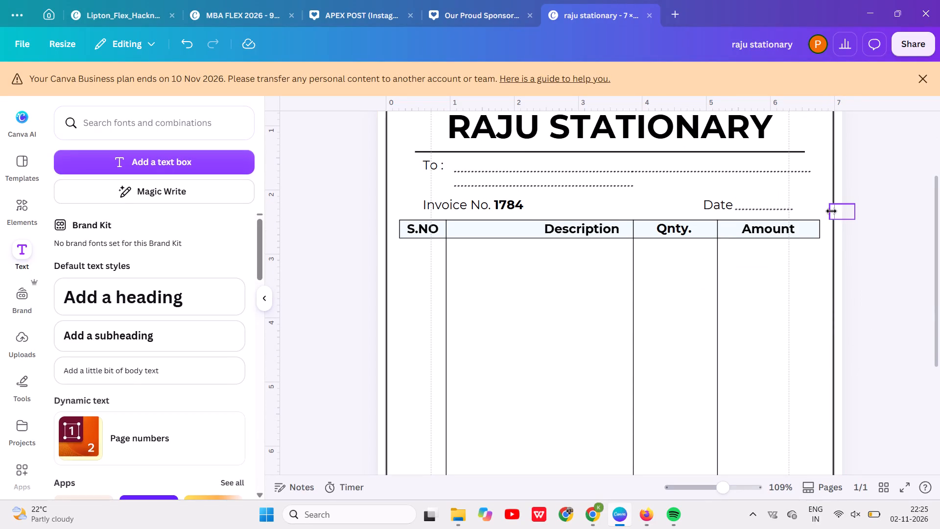
Position the small white cover rectangle beside the Date line against the outer side of the page's right border line.
key("Right")
key("Right")
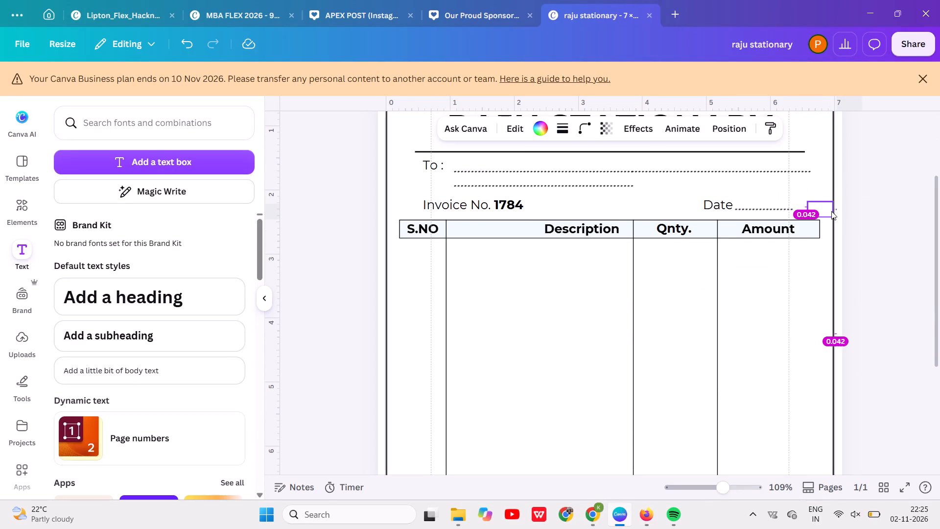
key("Left")
left_click(887, 244)
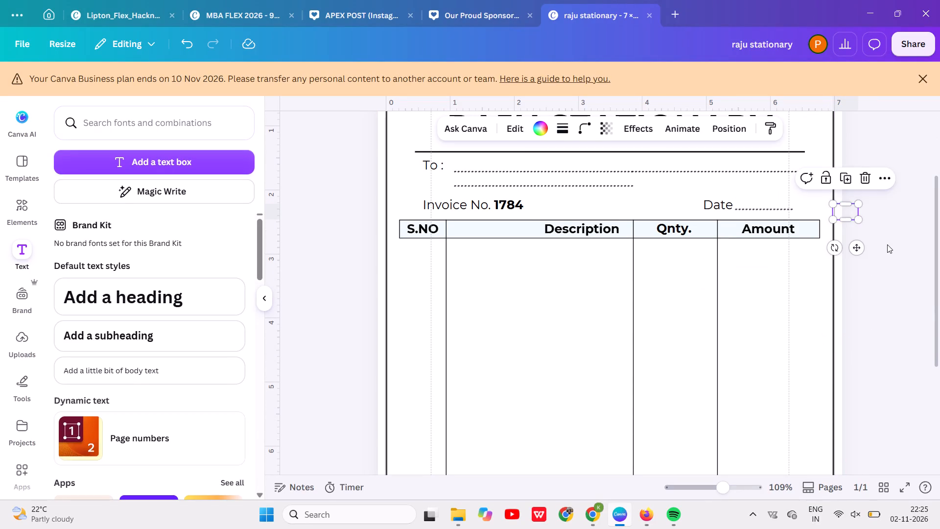
left_click(835, 209)
scroll(835, 209, "up", 1)
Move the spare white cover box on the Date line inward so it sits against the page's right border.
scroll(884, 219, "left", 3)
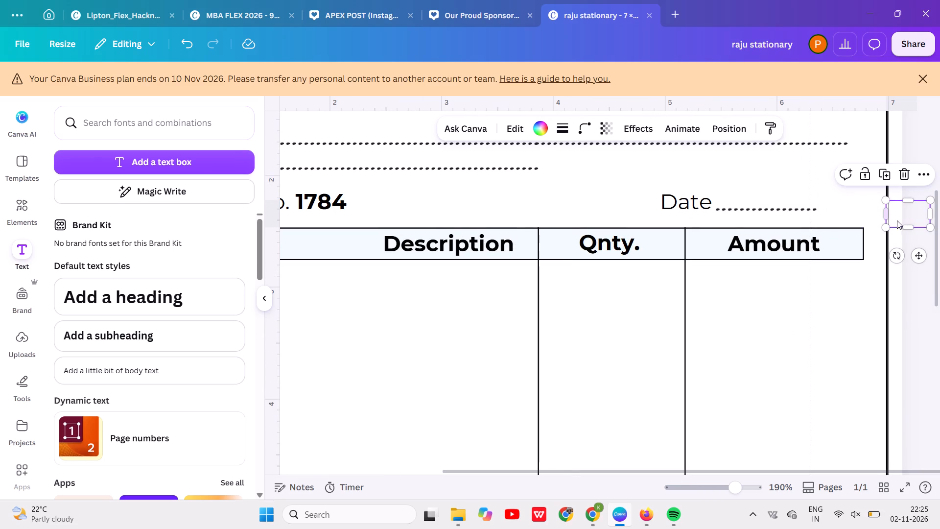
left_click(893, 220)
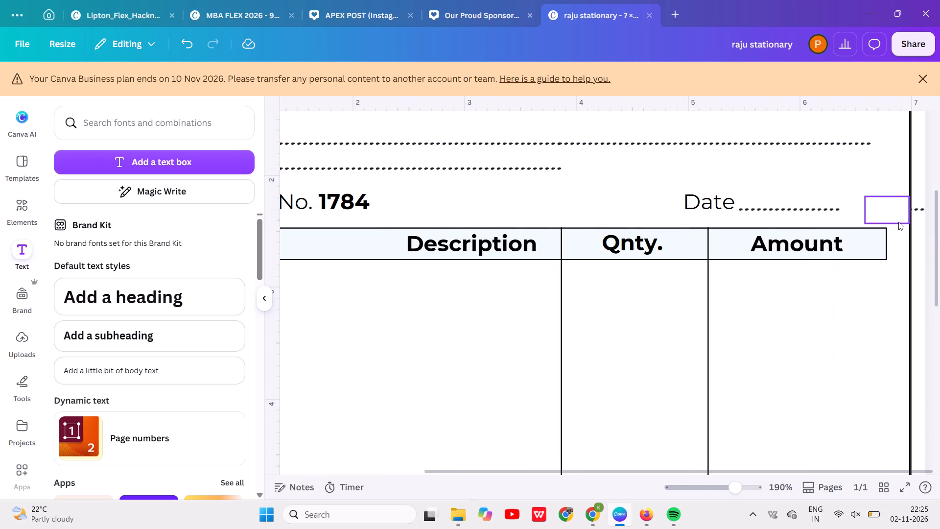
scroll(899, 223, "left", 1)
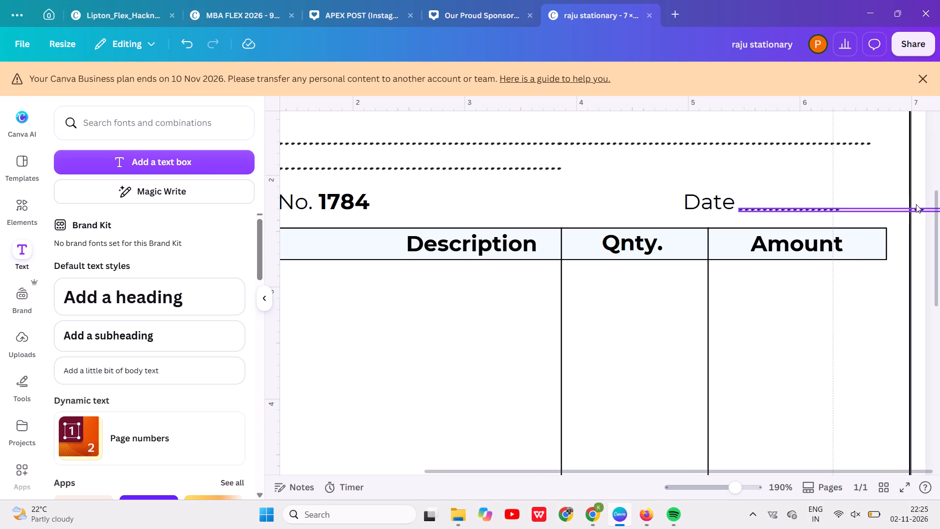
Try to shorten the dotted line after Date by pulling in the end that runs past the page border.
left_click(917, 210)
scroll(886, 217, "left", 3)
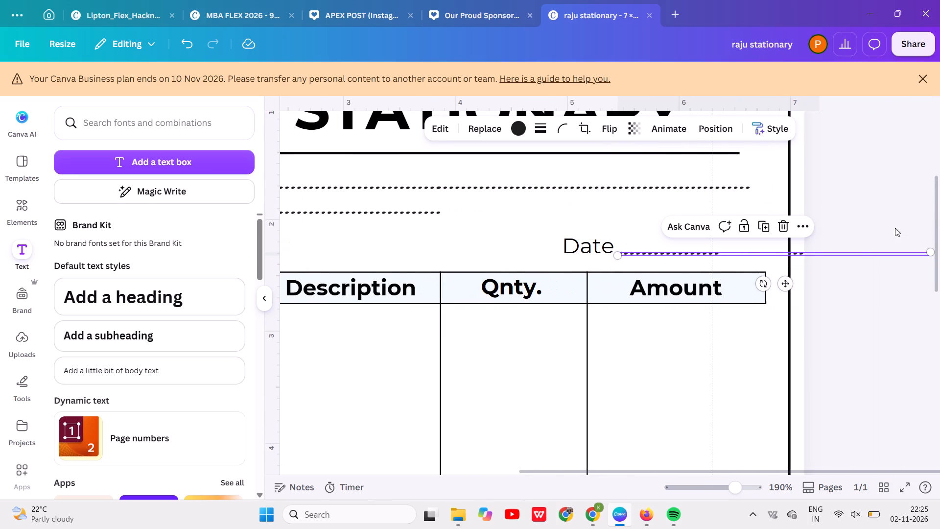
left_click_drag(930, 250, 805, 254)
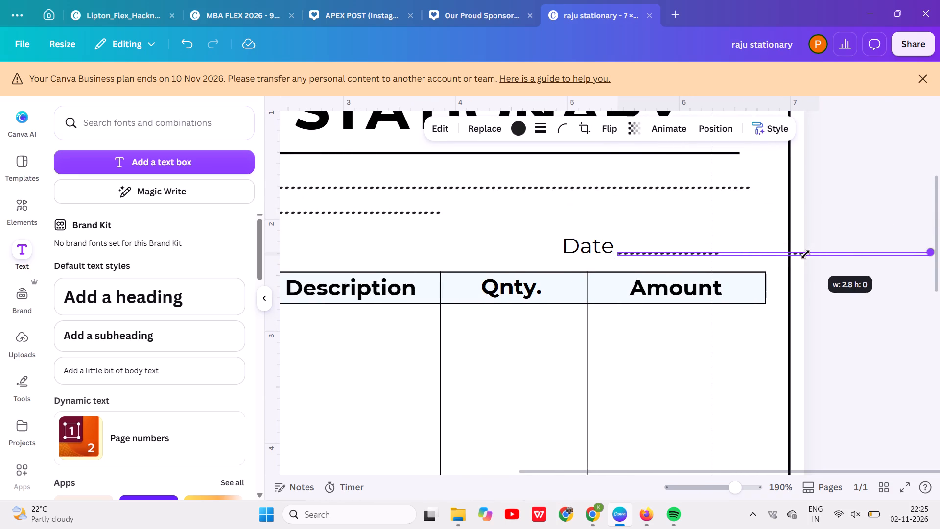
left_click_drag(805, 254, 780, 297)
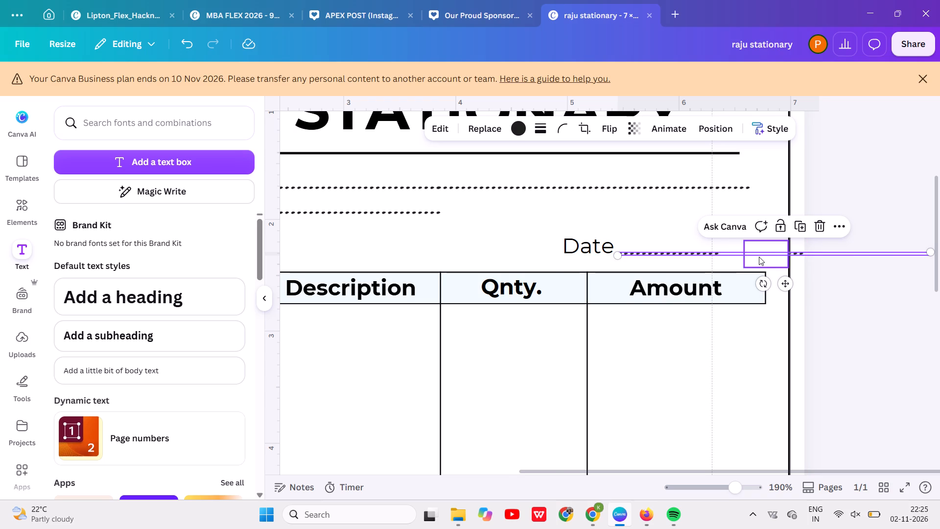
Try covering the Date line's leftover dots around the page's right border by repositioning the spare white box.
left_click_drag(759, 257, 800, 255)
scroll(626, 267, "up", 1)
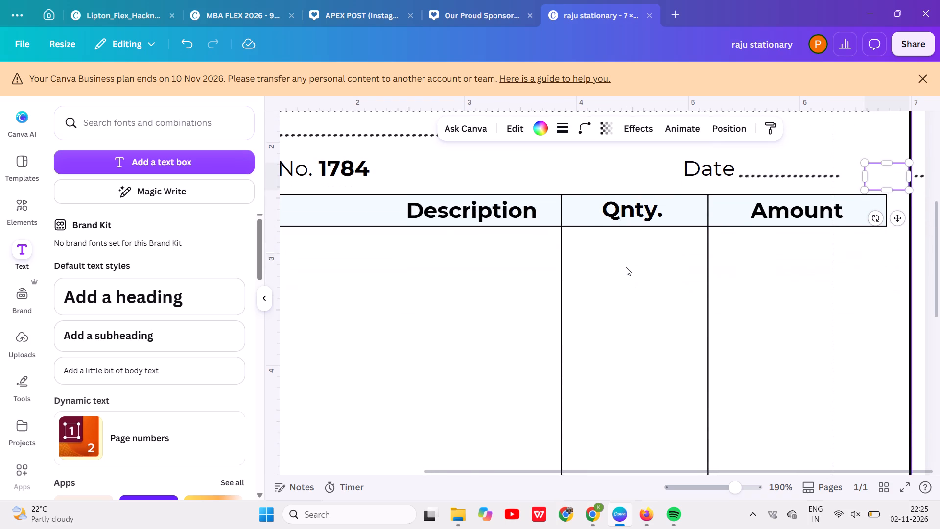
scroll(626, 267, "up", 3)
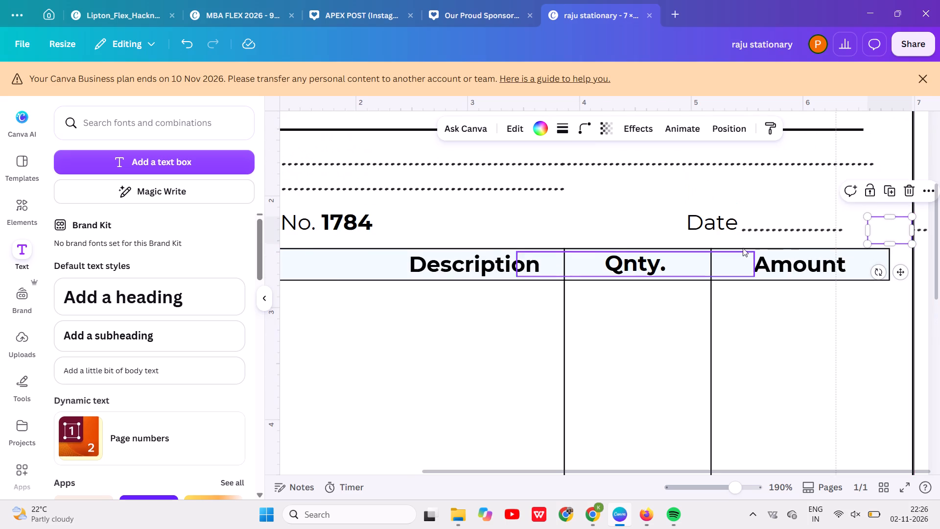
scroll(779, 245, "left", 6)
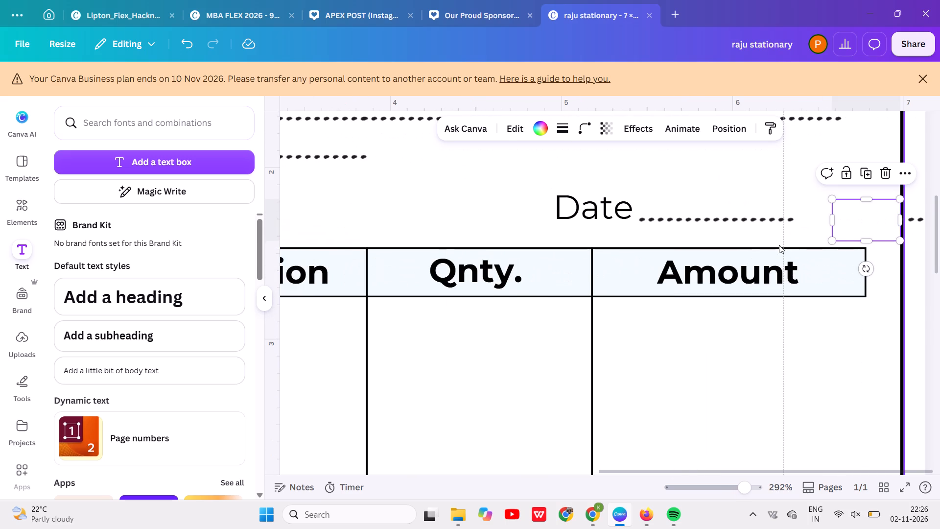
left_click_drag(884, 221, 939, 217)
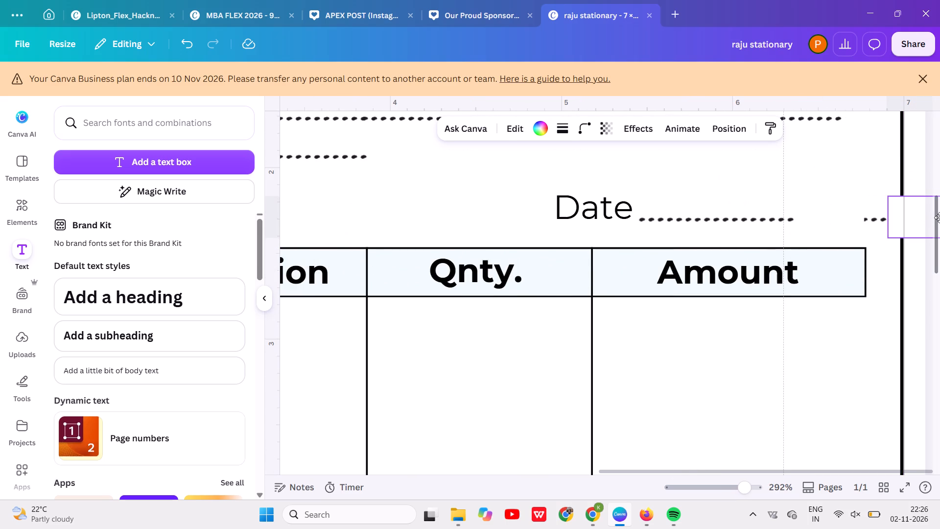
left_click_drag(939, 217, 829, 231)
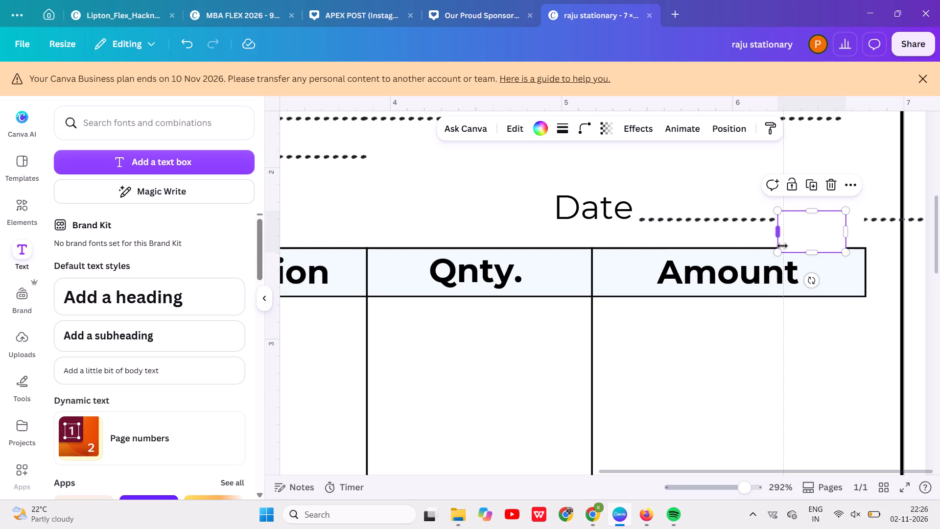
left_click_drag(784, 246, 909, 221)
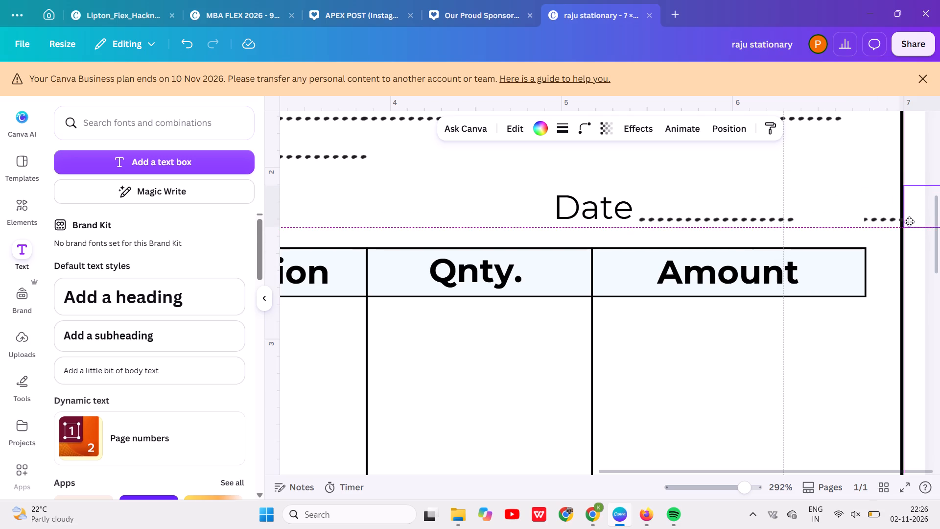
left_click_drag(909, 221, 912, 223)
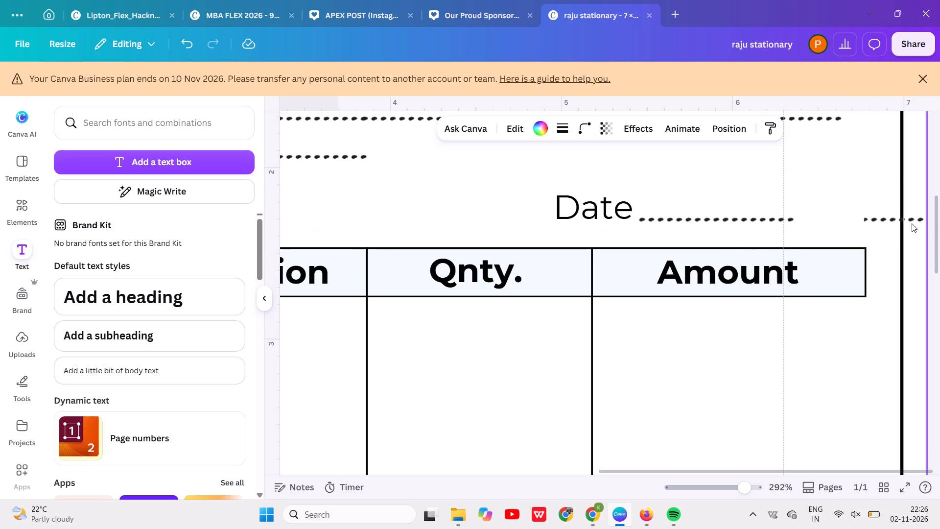
Shift the white box already masking the Date line outward so it covers the excess dots and overlaps the page's right border.
scroll(850, 231, "left", 1)
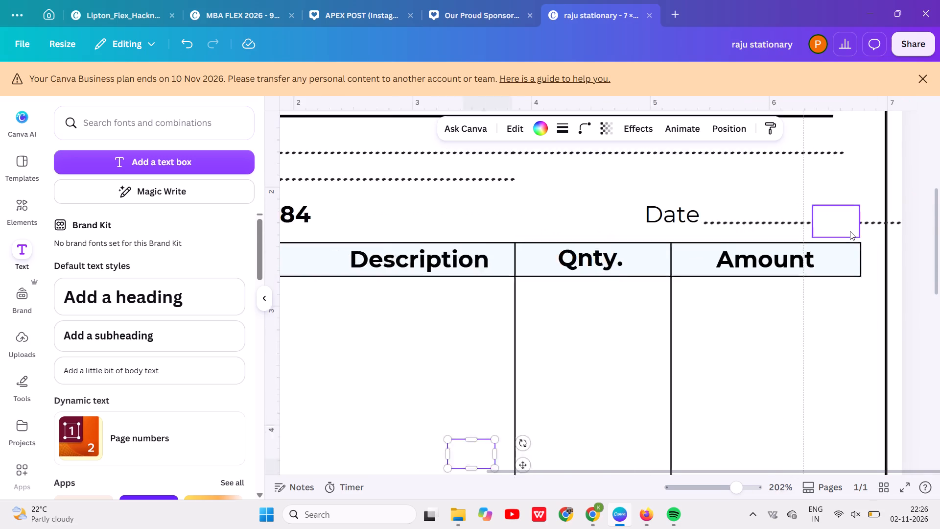
left_click_drag(882, 227, 900, 227)
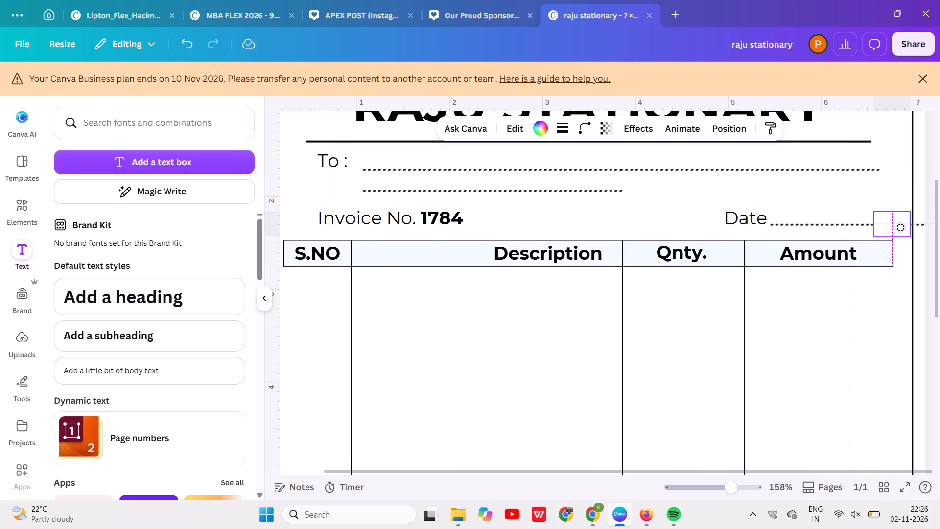
left_click_drag(900, 227, 902, 227)
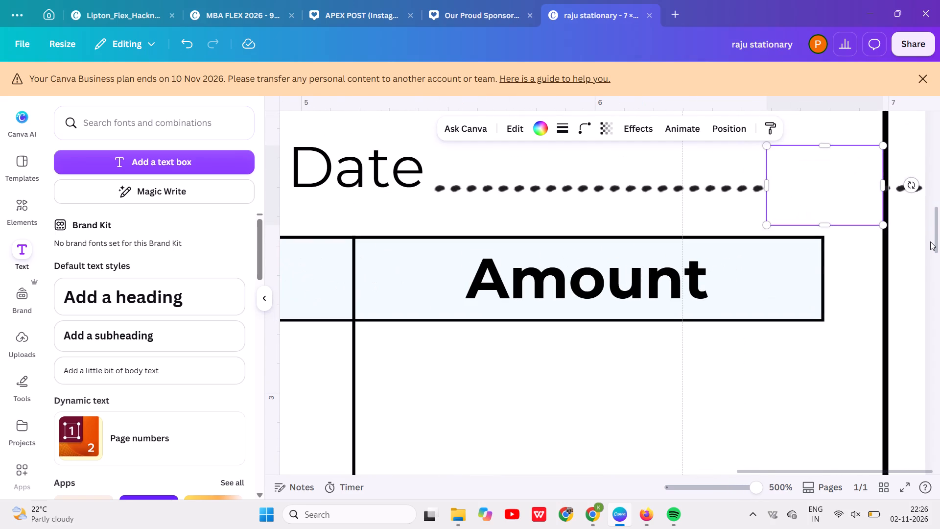
scroll(930, 241, "up", 1)
left_click(904, 249)
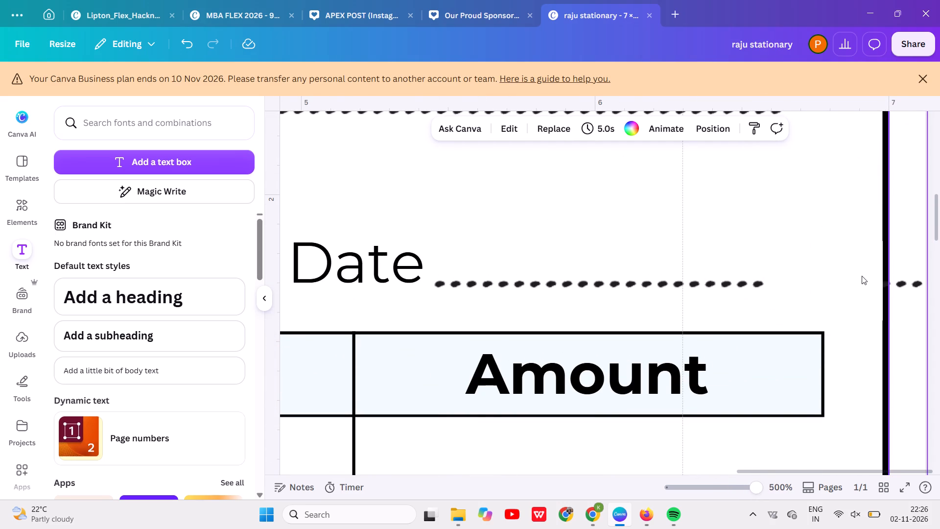
left_click_drag(862, 276, 907, 276)
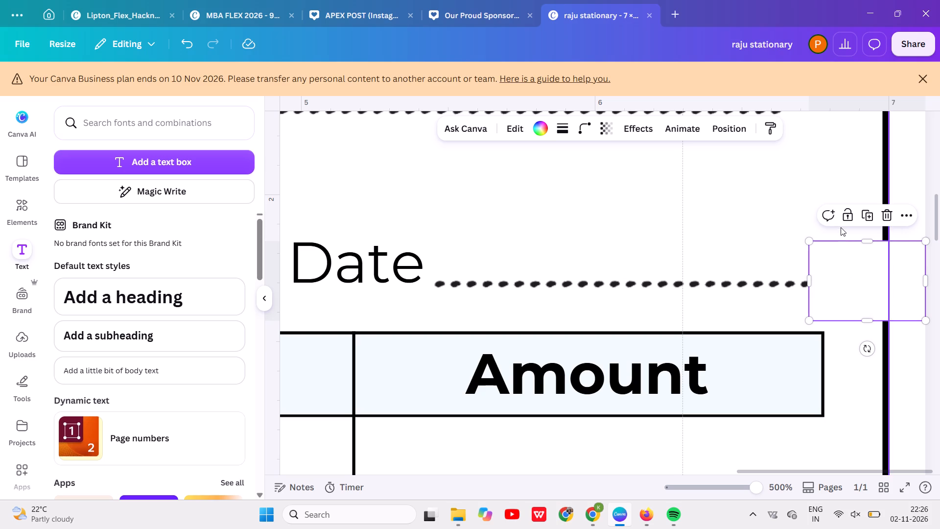
Reorder the layers so the page border frame sits directly above the white box masking the Date line.
right_click(848, 272)
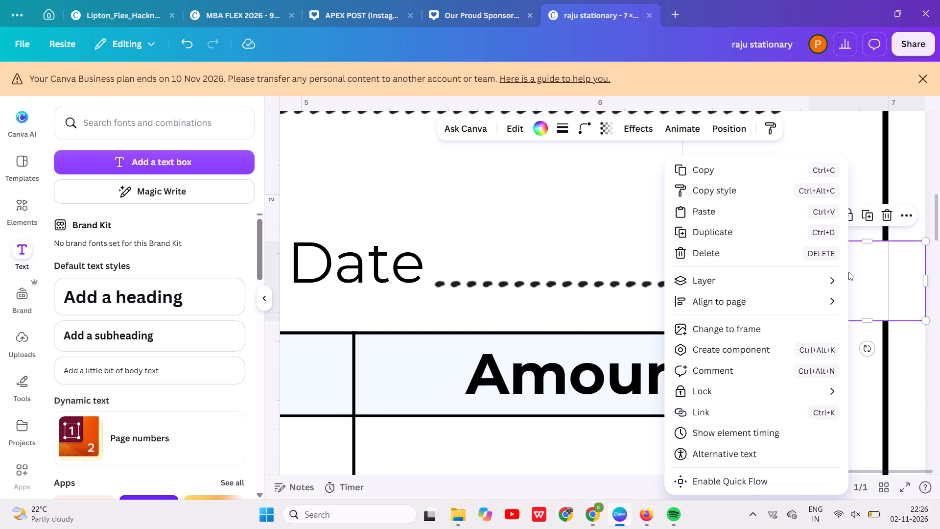
left_click(792, 280)
left_click(615, 363)
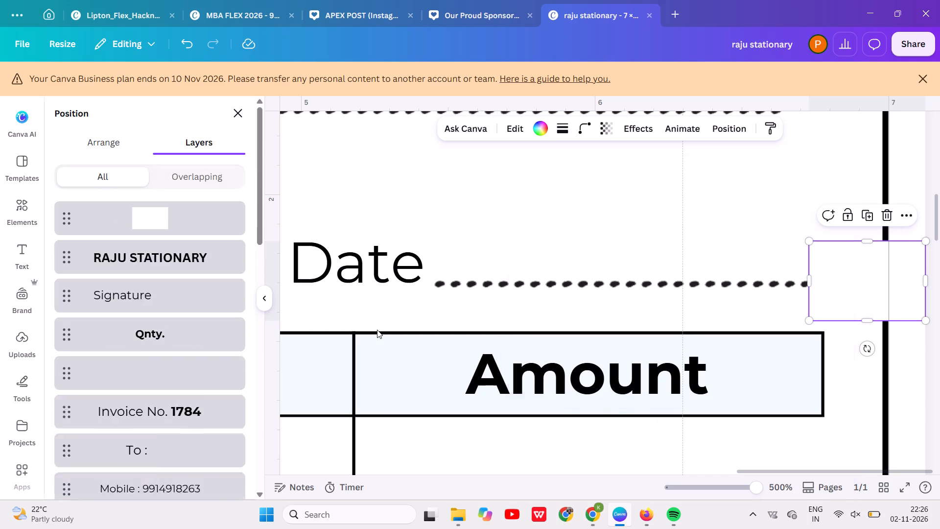
scroll(137, 400, "down", 6)
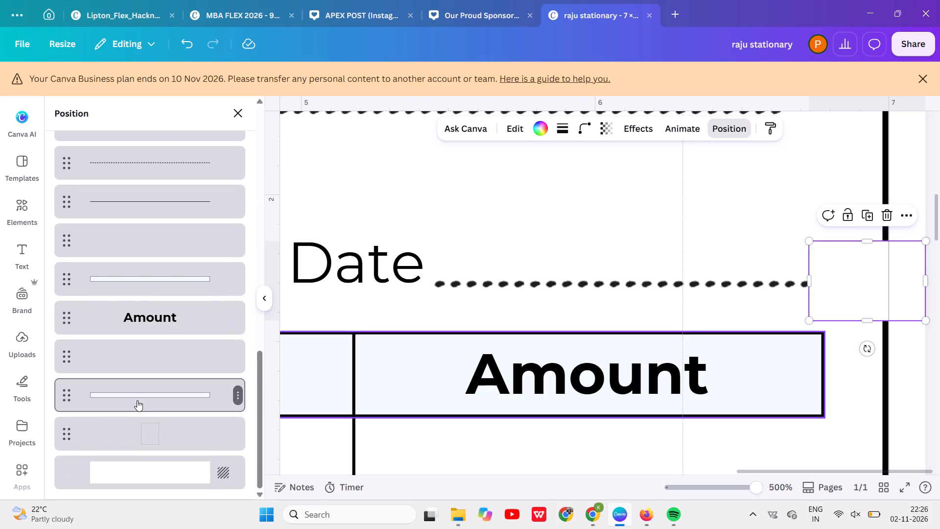
left_click_drag(148, 444, 162, 228)
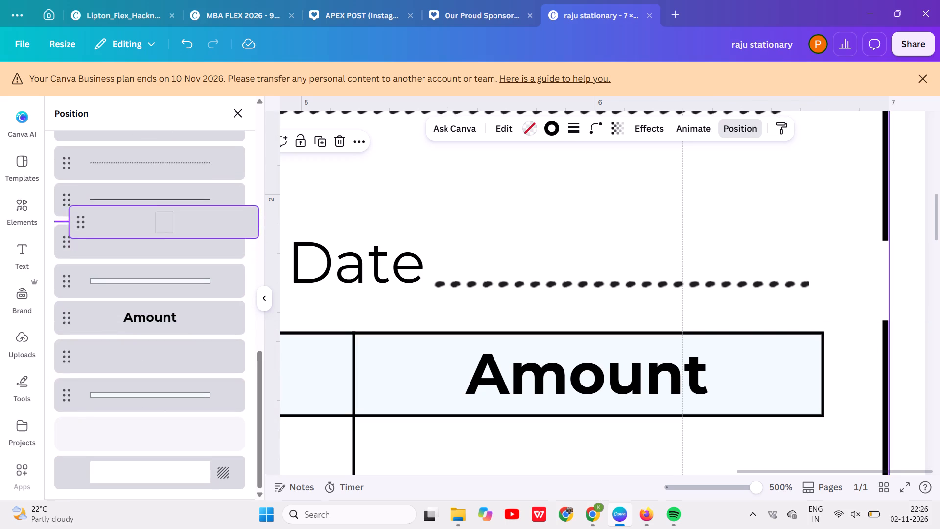
left_click_drag(162, 228, 155, 229)
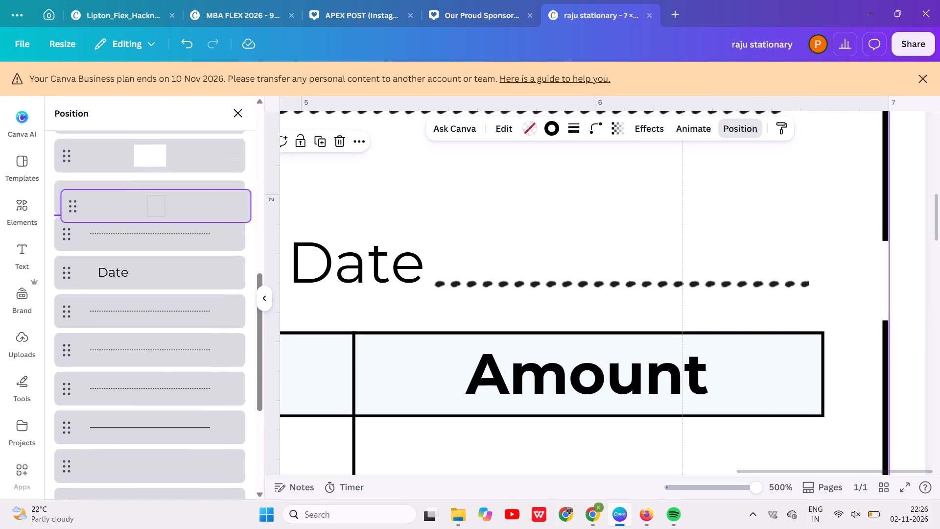
left_click_drag(155, 229, 152, 199)
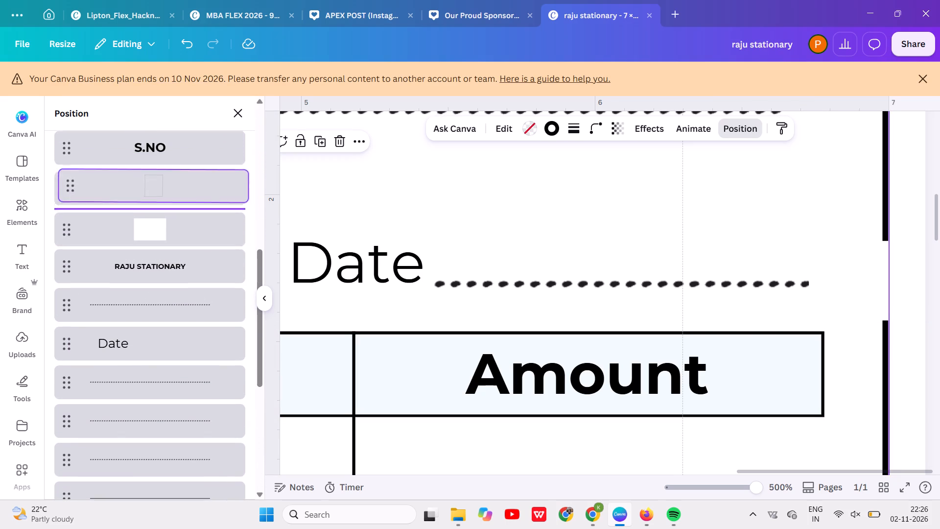
left_click_drag(152, 199, 152, 208)
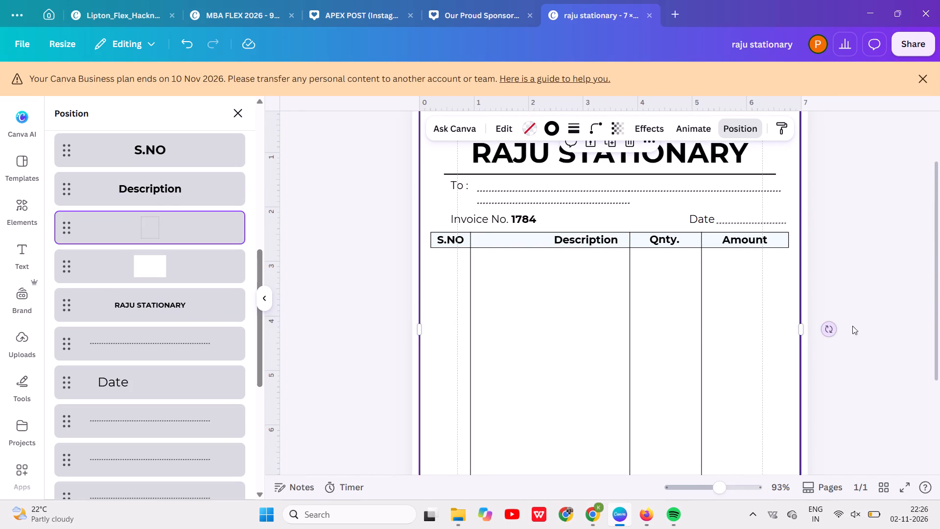
left_click(860, 325)
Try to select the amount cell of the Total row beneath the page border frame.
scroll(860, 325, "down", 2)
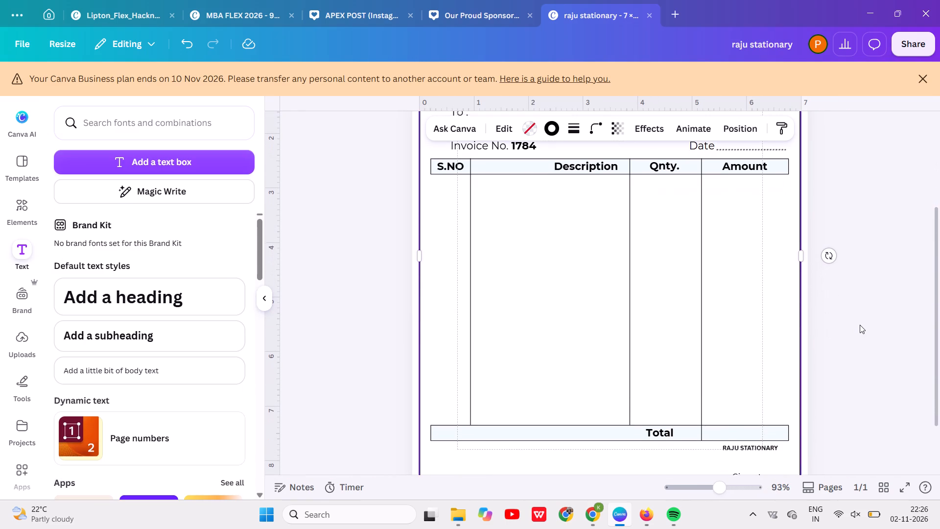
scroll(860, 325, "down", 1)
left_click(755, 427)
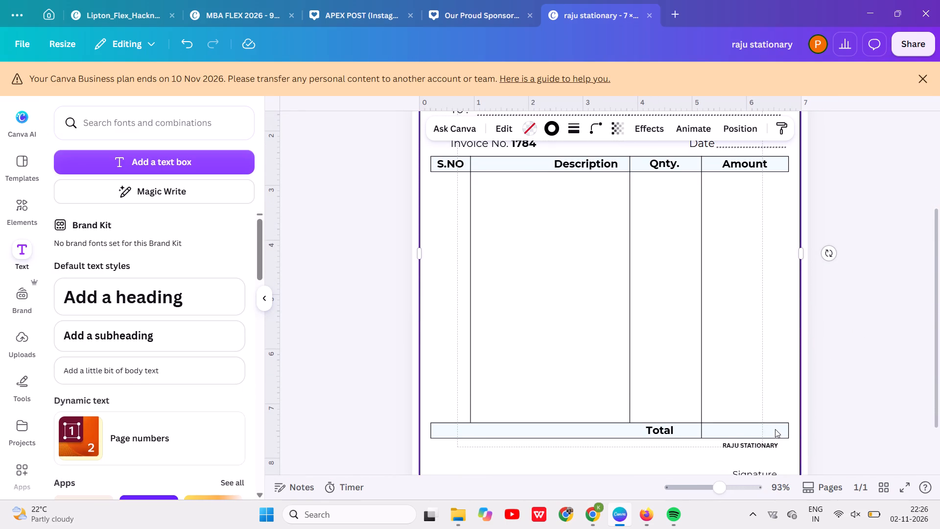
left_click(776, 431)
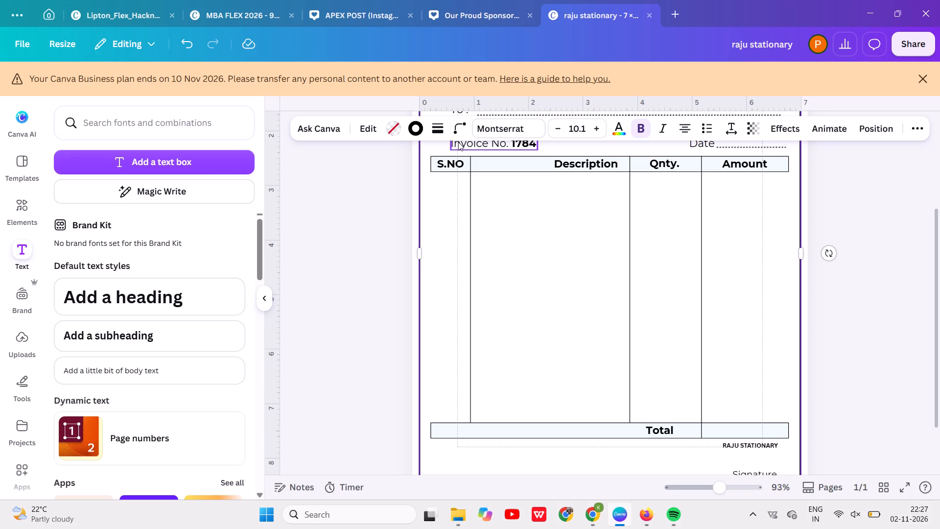
Lock the page border frame around the bill.
scroll(760, 232, "up", 4)
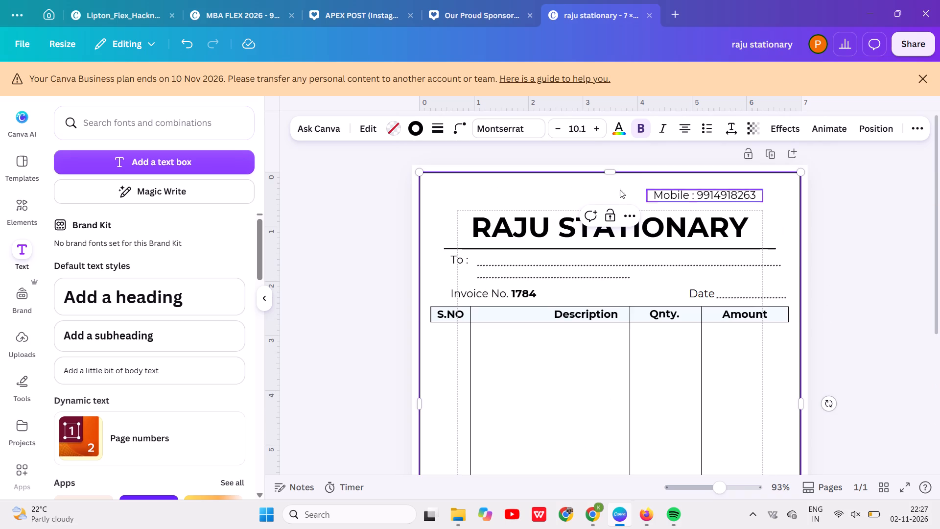
left_click(611, 220)
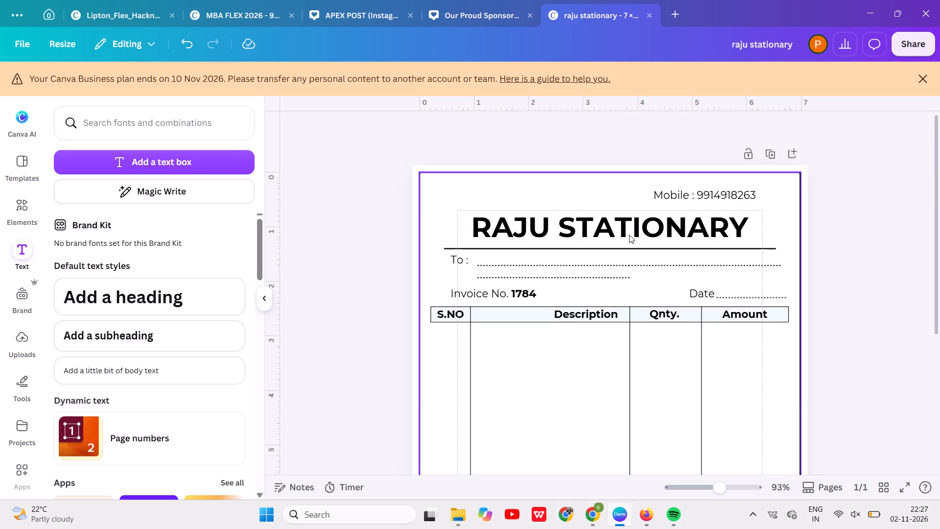
left_click(629, 235)
left_click(595, 150)
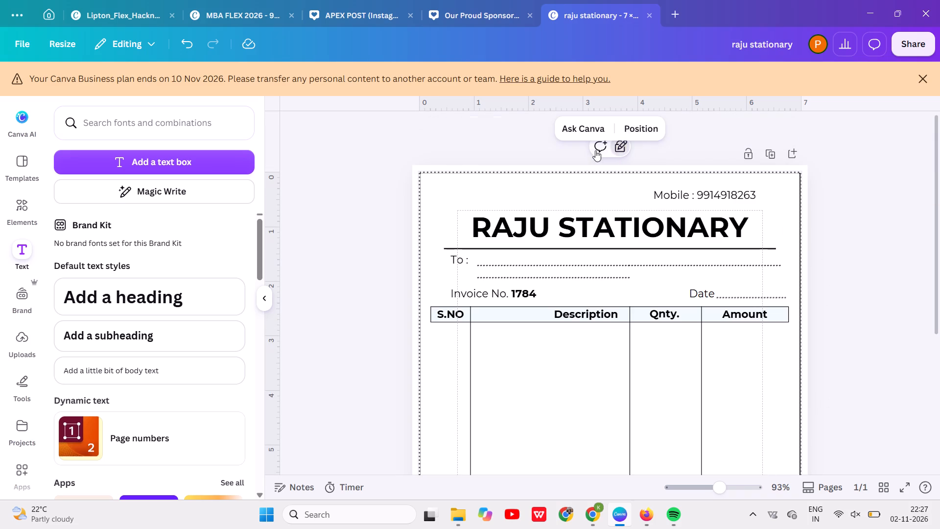
left_click(939, 275)
left_click(887, 306)
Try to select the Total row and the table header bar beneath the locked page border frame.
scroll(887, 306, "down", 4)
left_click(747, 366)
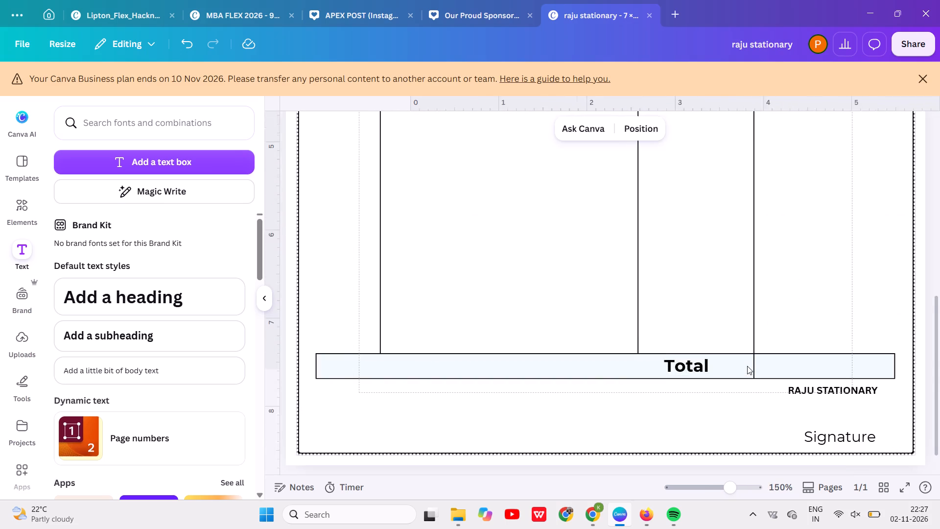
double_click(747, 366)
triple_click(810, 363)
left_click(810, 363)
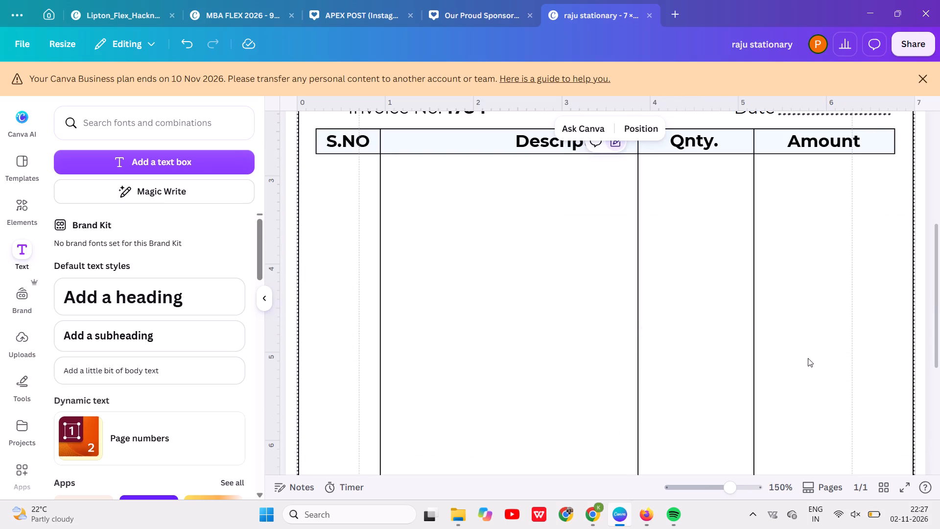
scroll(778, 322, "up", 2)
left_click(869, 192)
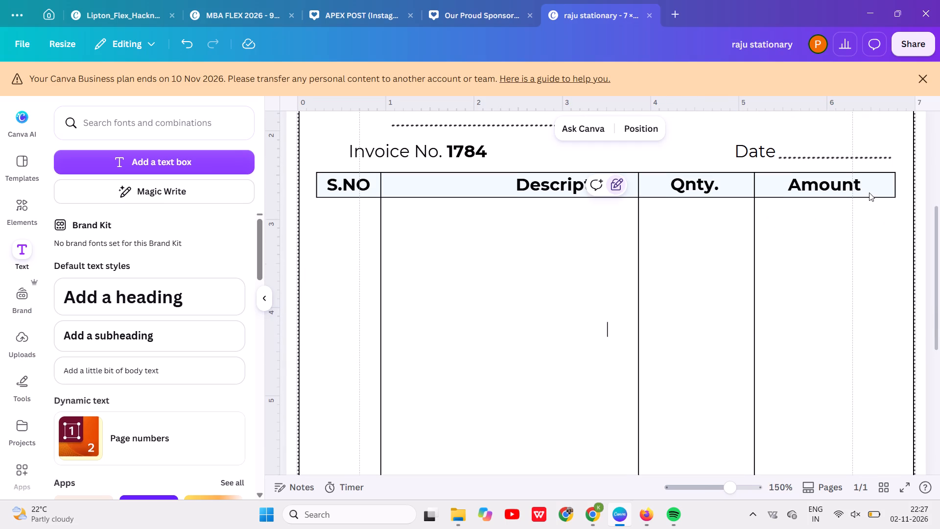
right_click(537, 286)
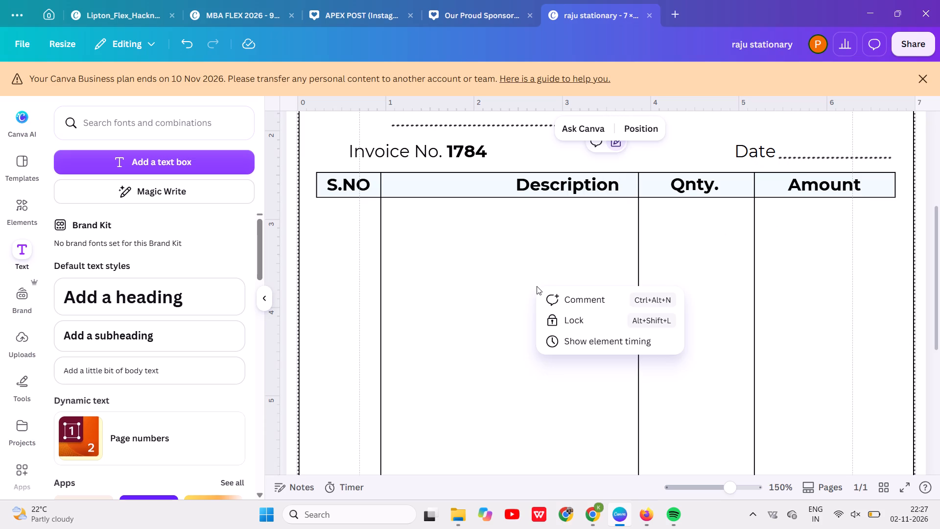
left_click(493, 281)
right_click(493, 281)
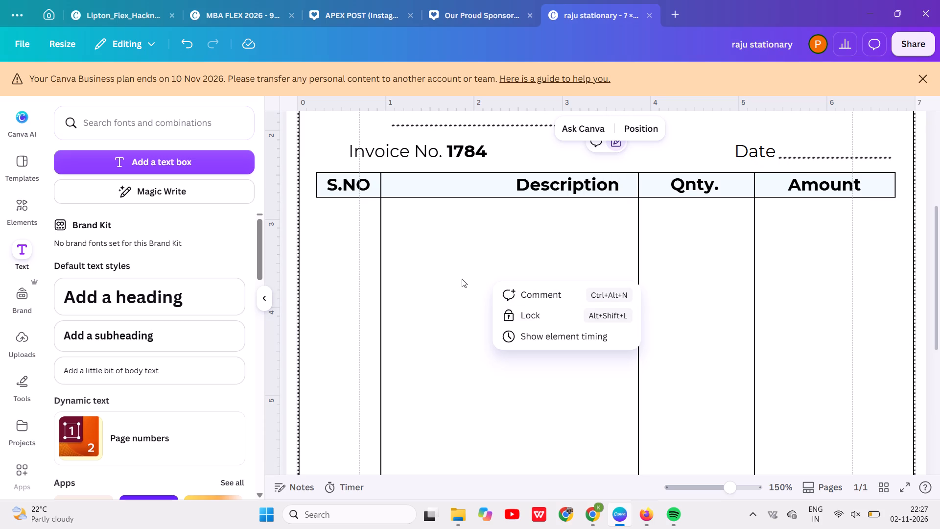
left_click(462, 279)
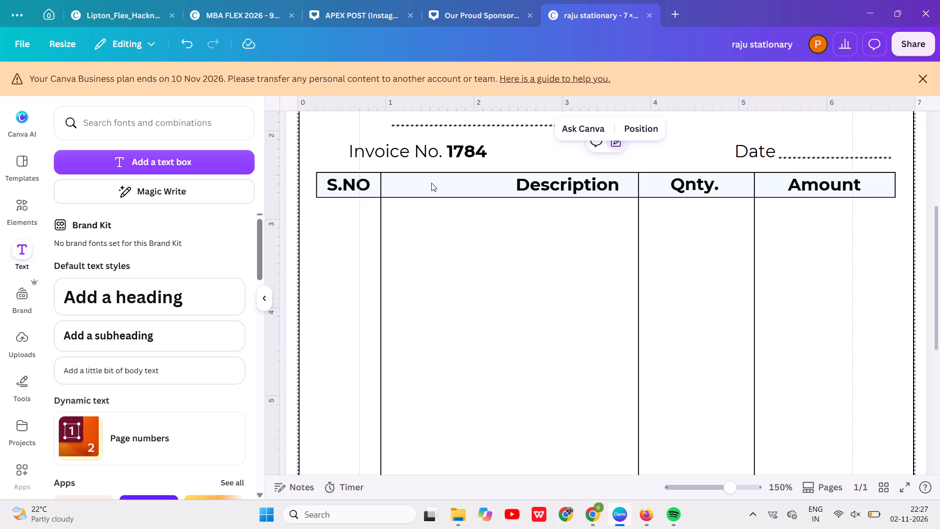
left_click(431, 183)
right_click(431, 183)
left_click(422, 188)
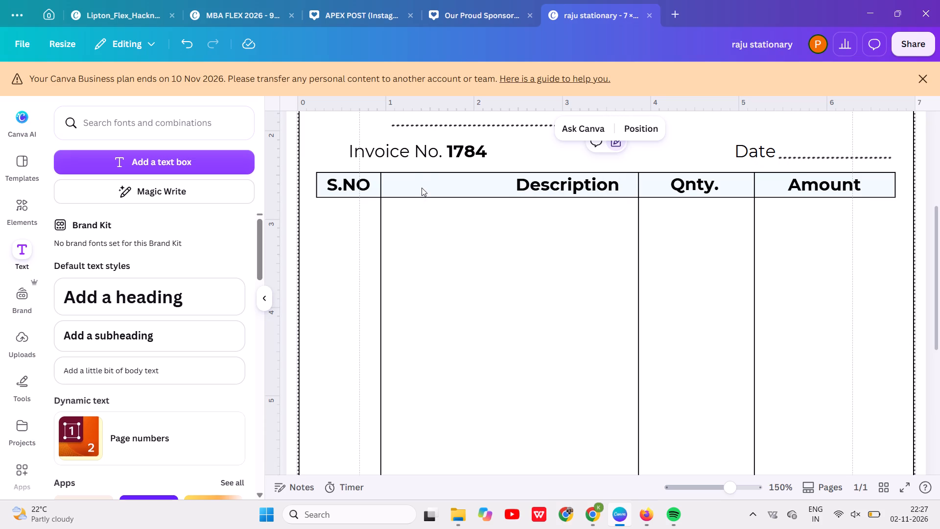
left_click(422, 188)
Unlock the page border frame around the bill.
left_click(616, 143)
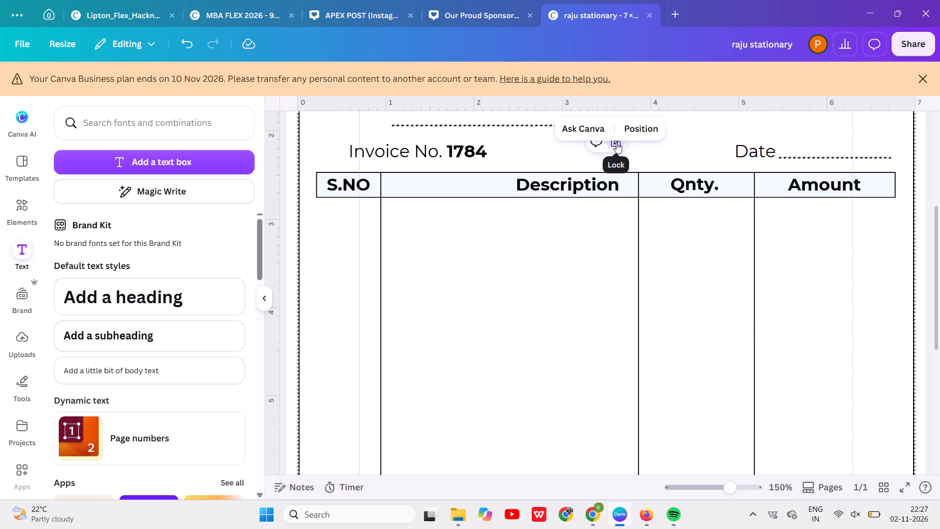
left_click(616, 143)
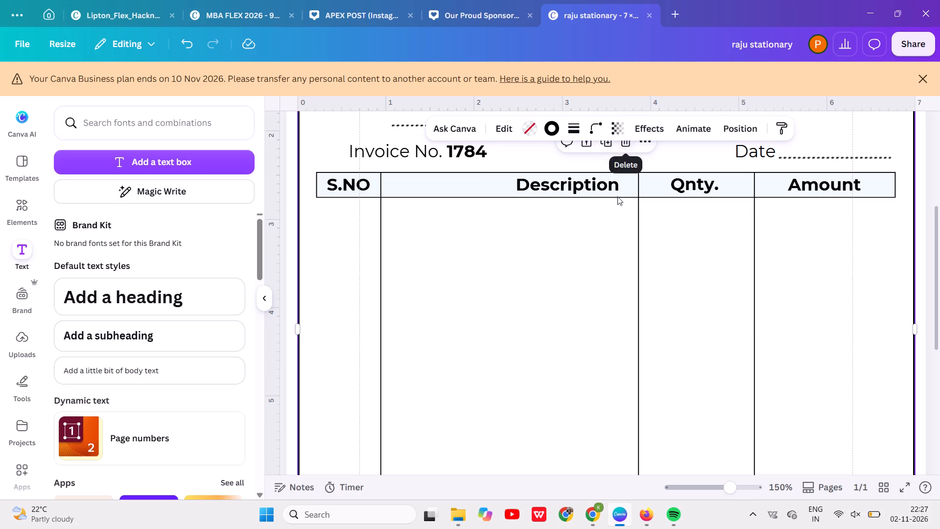
Reorder the layers so the page border frame sits just above the table header bar near the bottom of the stack.
right_click(554, 256)
left_click(600, 302)
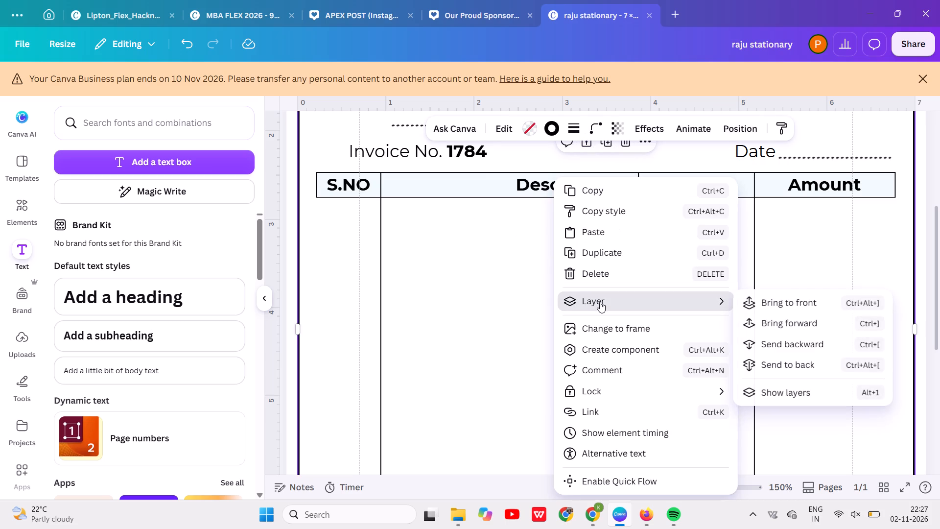
left_click(767, 390)
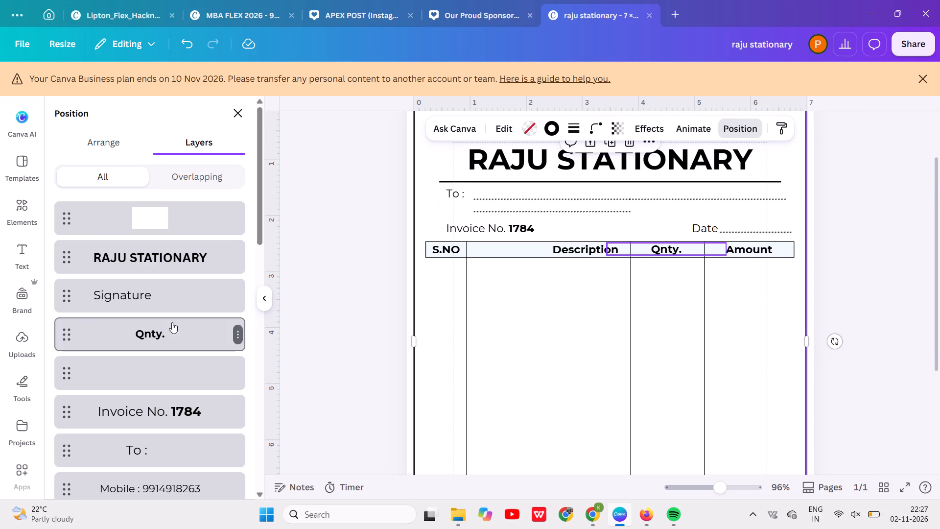
scroll(172, 322, "down", 6)
scroll(172, 322, "up", 2)
left_click_drag(153, 270, 176, 528)
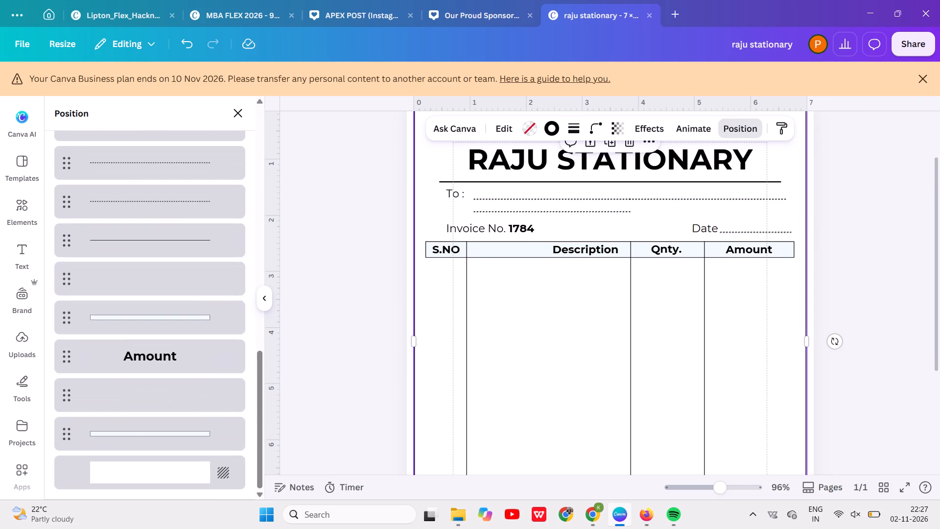
left_click_drag(176, 528, 159, 402)
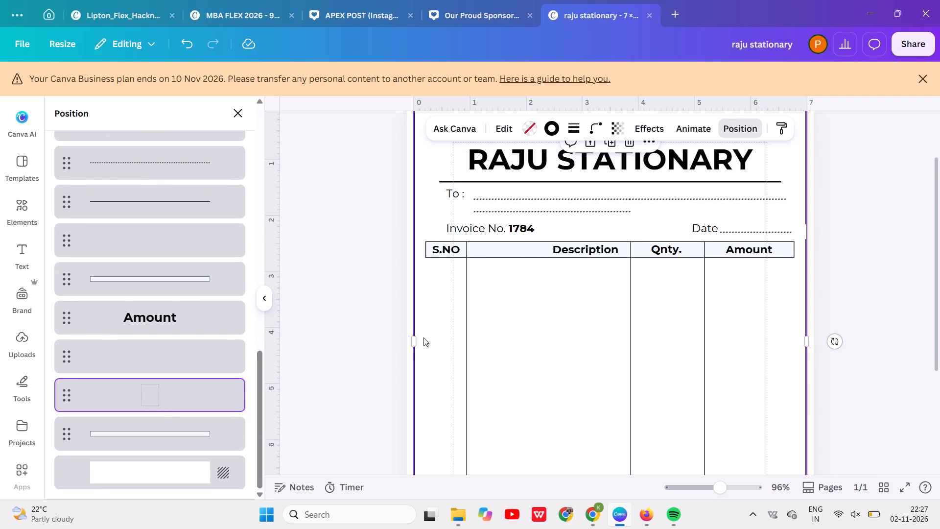
left_click(381, 345)
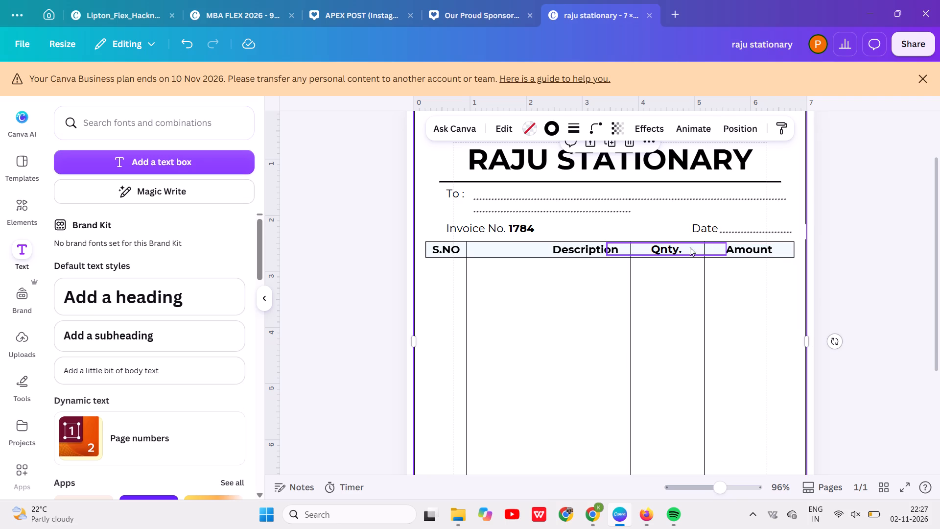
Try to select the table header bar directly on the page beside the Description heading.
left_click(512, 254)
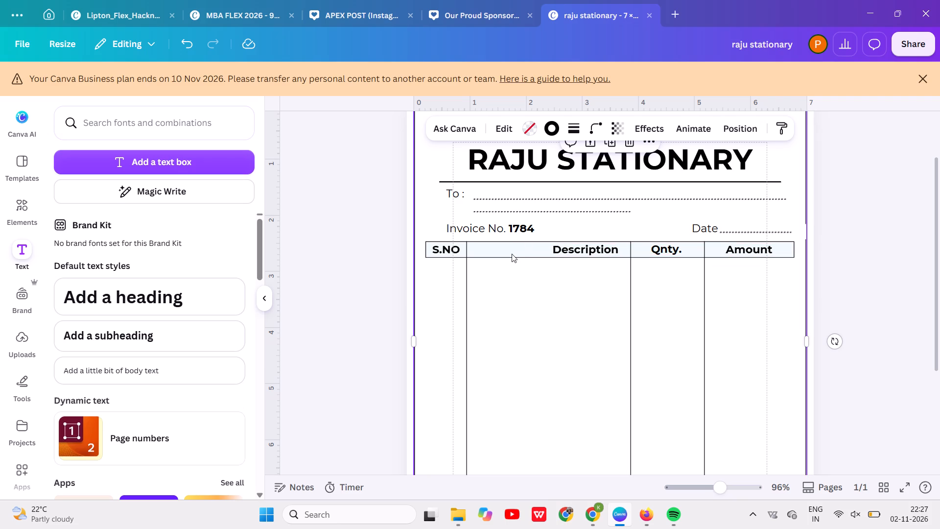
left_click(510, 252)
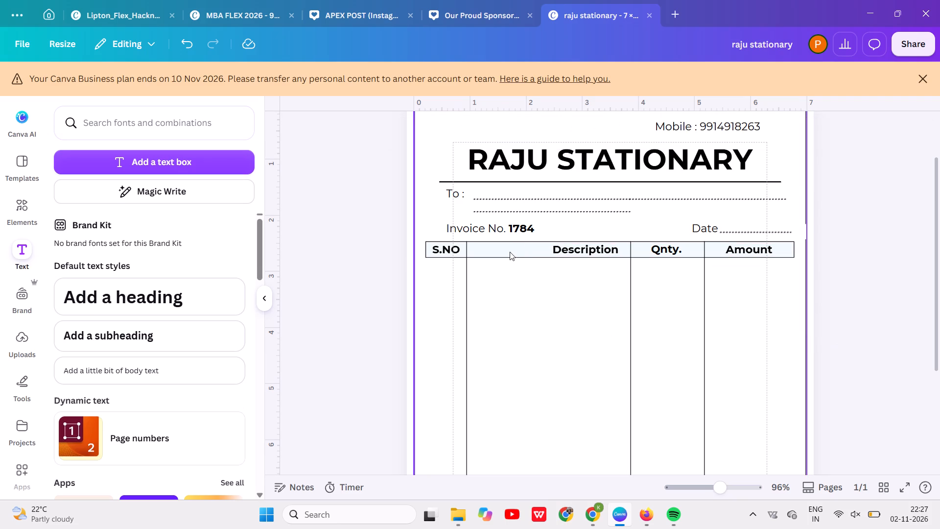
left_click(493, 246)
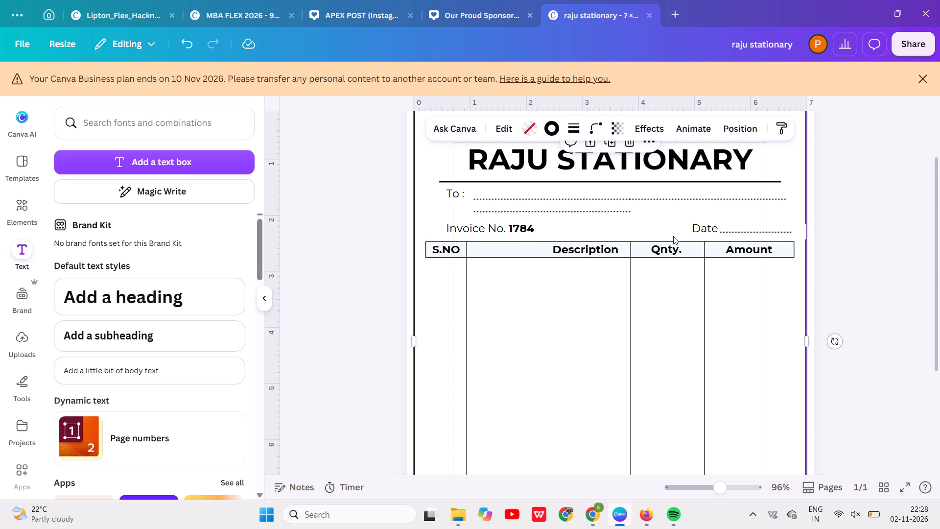
Narrow the Amount heading's text box from its outer edge, and undo the last edit.
scroll(673, 236, "left", 3)
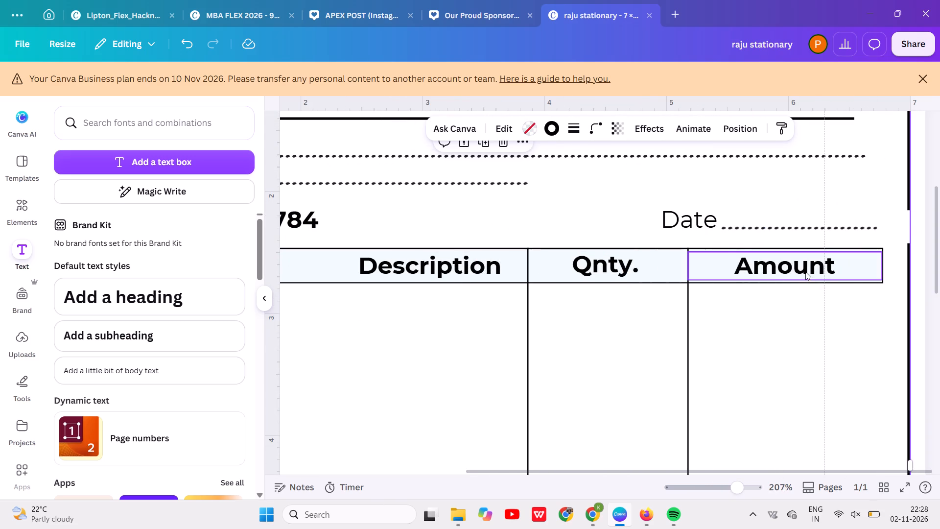
left_click(851, 286)
left_click(857, 277)
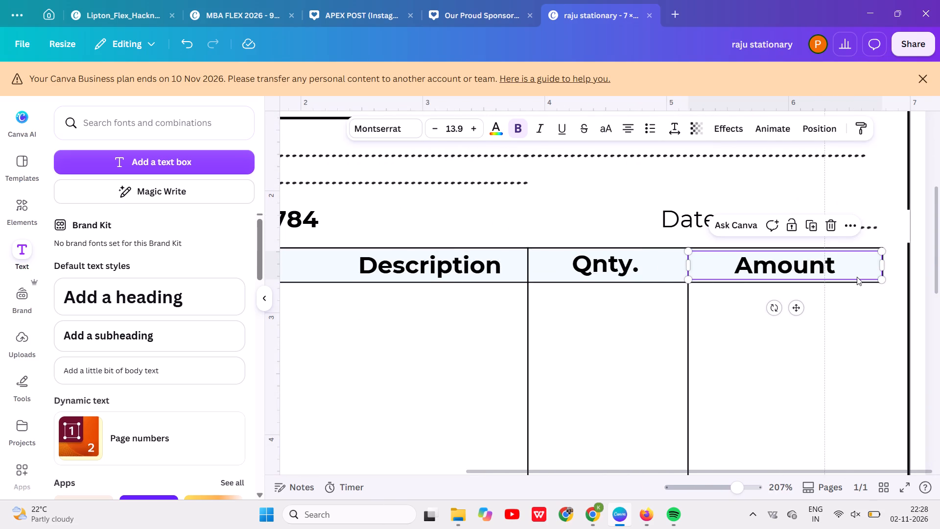
left_click_drag(885, 269, 860, 275)
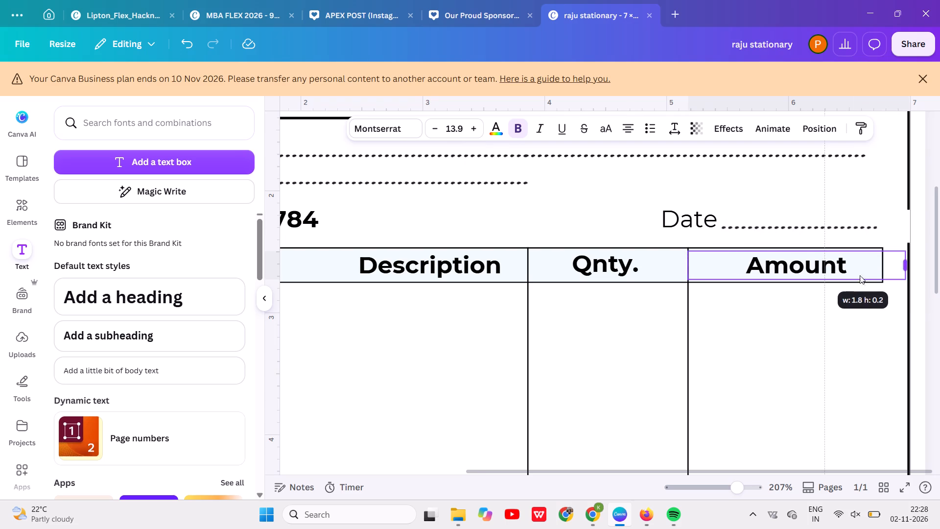
left_click_drag(860, 275, 837, 276)
left_click(865, 269)
left_click(879, 264)
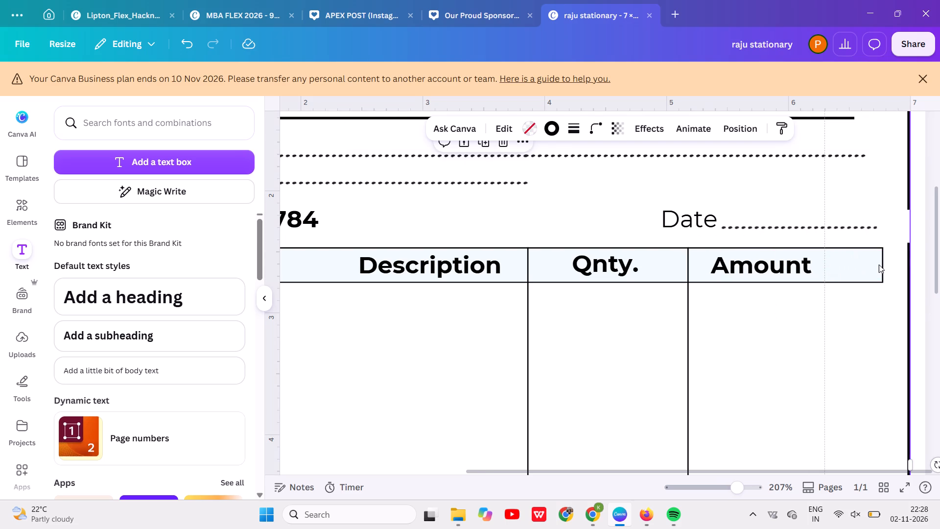
key("ctrl+z")
left_click(858, 303)
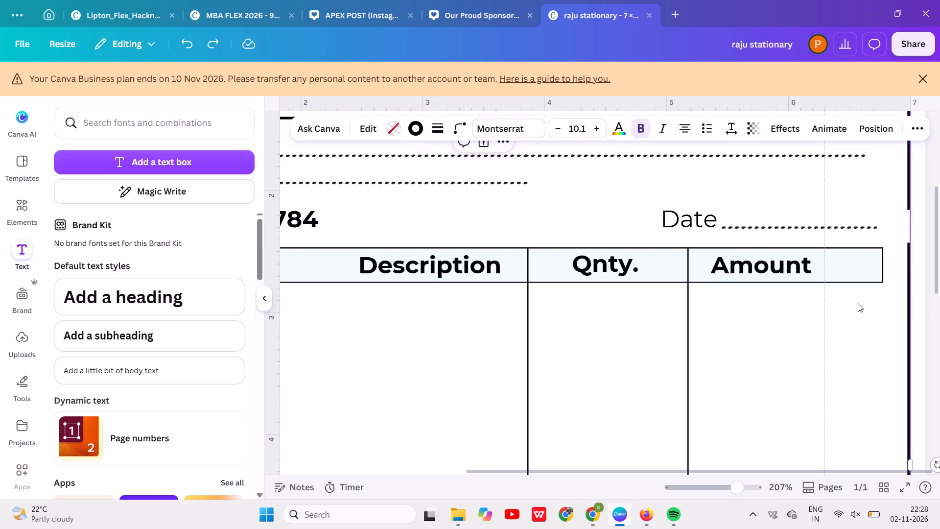
Select the table header bar in the layer list and widen it on both sides to meet the page border.
left_click(694, 364)
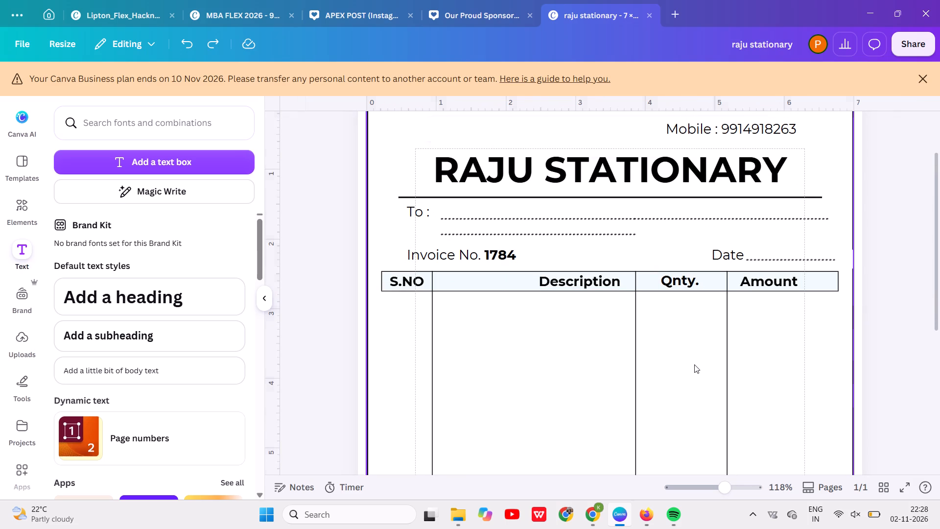
right_click(694, 364)
left_click(741, 304)
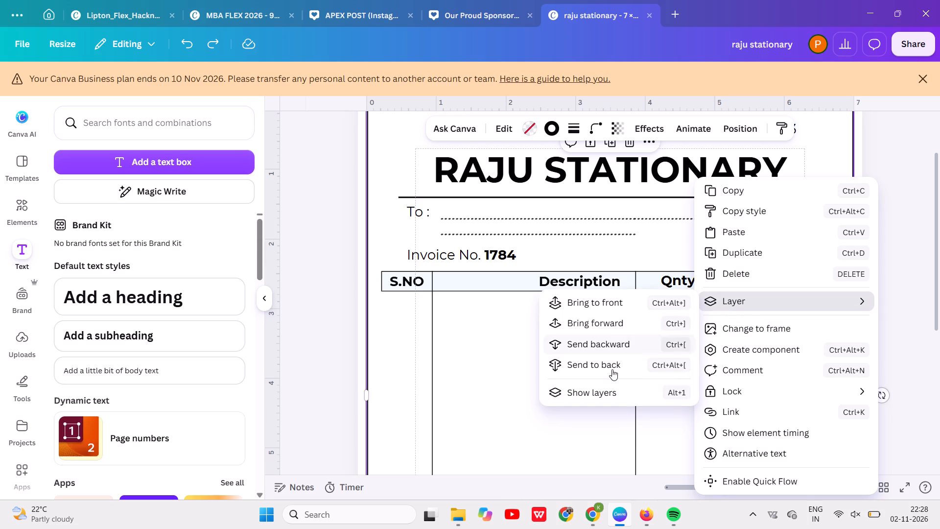
left_click(617, 391)
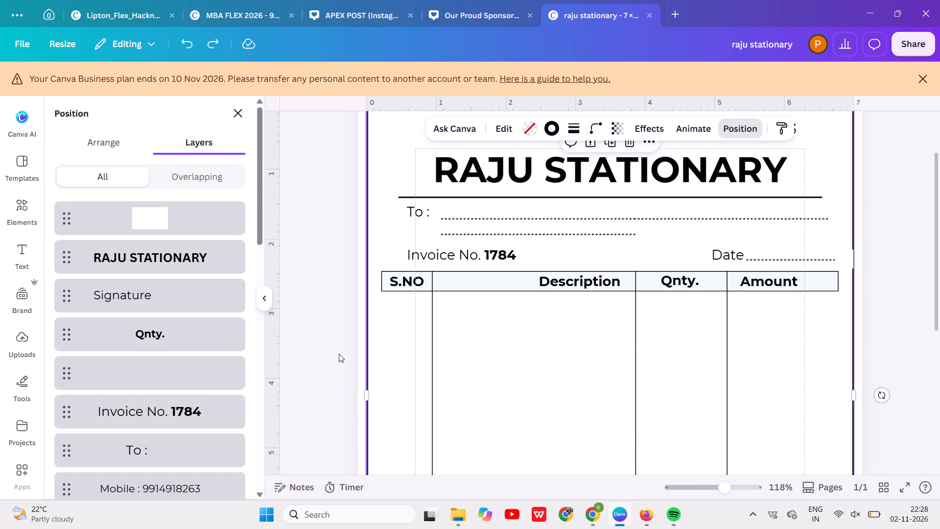
scroll(146, 392, "down", 7)
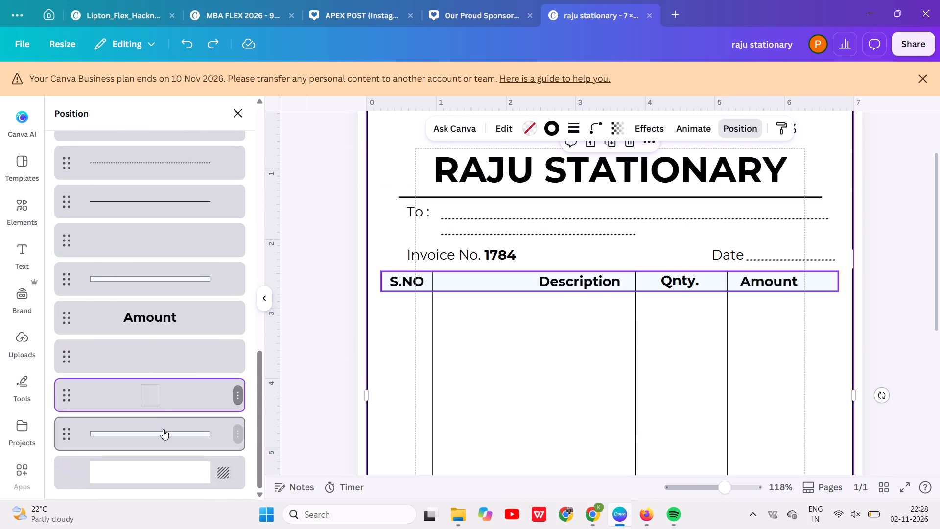
left_click(163, 432)
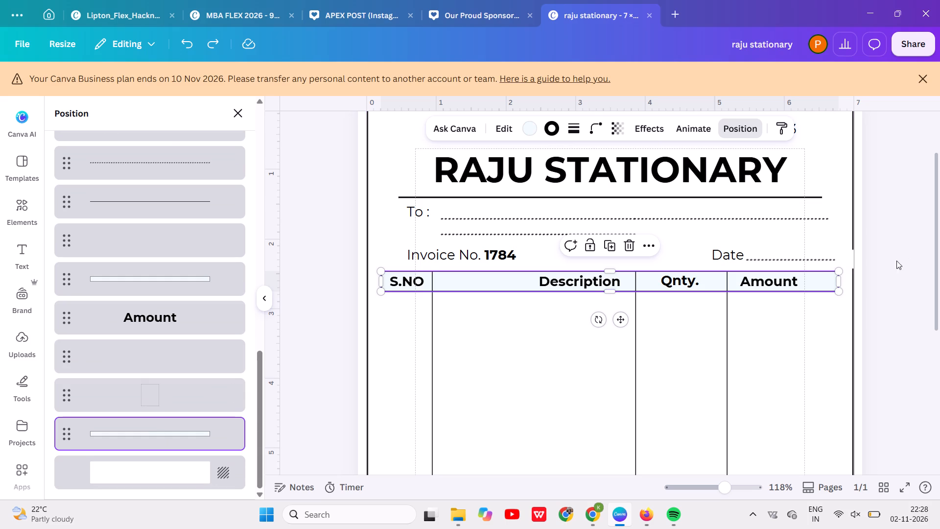
left_click(840, 281)
left_click_drag(842, 284, 853, 284)
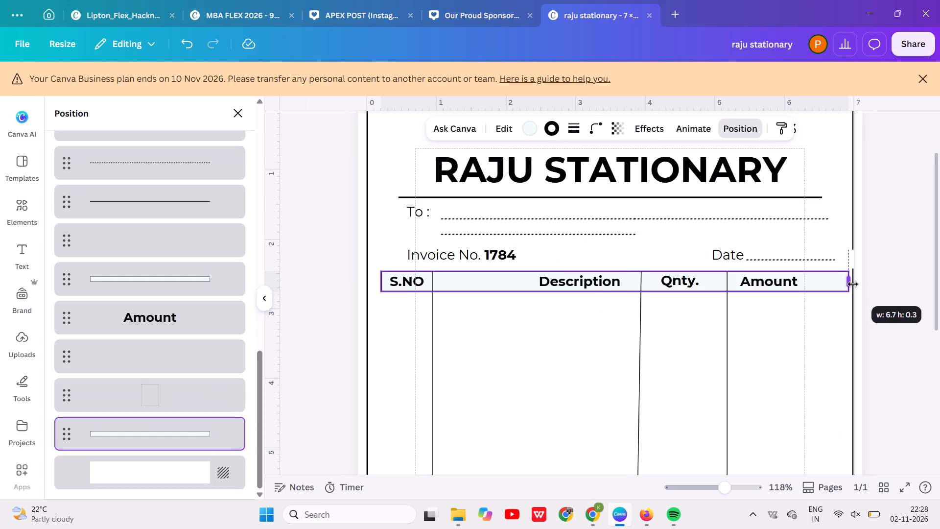
left_click_drag(853, 284, 855, 285)
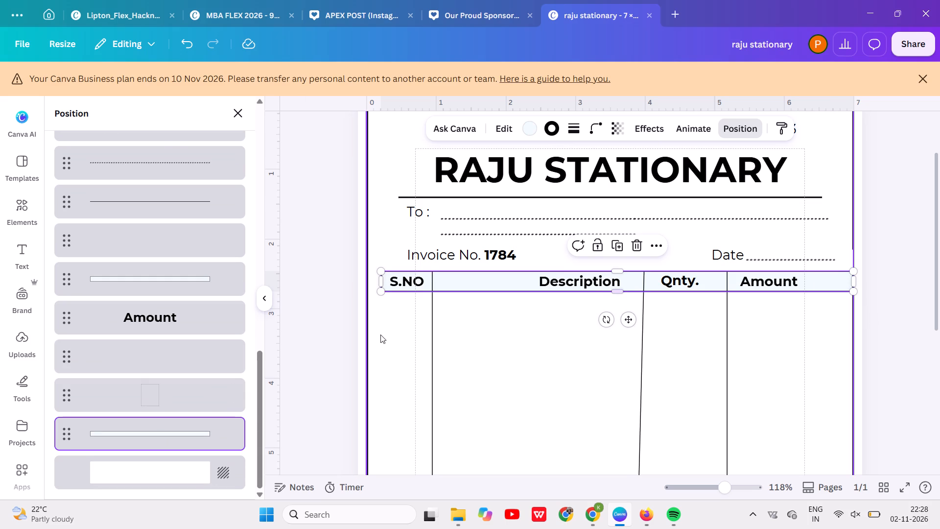
left_click_drag(381, 283, 371, 283)
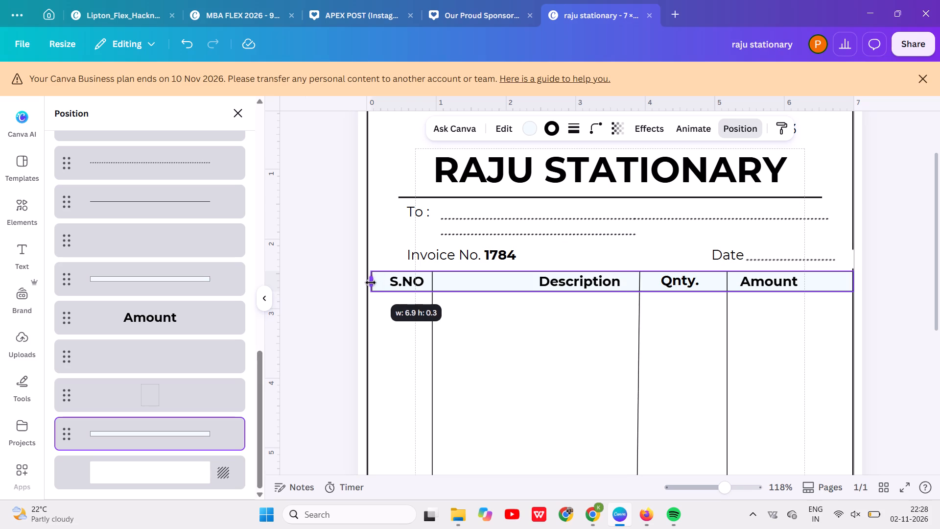
left_click_drag(371, 283, 368, 283)
Widen the Total row's bar on both sides so it meets the page border.
scroll(535, 353, "down", 4)
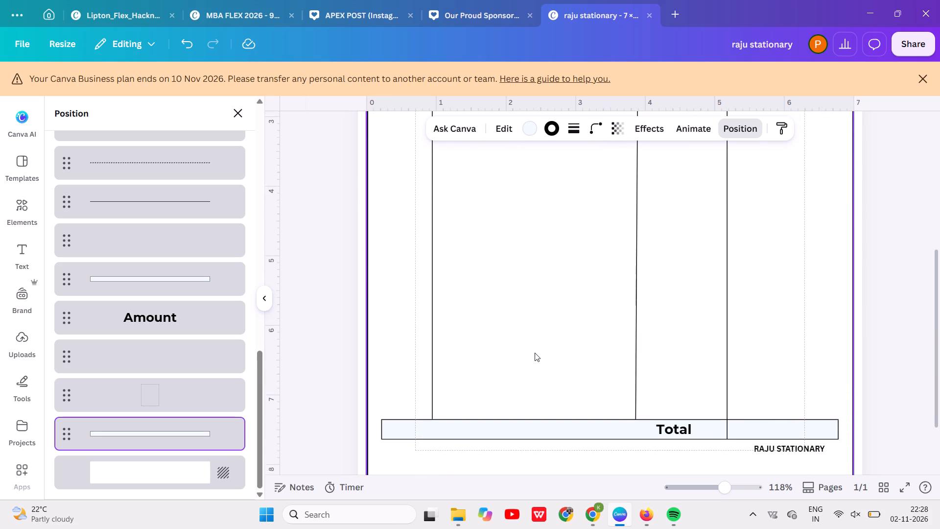
scroll(535, 353, "down", 1)
left_click(401, 378)
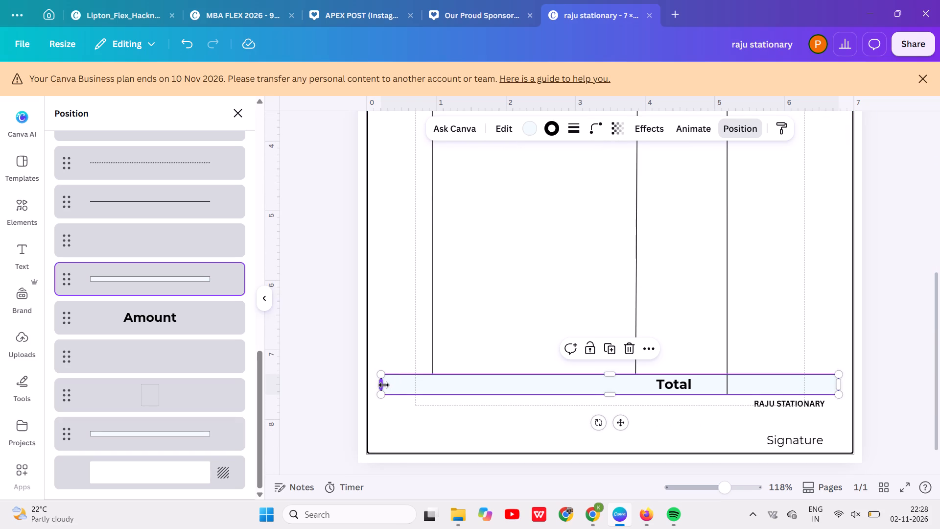
left_click_drag(383, 385, 372, 385)
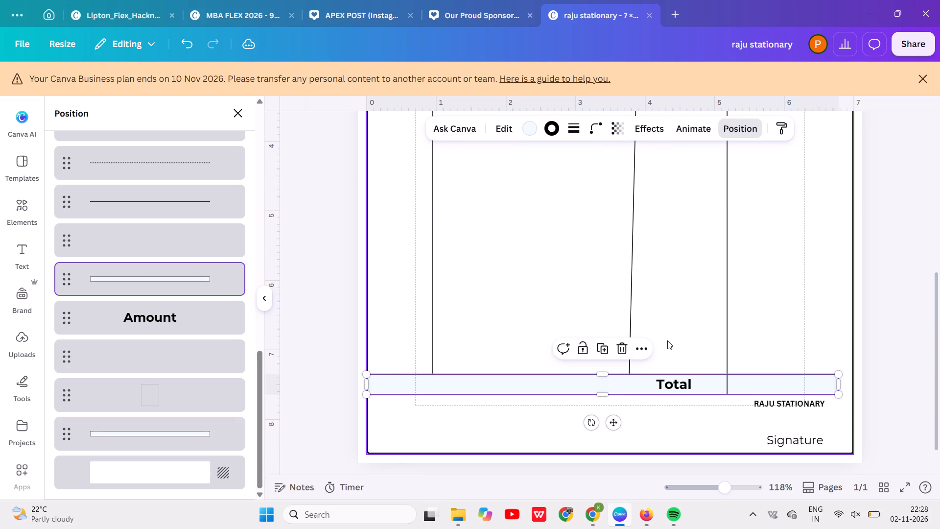
left_click_drag(840, 385, 854, 385)
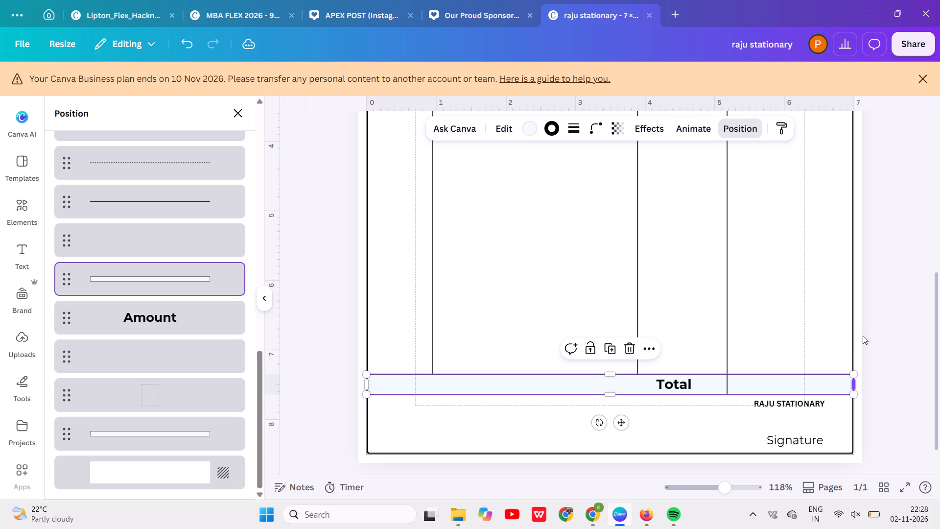
Raise the lower end of the divider between Qnty. and Amount above the Total row, to about 6.7 in.
left_click(875, 320)
left_click(875, 320)
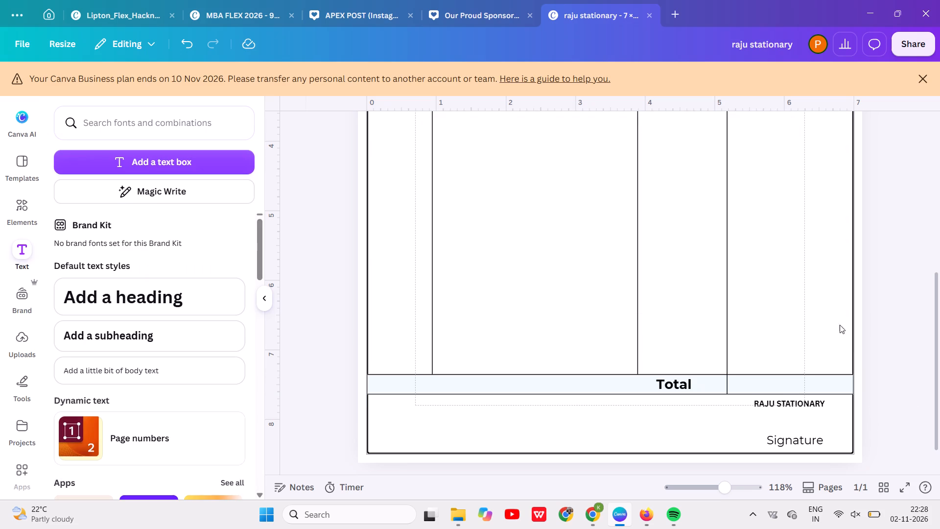
scroll(765, 337, "up", 1)
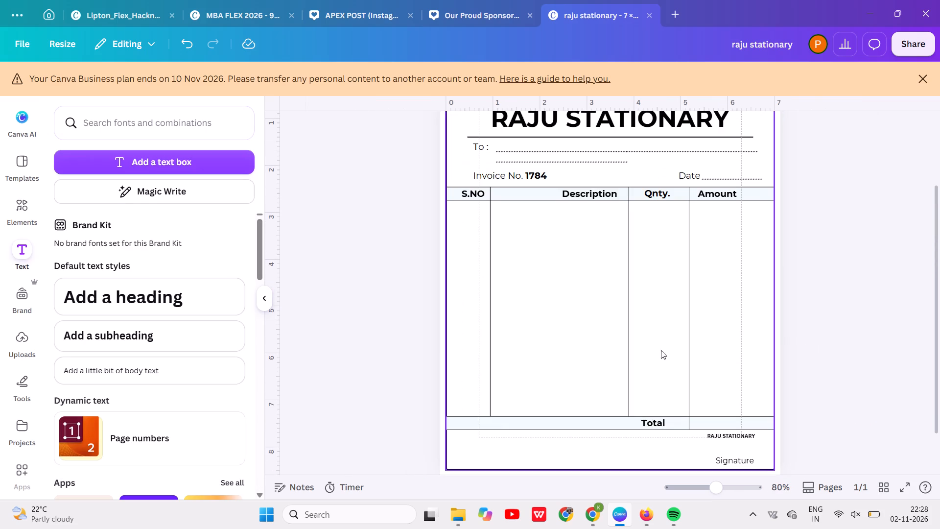
left_click(633, 353)
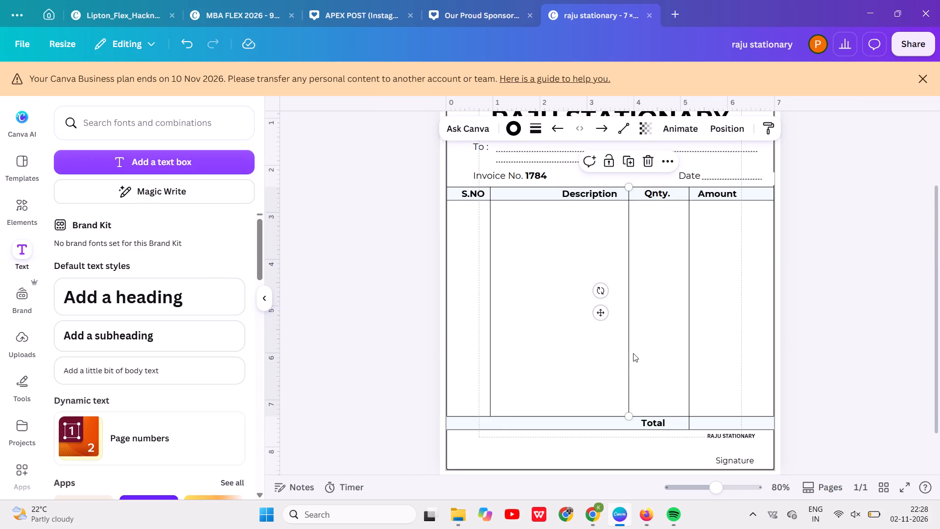
left_click(712, 135)
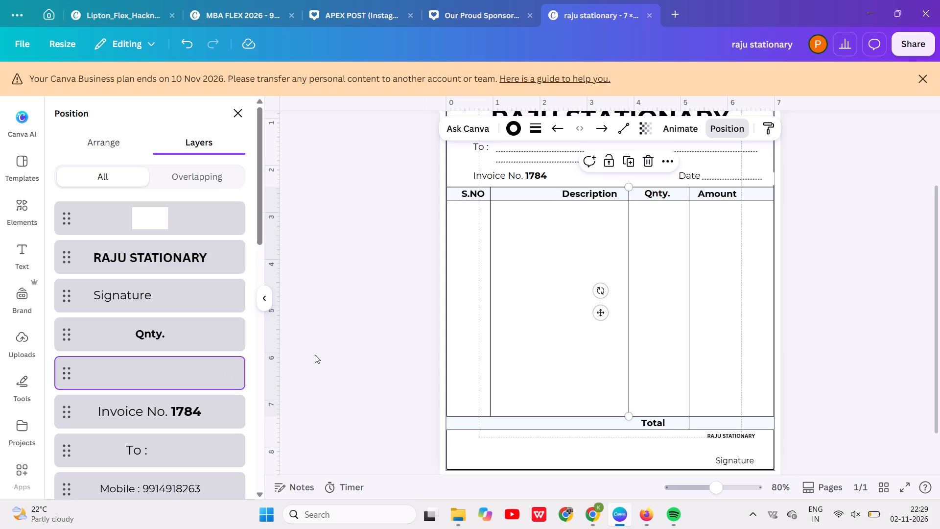
left_click(690, 366)
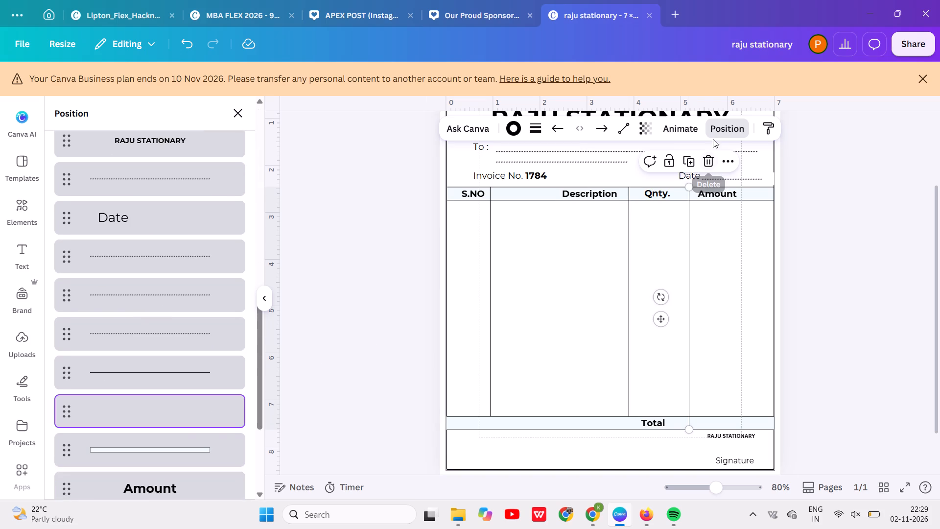
left_click(723, 129)
left_click(695, 367)
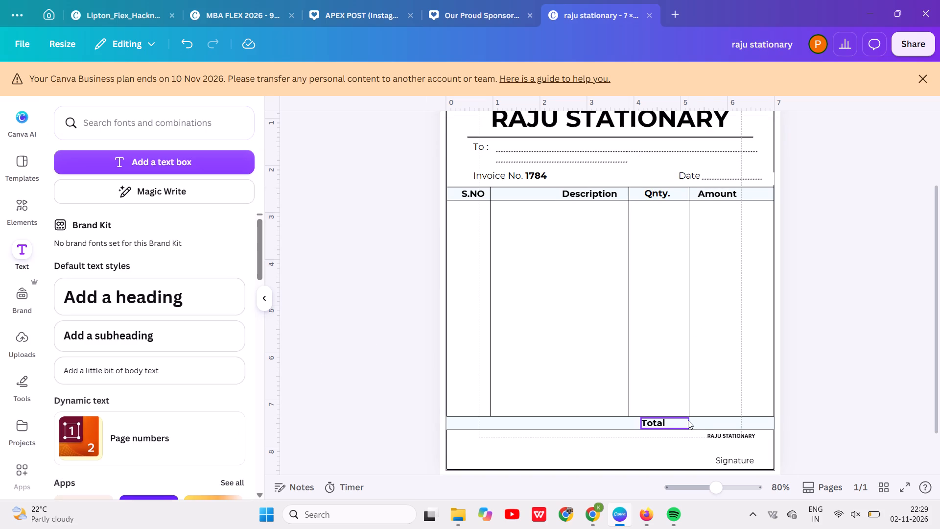
left_click(693, 395)
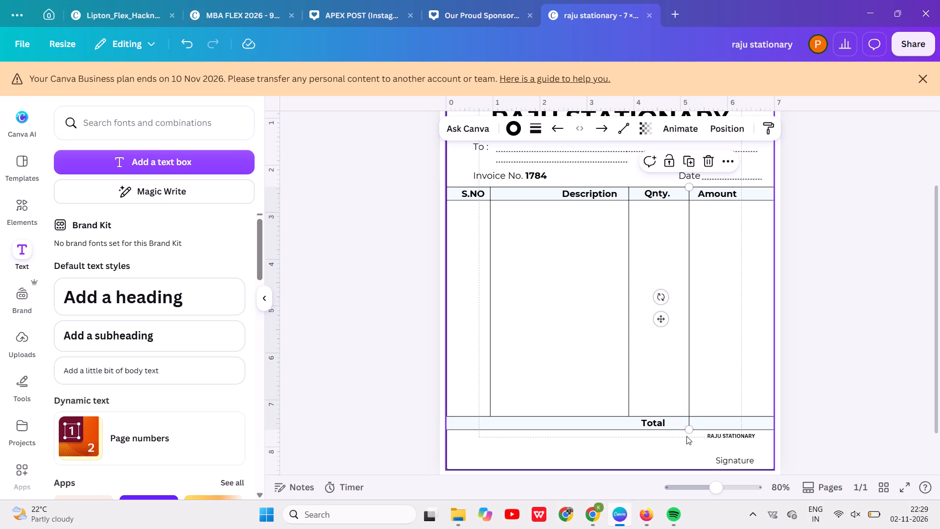
left_click_drag(689, 430, 690, 385)
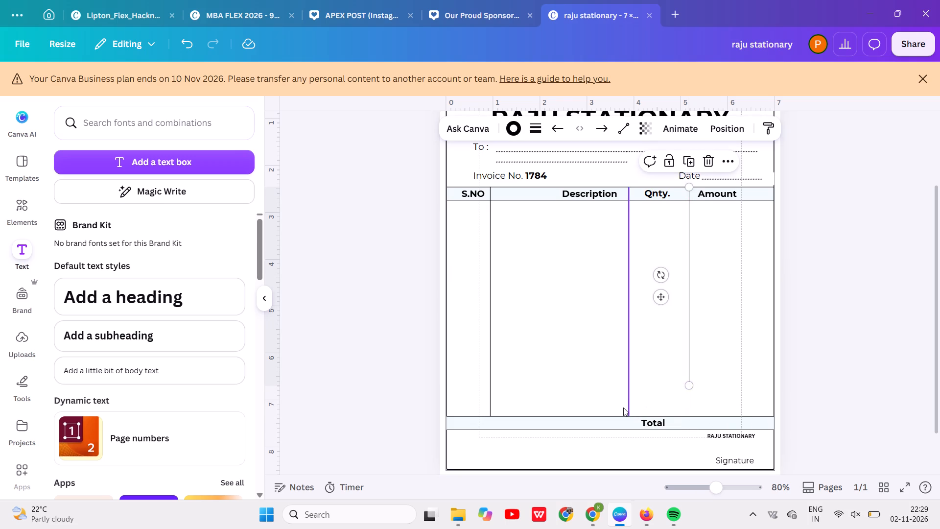
Raise the lower end of the divider between Description and Qnty. above the Total row, to about 6.86 in.
left_click(622, 407)
left_click_drag(628, 413, 635, 390)
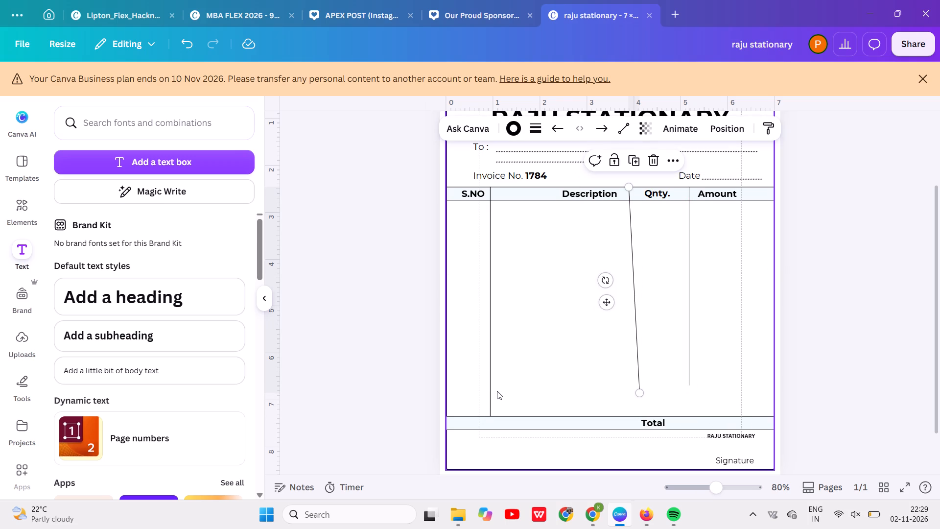
Shift the S.NO divider down and raise its lower end to about 6.7 in, undoing the stray move of the Total bar.
left_click_drag(489, 399, 488, 420)
left_click_drag(488, 420, 497, 381)
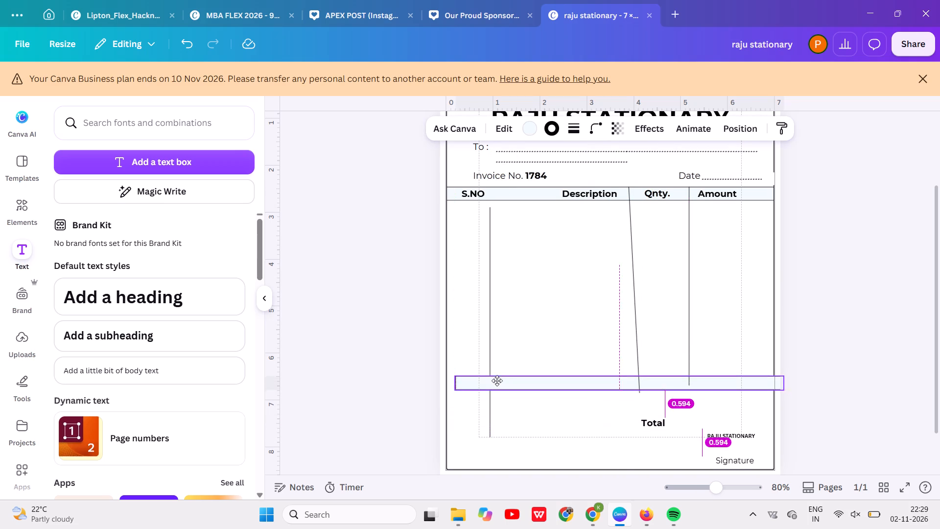
left_click_drag(497, 381, 494, 388)
key("ctrl+z")
left_click(491, 388)
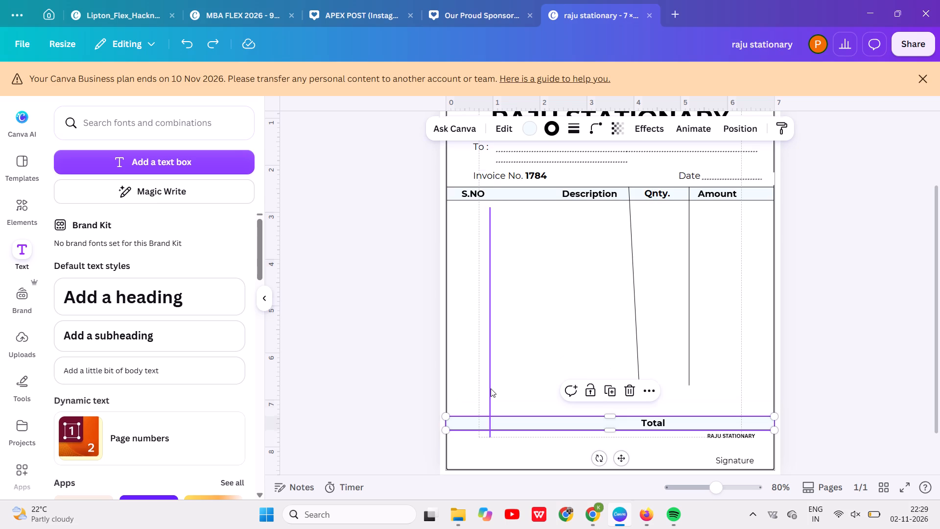
left_click_drag(488, 435, 489, 387)
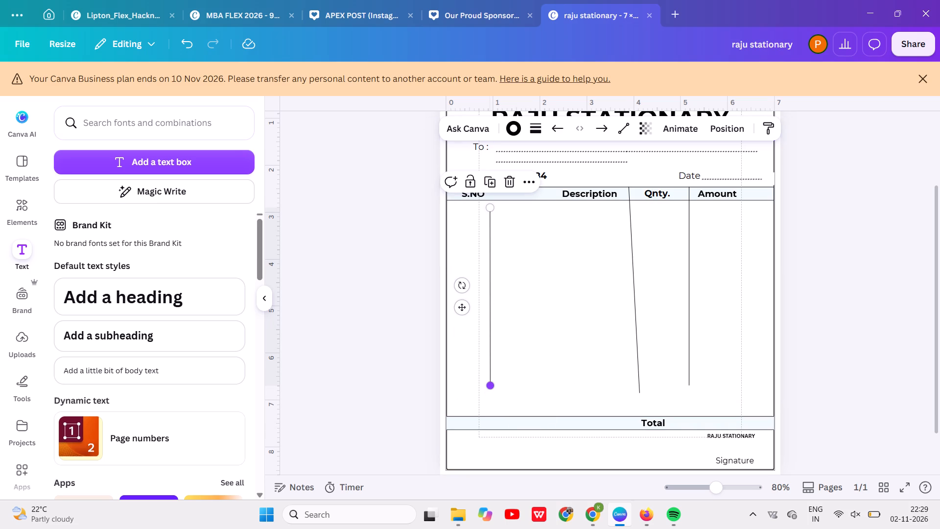
Set the S.NO divider's rotation to 90°.
left_click(720, 126)
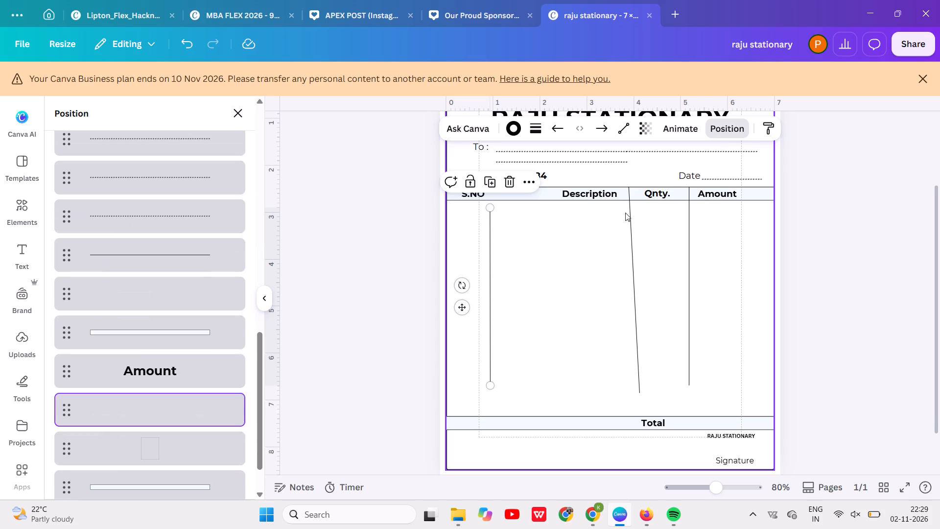
scroll(166, 230, "up", 8)
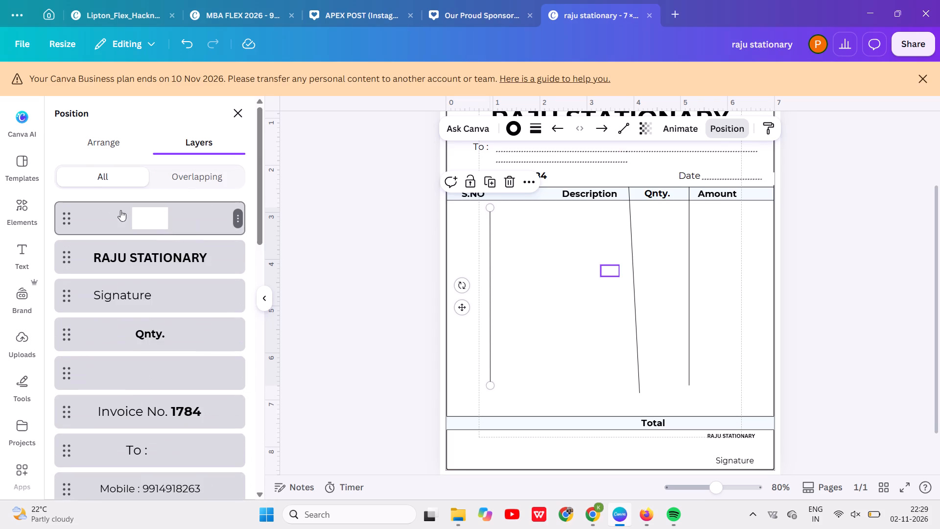
left_click(110, 139)
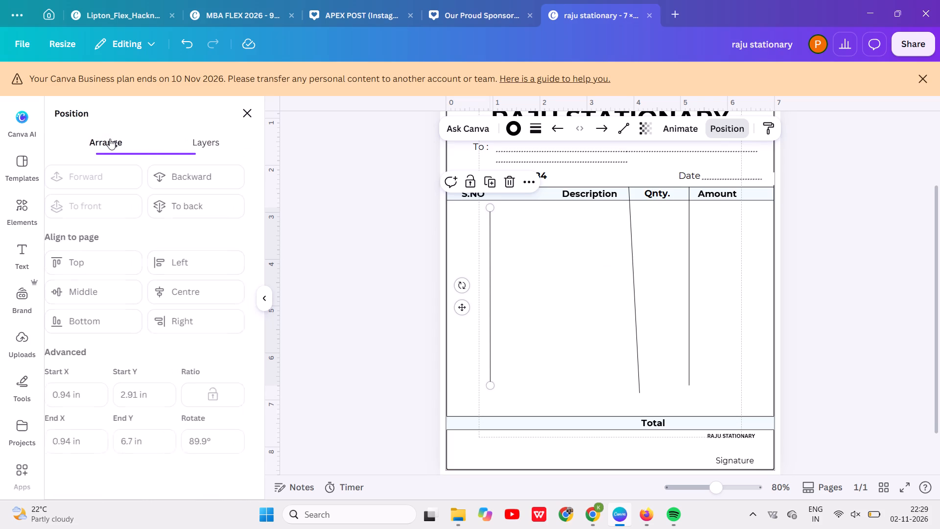
left_click(227, 443)
key("BackSpace")
key("BackSpace")
key("BackSpace")
key("BackSpace")
key("BackSpace")
key("BackSpace")
key("BackSpace")
key("BackSpace")
key("BackSpace")
key("BackSpace")
key("BackSpace")
key("BackSpace")
key("BackSpace")
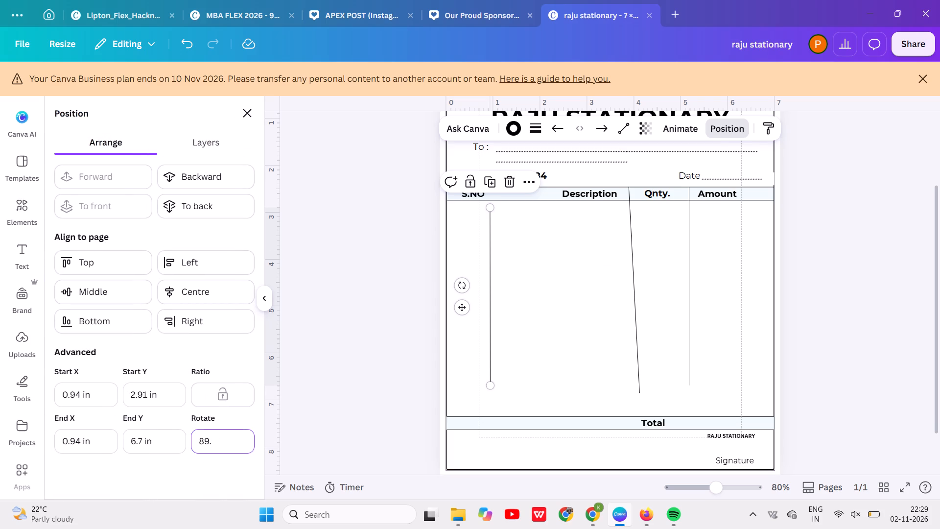
type("90")
key("Return")
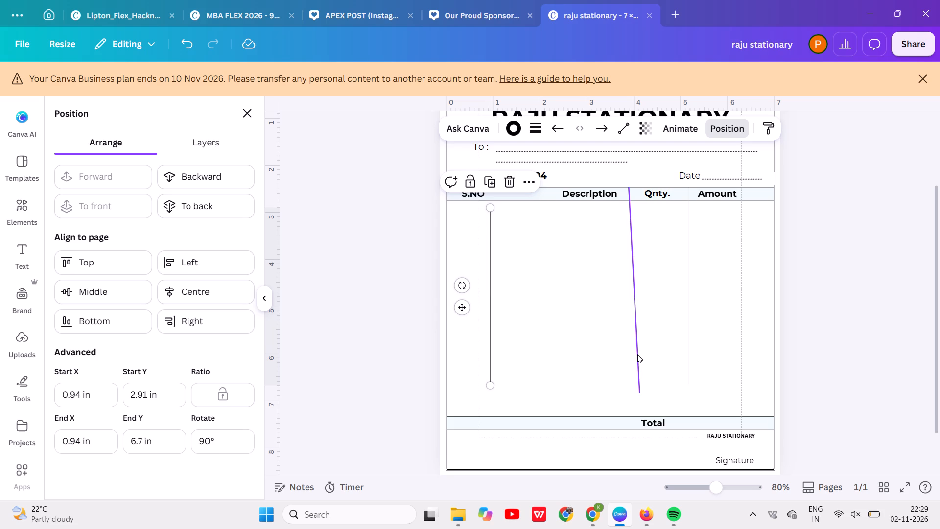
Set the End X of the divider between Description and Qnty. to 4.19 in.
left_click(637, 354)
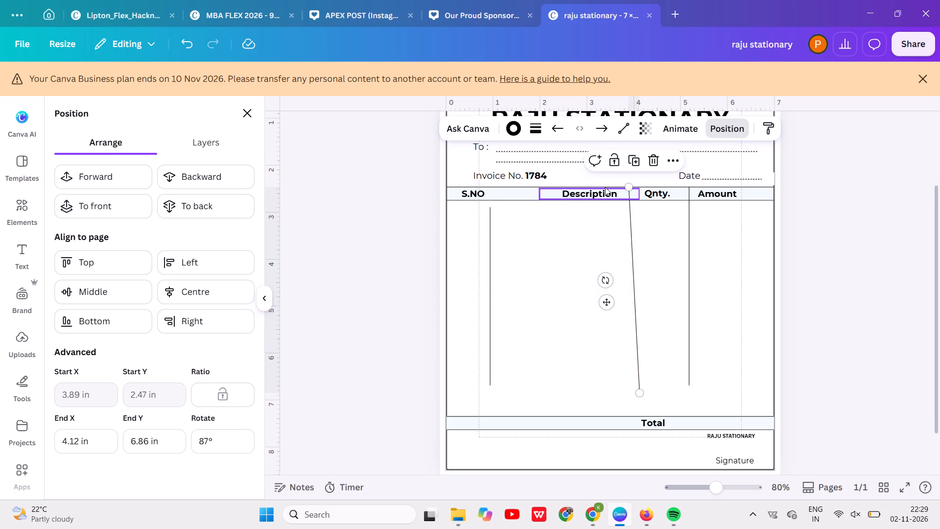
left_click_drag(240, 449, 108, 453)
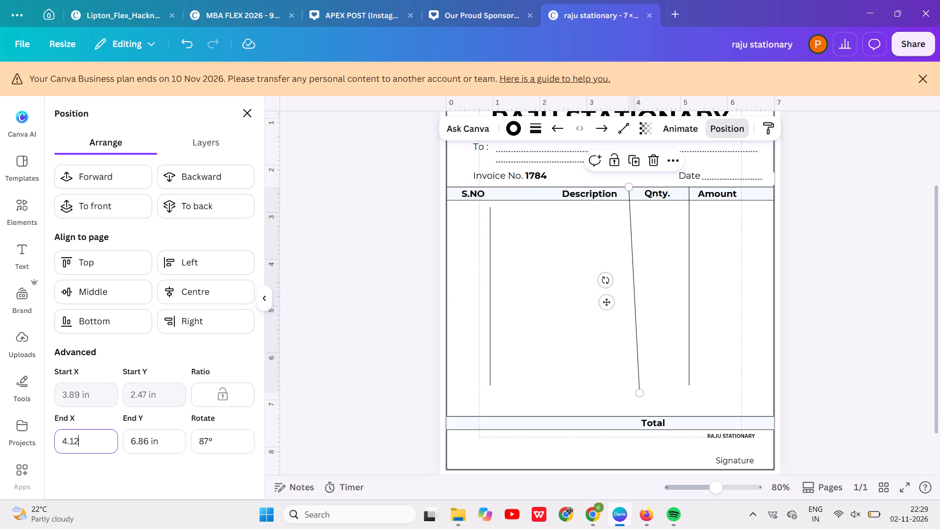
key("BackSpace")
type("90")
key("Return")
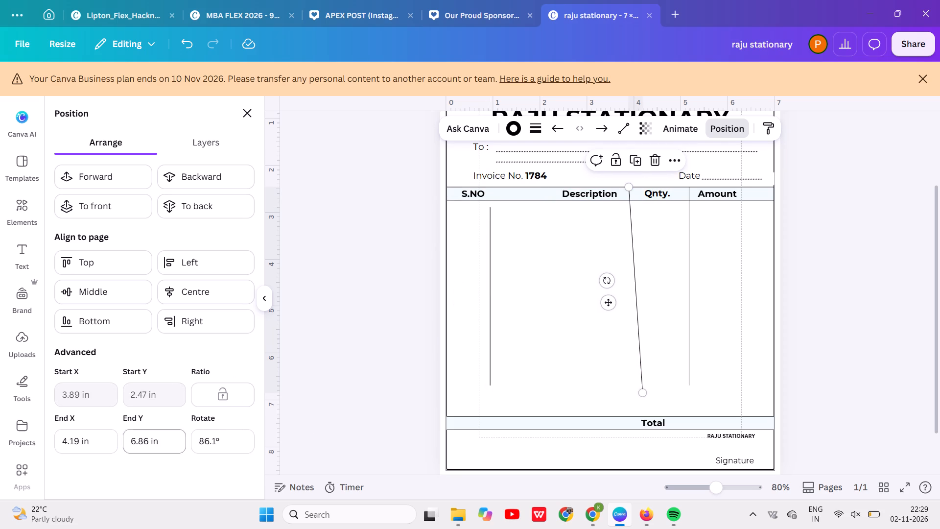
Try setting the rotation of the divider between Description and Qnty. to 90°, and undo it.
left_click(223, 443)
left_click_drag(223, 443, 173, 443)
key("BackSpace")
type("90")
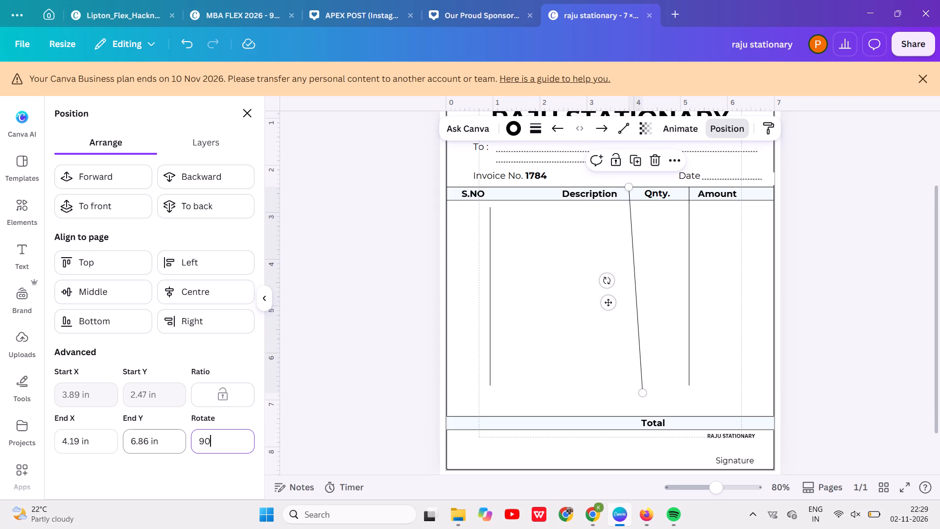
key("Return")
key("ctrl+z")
Detach the Description–Qnty. divider's upper end from the header bar, lowering it to about 3.59 in, and set its rotation to 90°.
left_click_drag(629, 191, 626, 220)
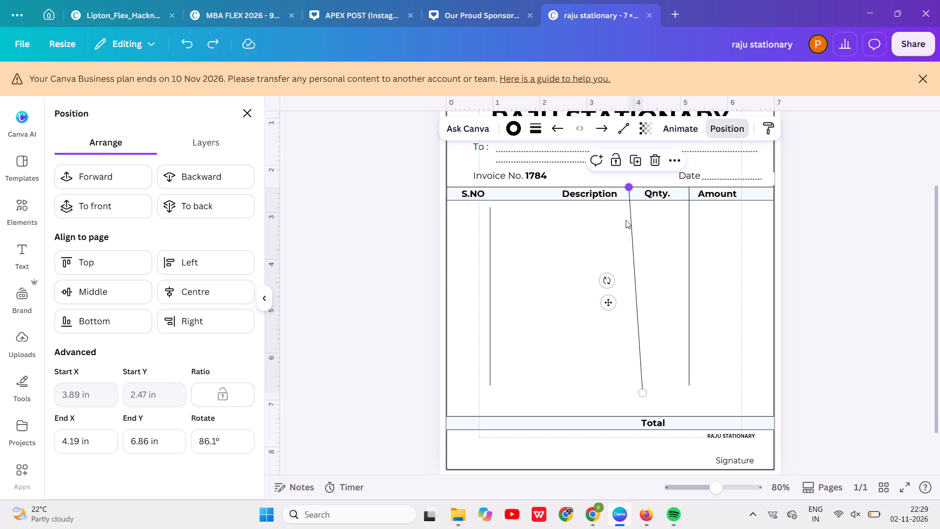
left_click_drag(626, 220, 626, 243)
left_click_drag(234, 436, 196, 438)
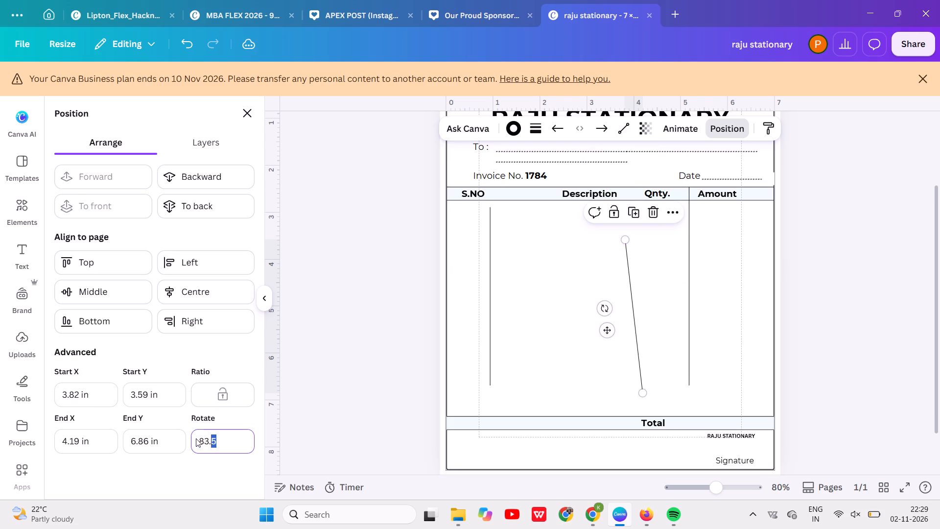
left_click_drag(196, 438, 176, 440)
key("BackSpace")
type("90")
key("Return")
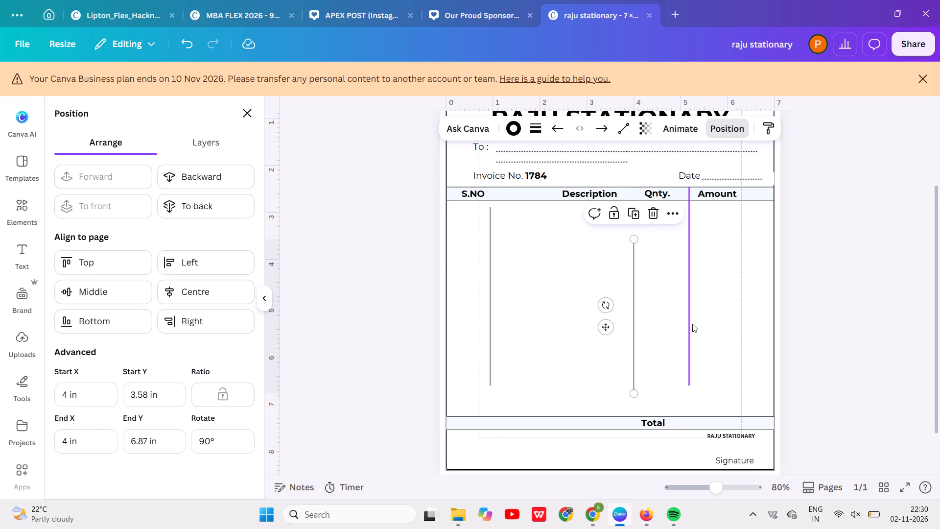
Lower the upper end of the divider between Qnty. and Amount to about 3.25 in and set its End Y to 6.9 in.
left_click(692, 215)
left_click_drag(687, 188, 690, 225)
left_click_drag(227, 446, 188, 450)
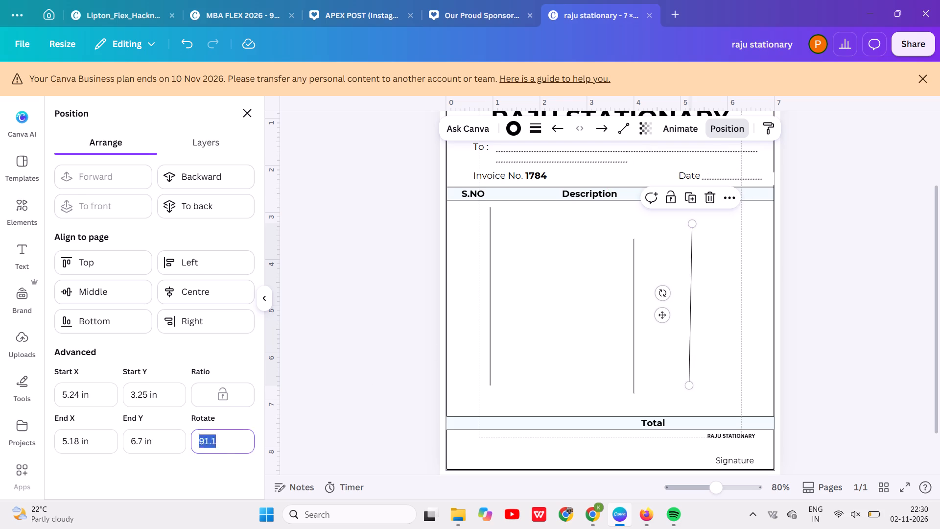
left_click_drag(188, 450, 180, 453)
key("BackSpace")
type("90")
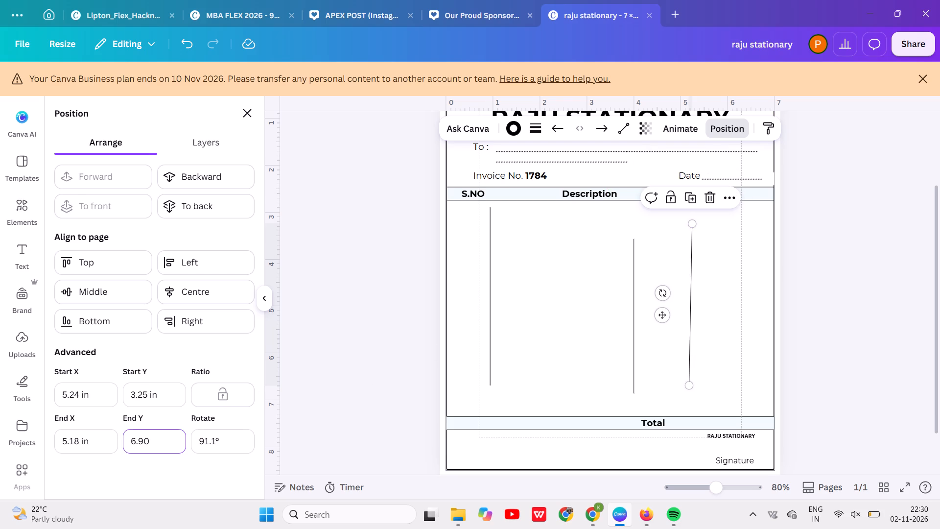
left_click(197, 486)
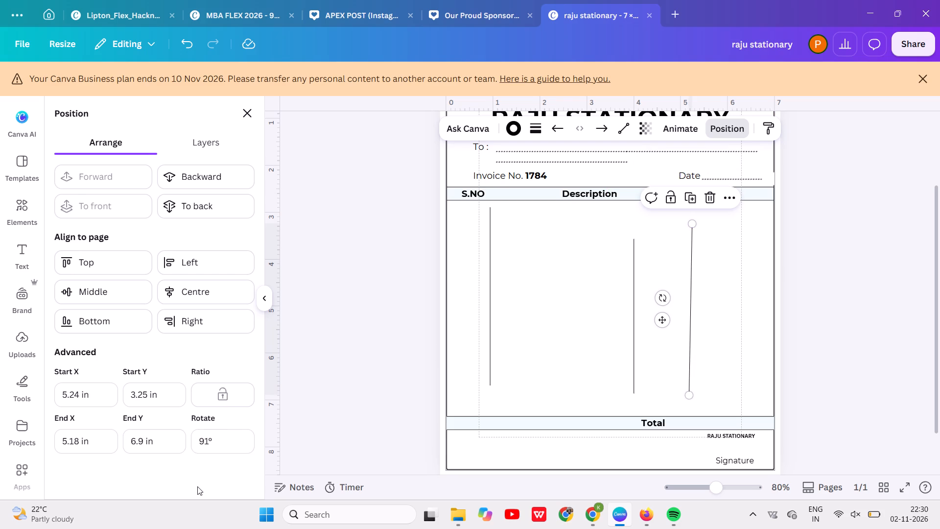
Set the rotation of the divider between Qnty. and Amount to 90°.
left_click_drag(239, 446, 204, 445)
key("BackSpace")
key("0")
key("Return")
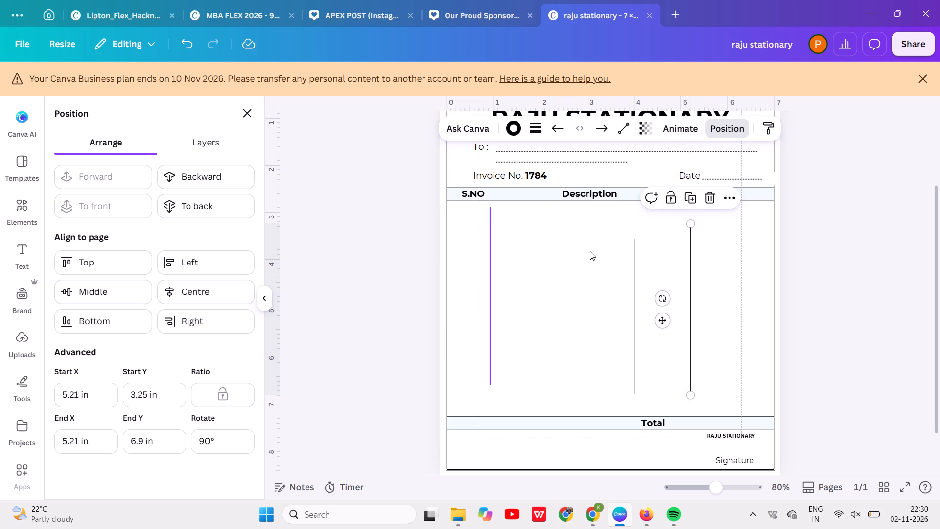
Extend the Qnty.–Amount divider up to the header bar at about 2.5 in and down to the lower edge of the Total row.
left_click_drag(729, 209, 726, 159)
scroll(745, 273, "down", 3)
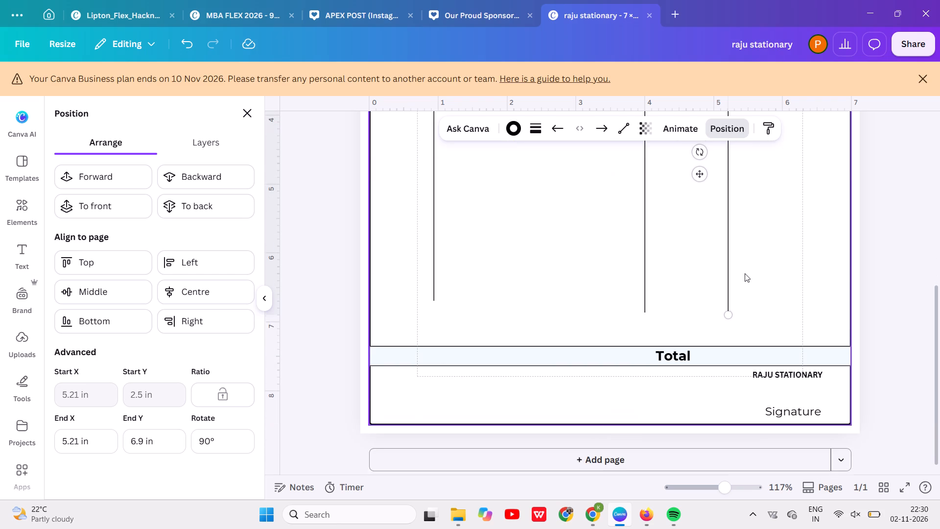
left_click_drag(729, 309, 734, 341)
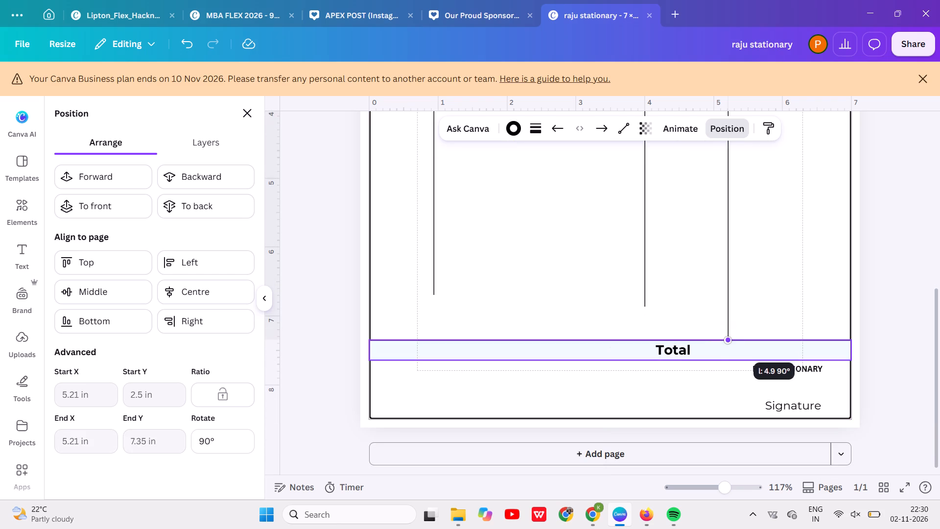
left_click_drag(734, 341, 737, 357)
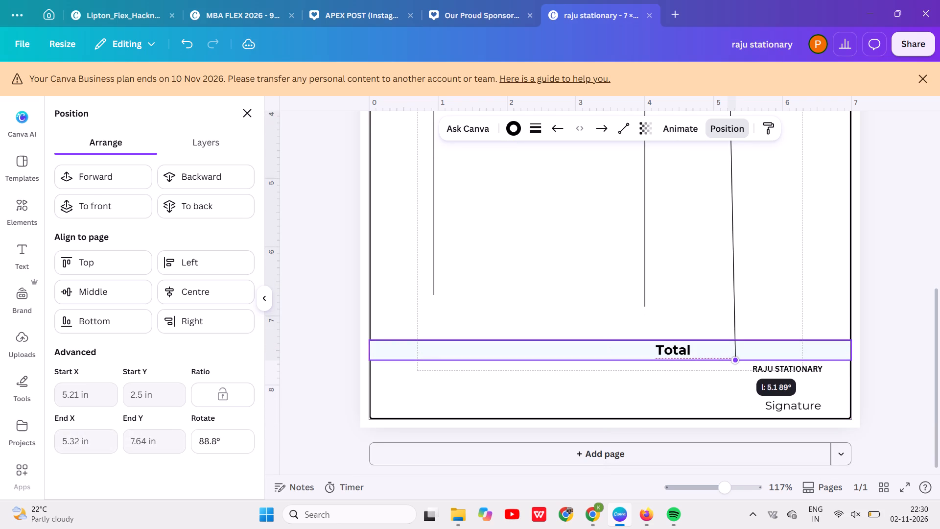
left_click_drag(737, 357, 734, 357)
Duplicate the Qnty.–Amount divider and place the copy beside the old Description–Qnty. divider, at about 4.08 in.
left_click(646, 294)
left_click_drag(646, 312, 644, 307)
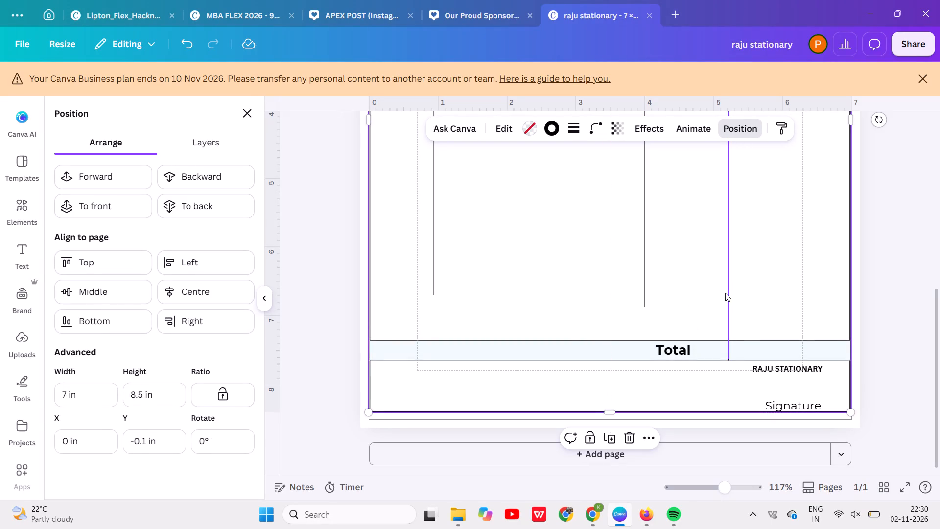
left_click(725, 293)
key("ctrl+d")
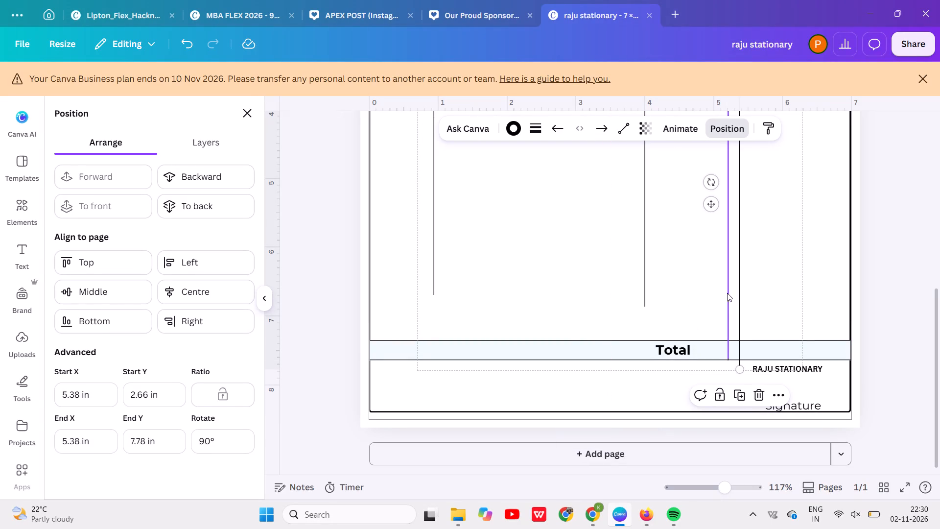
left_click_drag(740, 301, 698, 300)
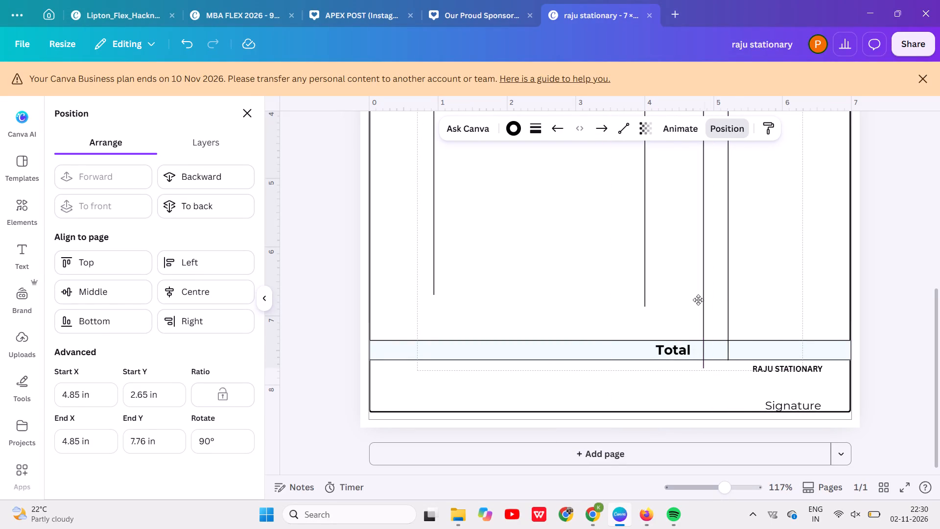
left_click_drag(698, 300, 649, 293)
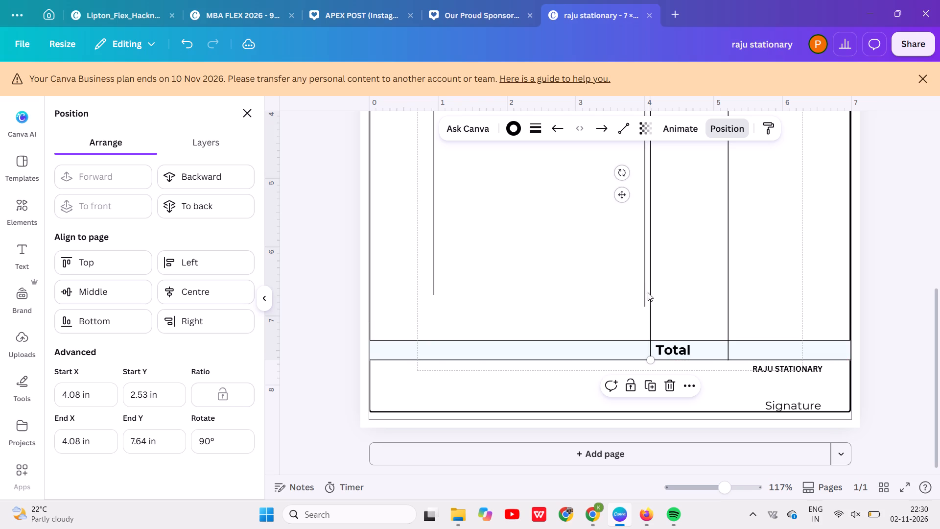
Delete the old, shorter divider between Description and Qnty.
left_click(644, 291)
left_click(643, 291)
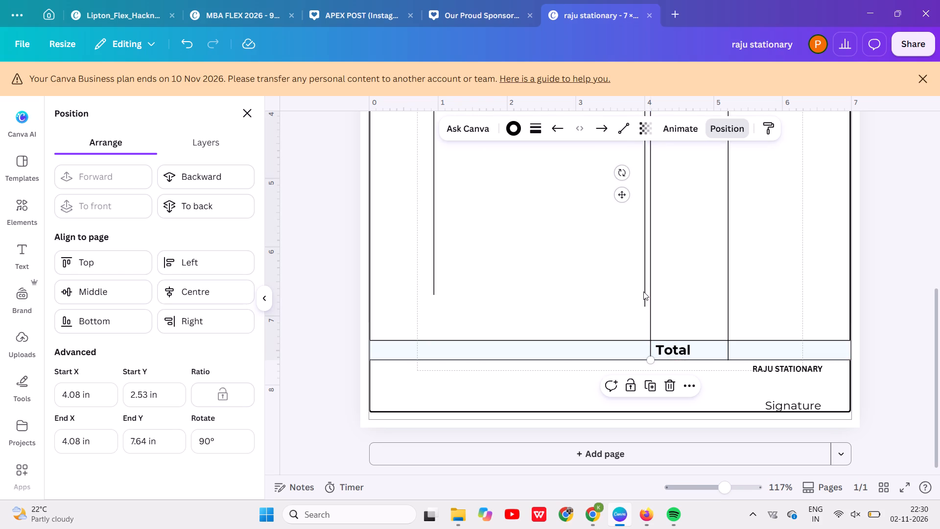
left_click(637, 292)
key("BackSpace")
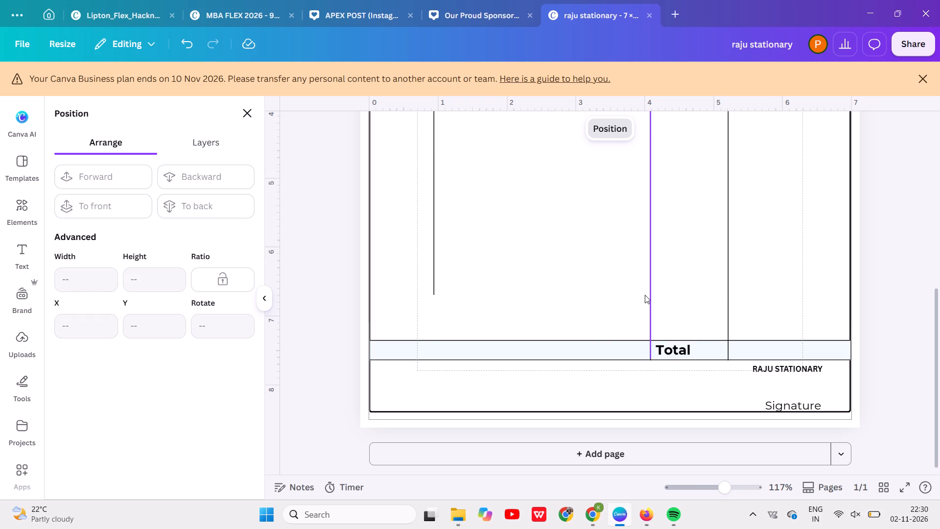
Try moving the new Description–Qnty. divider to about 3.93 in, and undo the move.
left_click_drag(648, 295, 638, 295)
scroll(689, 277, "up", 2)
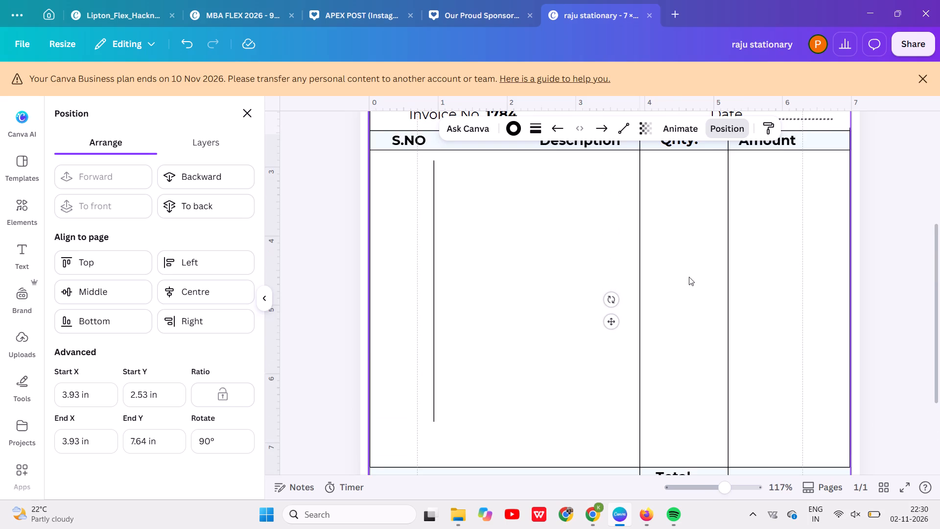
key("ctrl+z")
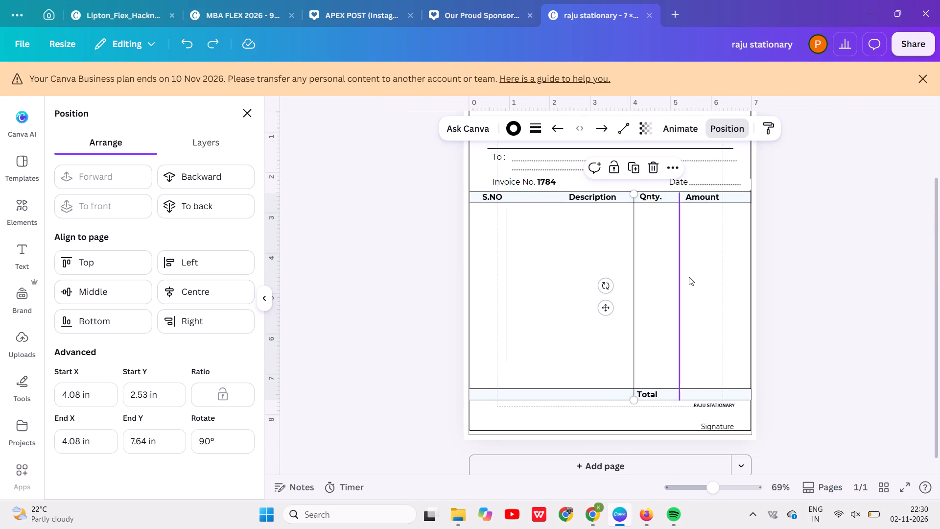
Move the new Description–Qnty. divider to about 3.93 in, keeping its Start Y at 2.53 in.
left_click(634, 277)
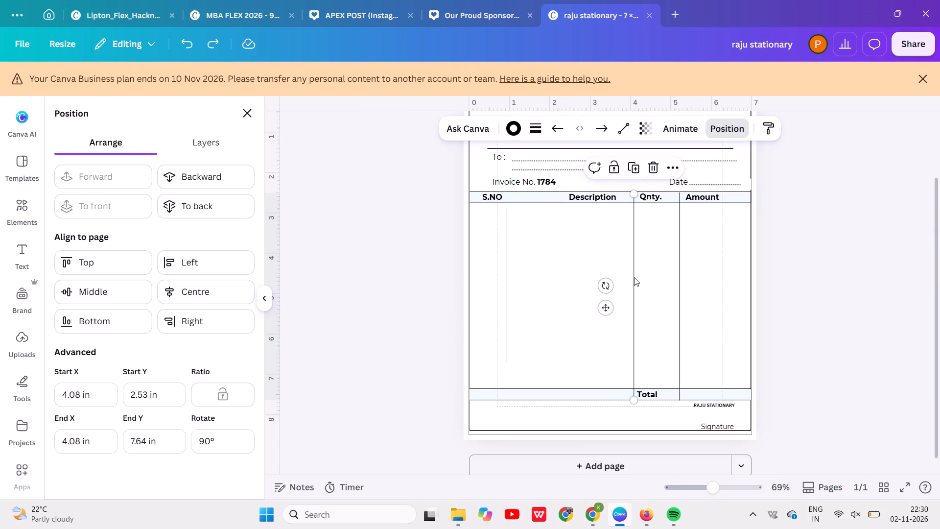
double_click(634, 277)
left_click_drag(633, 279, 627, 279)
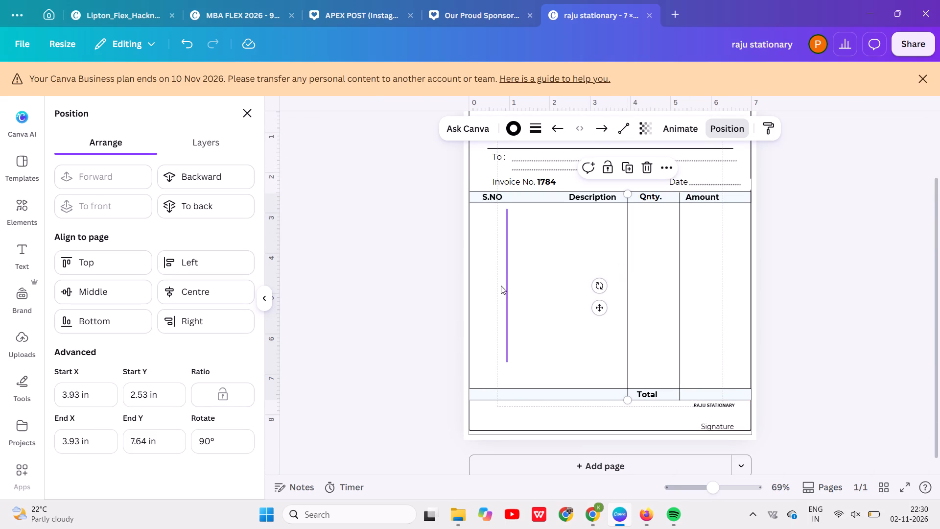
Duplicate the Description–Qnty. divider and place the copy between S.NO and Description at about 1.63 in, with its upper end at 2.47 in.
key("ctrl+d")
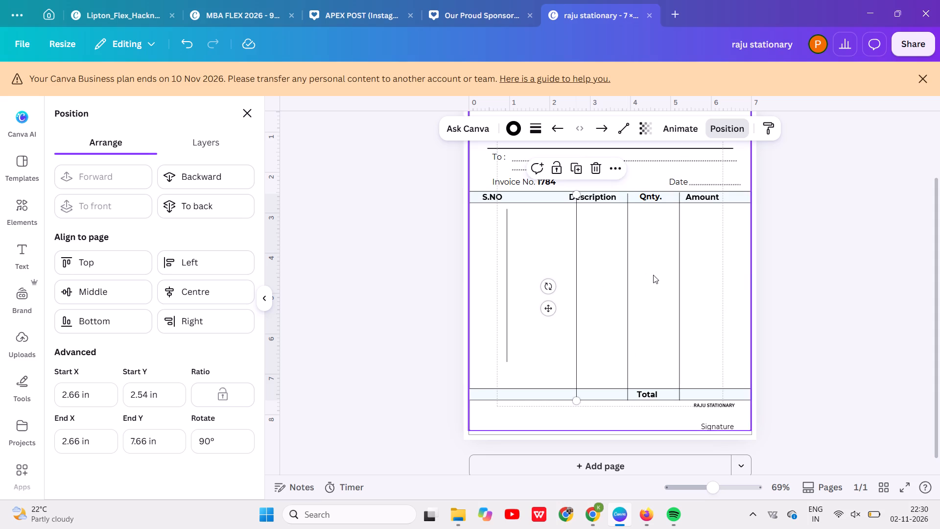
left_click_drag(576, 281, 565, 281)
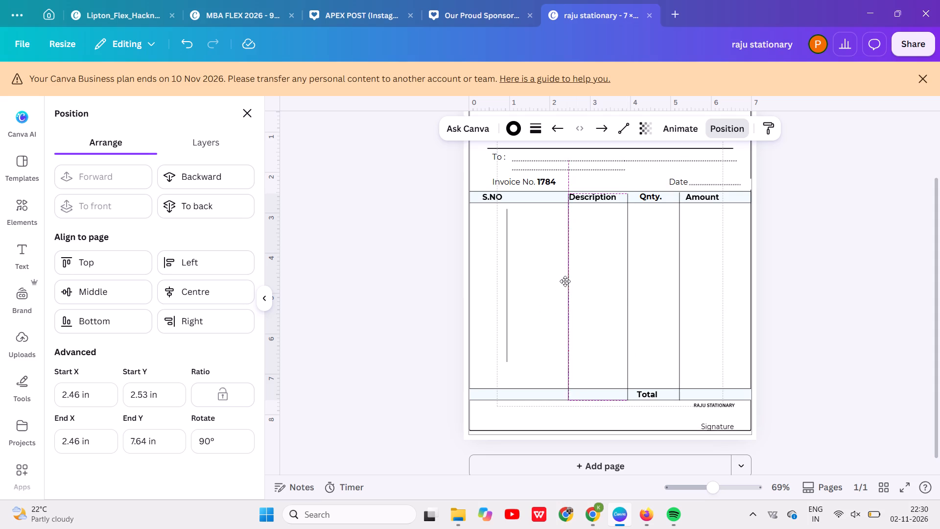
left_click_drag(565, 281, 539, 275)
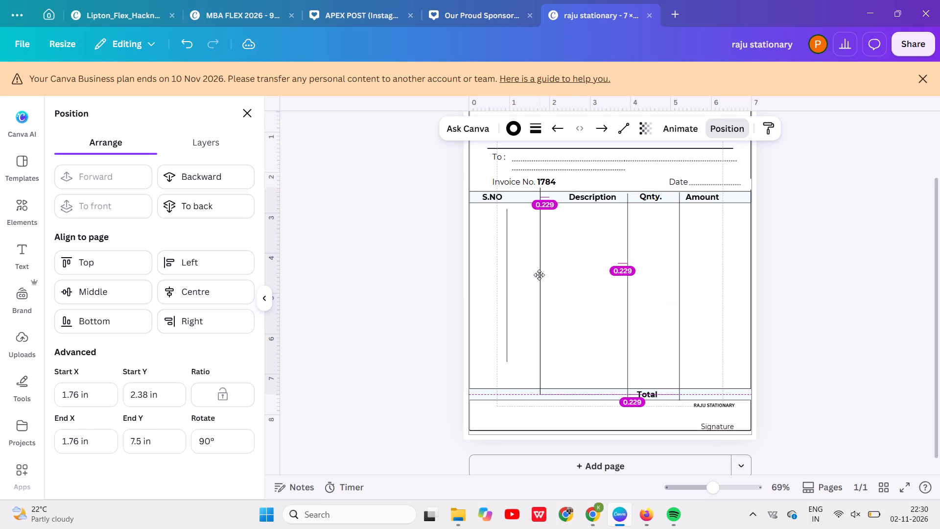
left_click_drag(539, 275, 534, 278)
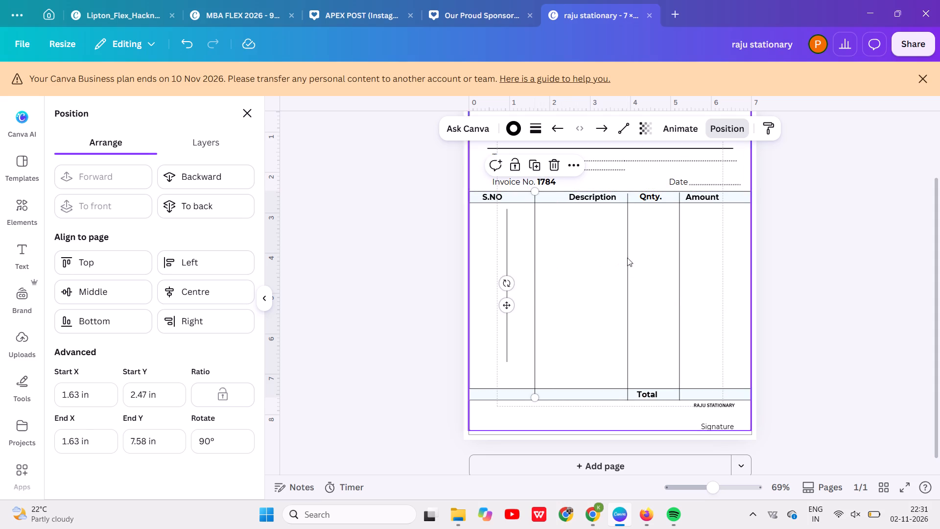
Shift the Description–Qnty. divider to about 3.87 in and the Qnty.–Amount divider to about 5.18 in, raising both slightly.
left_click(629, 268)
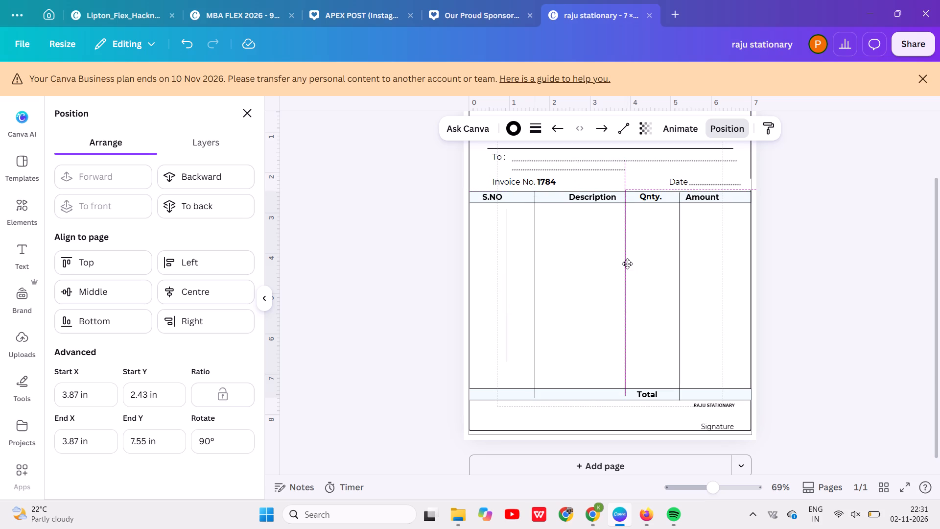
left_click(682, 264)
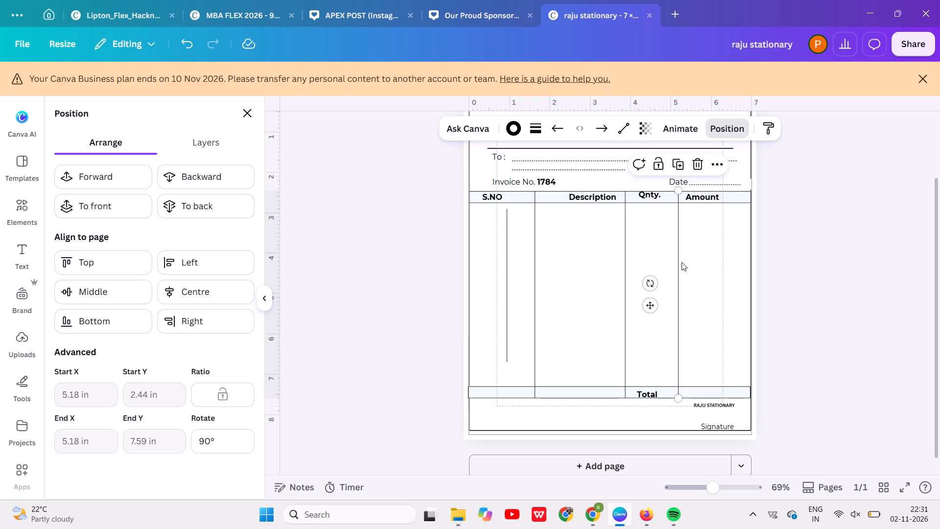
left_click(720, 267)
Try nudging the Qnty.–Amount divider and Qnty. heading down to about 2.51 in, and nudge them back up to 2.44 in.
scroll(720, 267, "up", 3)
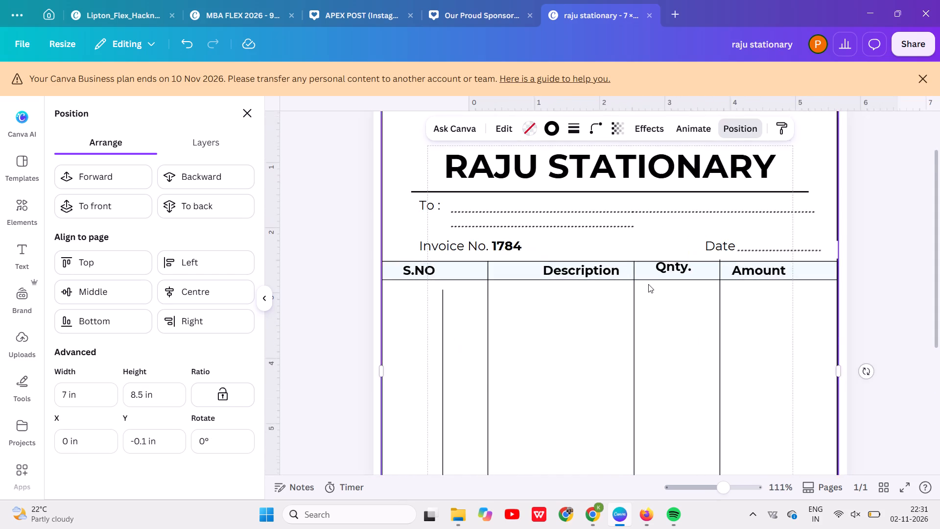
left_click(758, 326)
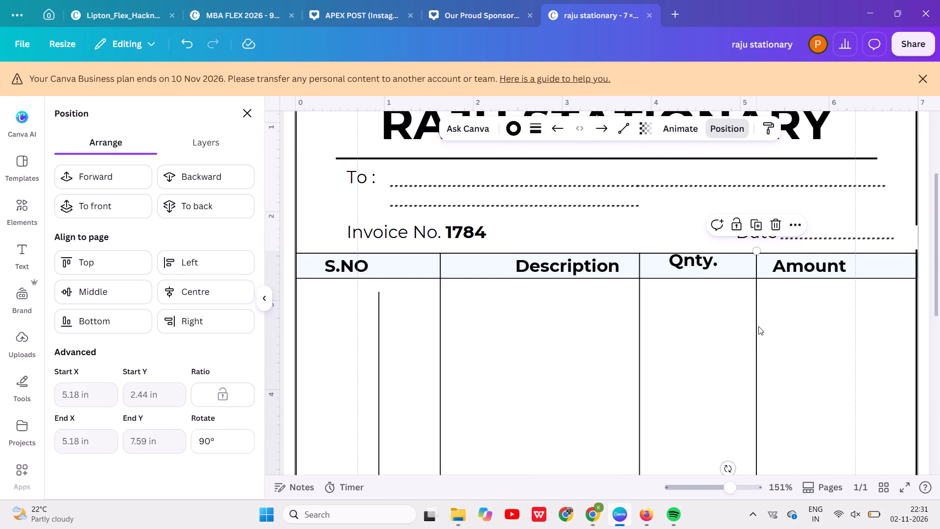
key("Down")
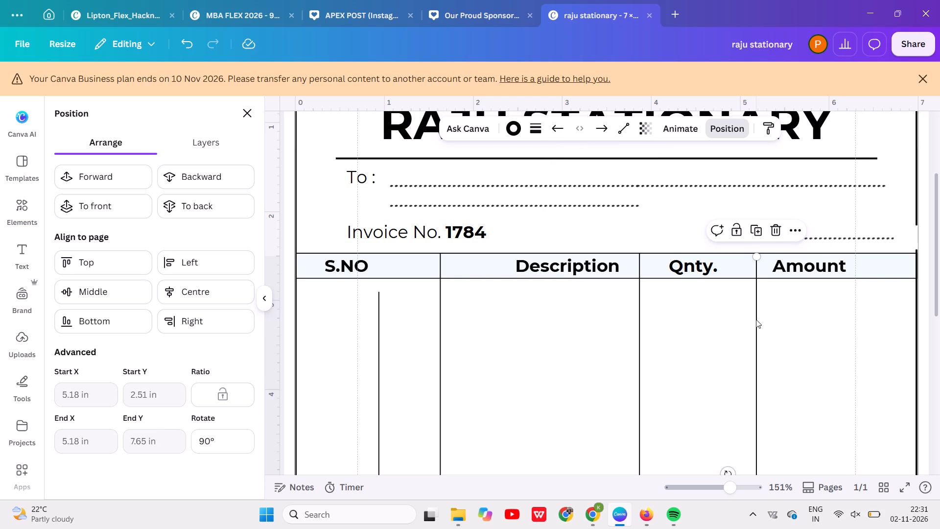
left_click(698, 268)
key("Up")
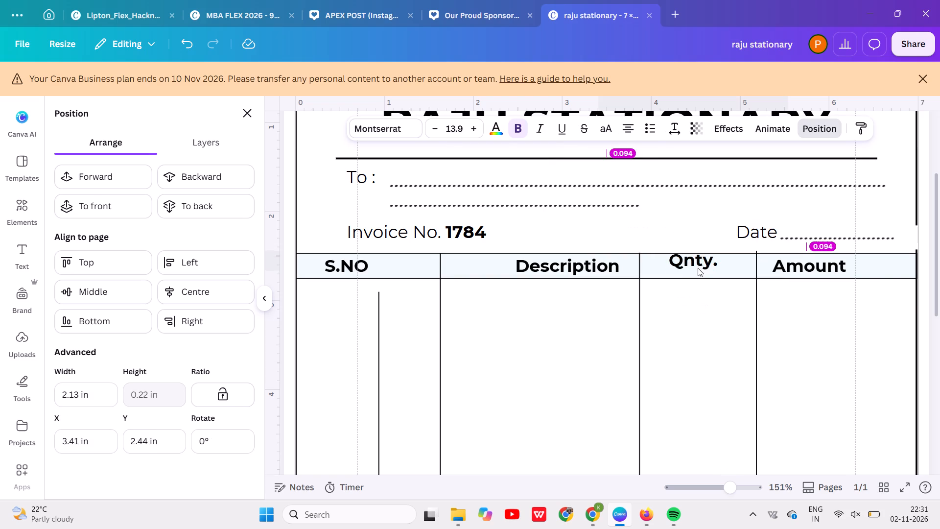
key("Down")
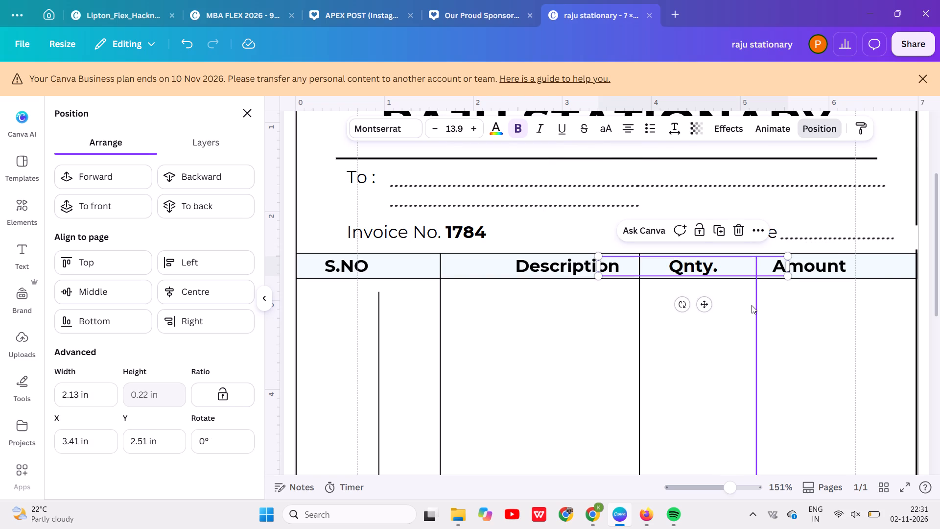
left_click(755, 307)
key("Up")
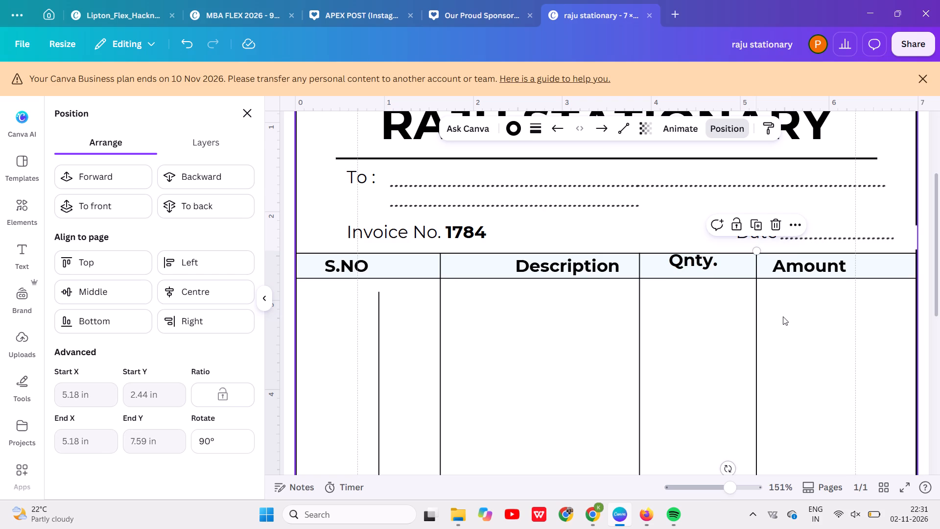
Bring the upper end of the Qnty.–Amount divider onto the header bar's top edge at about 2.47 in.
left_click(754, 249)
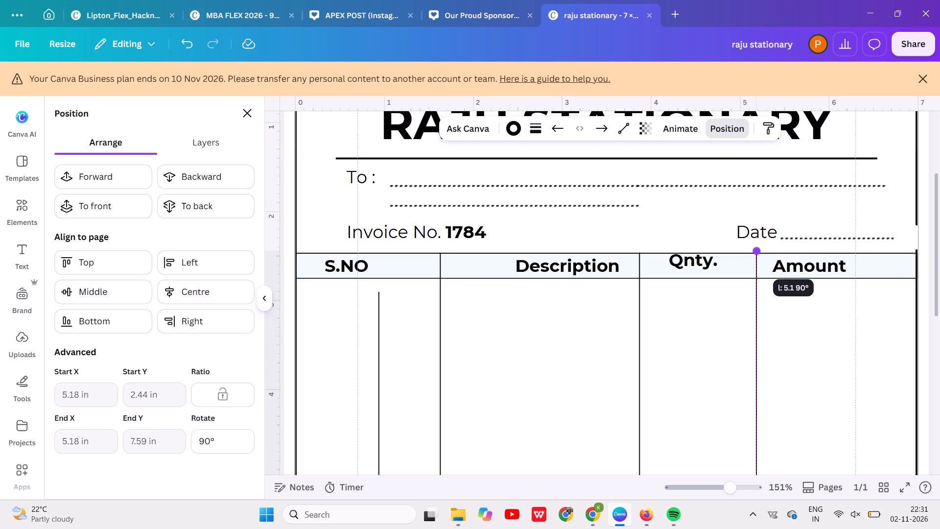
left_click(757, 251)
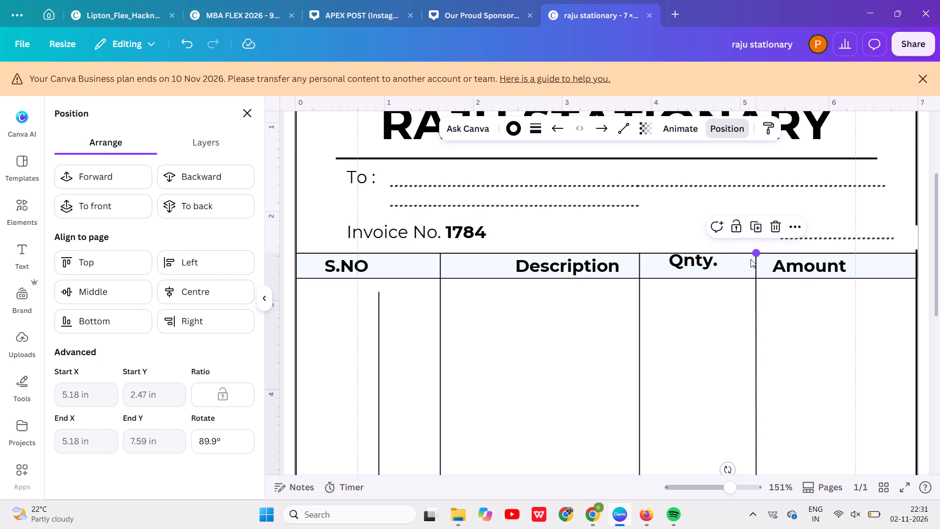
left_click(716, 300)
Nudge the Qnty. heading down to a Y position of 2.5 in so it lines up with the other headings.
left_click(692, 260)
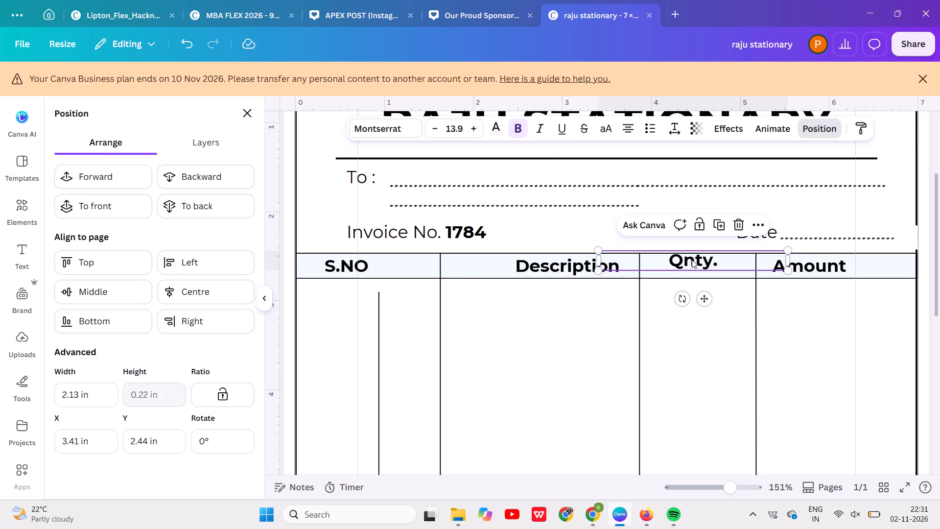
key("Down")
key("Down")
key("Up")
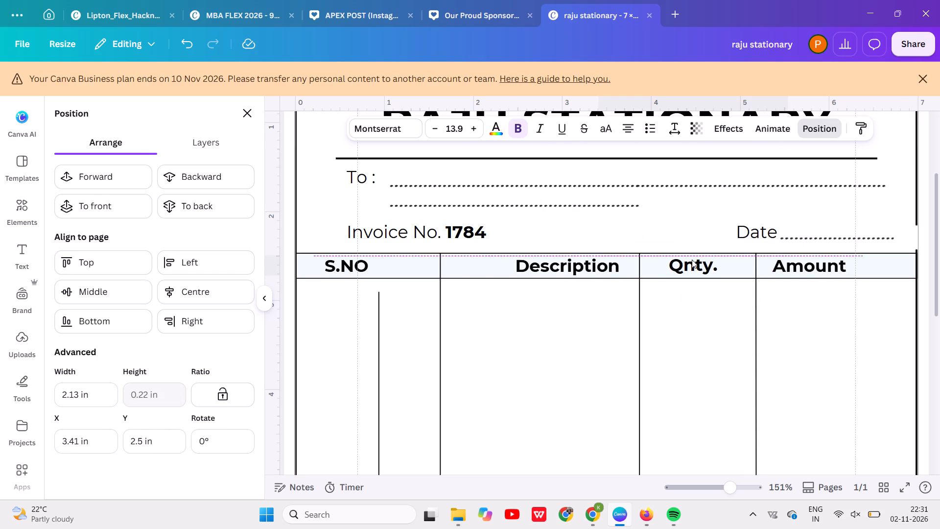
Delete the leftover short divider in the S.NO column at 0.94 in.
scroll(536, 325, "right", 2)
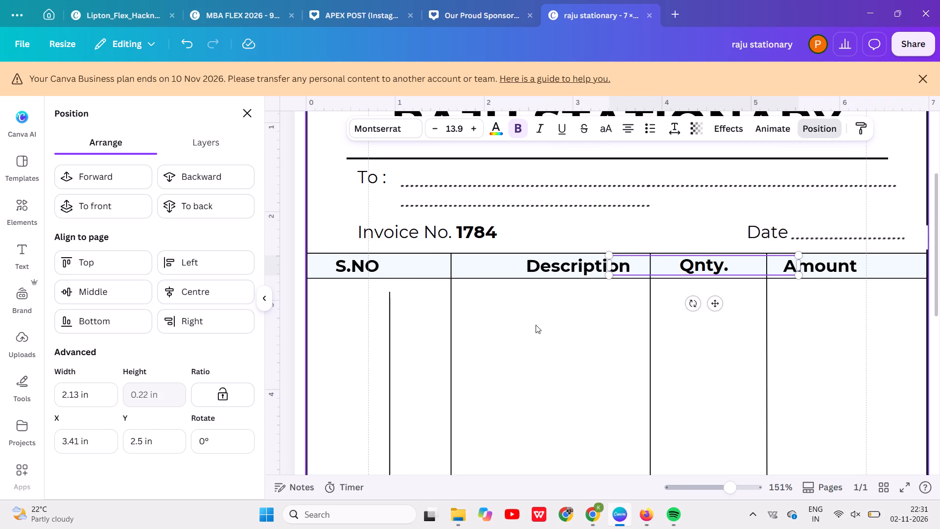
left_click(390, 372)
key("BackSpace")
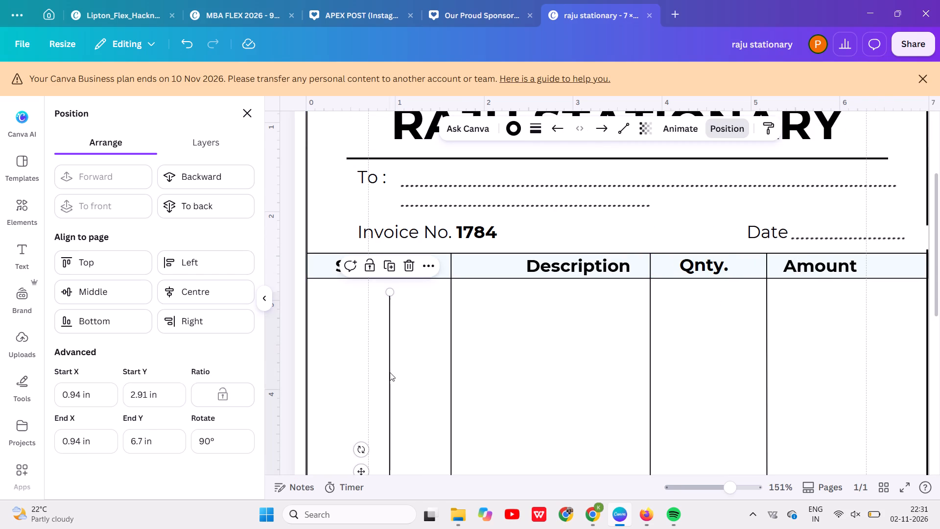
Shorten the S.NO–Description divider so its lower end meets the top edge of the Total row at about 7.3 in.
scroll(463, 357, "down", 2)
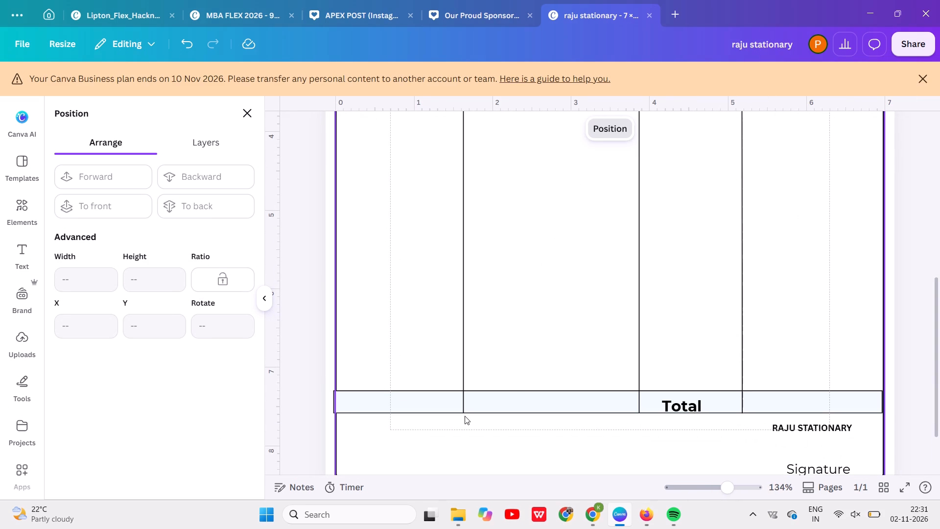
left_click(462, 408)
left_click_drag(463, 413, 463, 391)
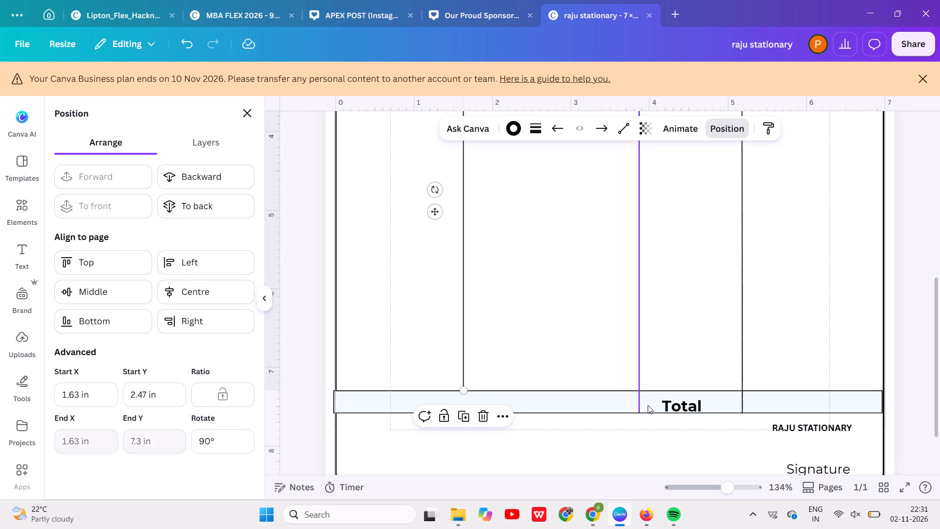
Shorten the Description–Qnty. divider so its lower end meets the top edge of the Total row at about 7.3 in.
left_click(641, 406)
left_click_drag(638, 414, 638, 401)
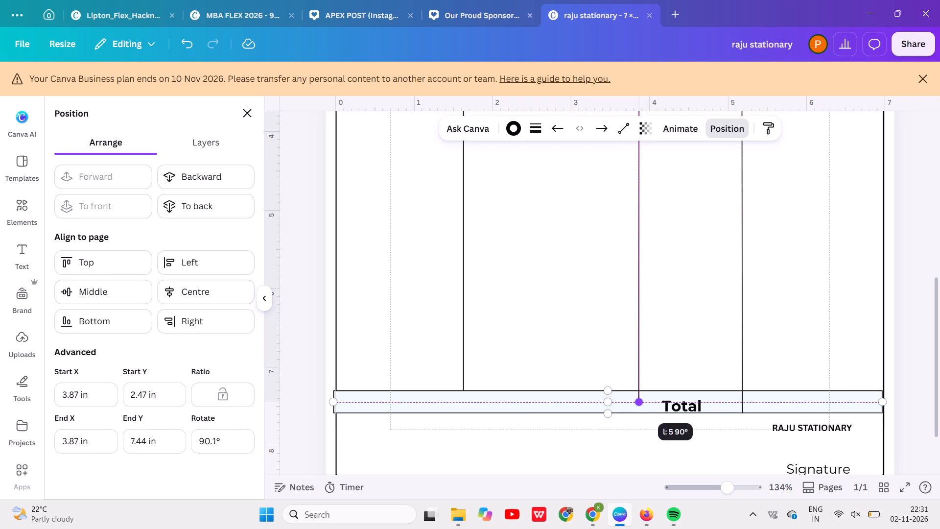
left_click_drag(638, 401, 639, 391)
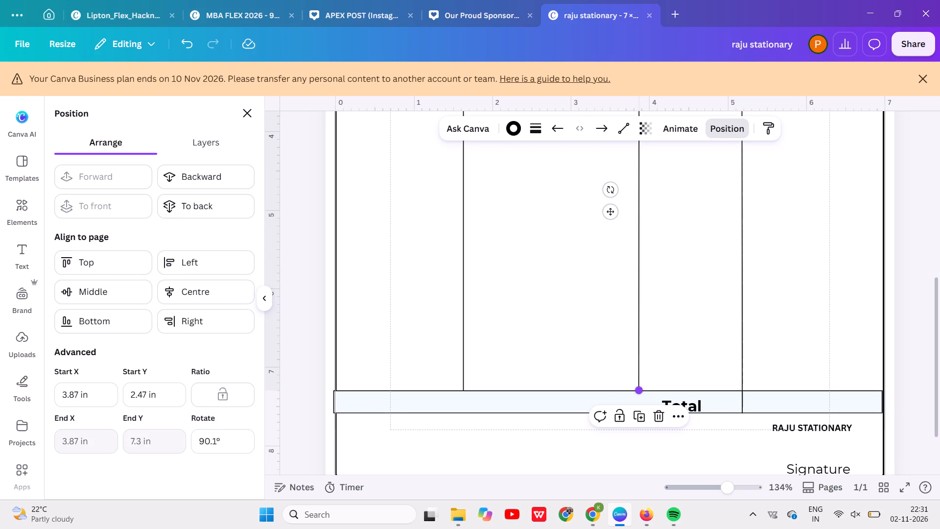
left_click(671, 365)
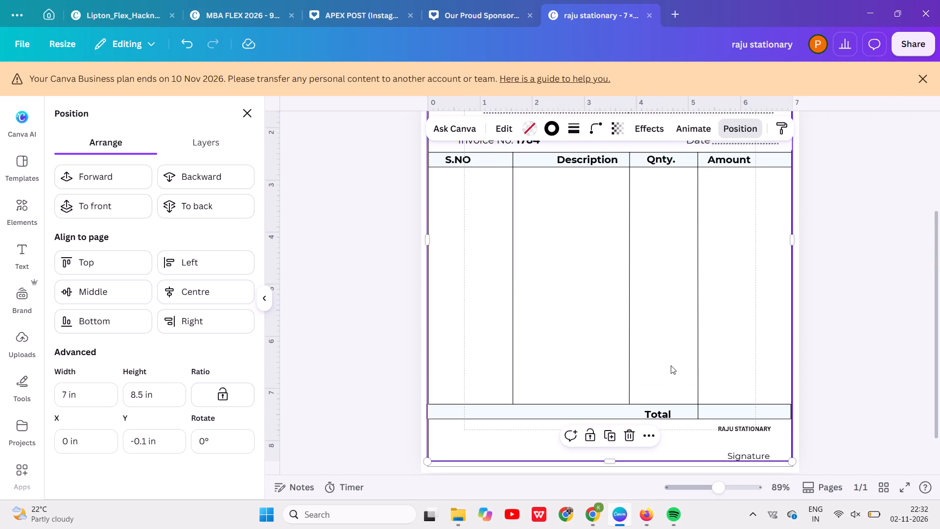
Straighten the divider between the Qnty. and Amount columns to exactly 90° by adjusting its lower end.
scroll(671, 365, "up", 1)
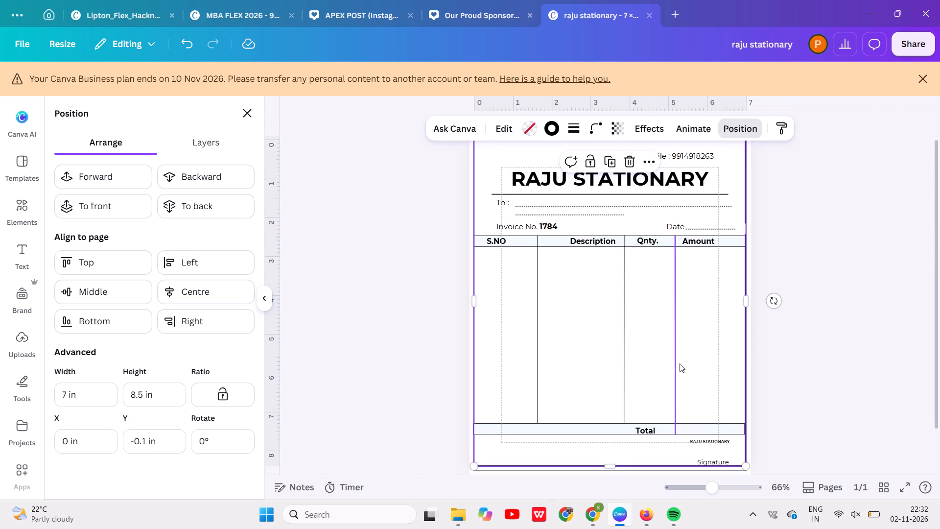
left_click(680, 363)
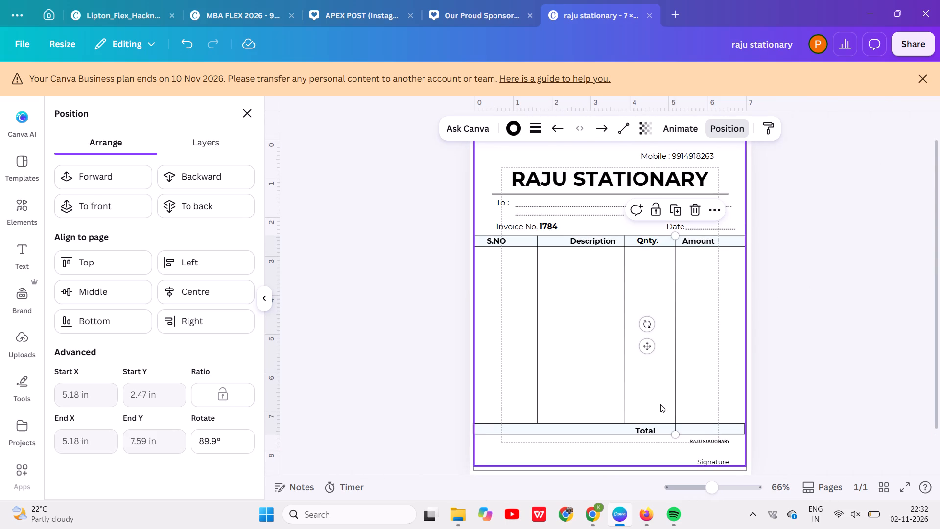
left_click(674, 438)
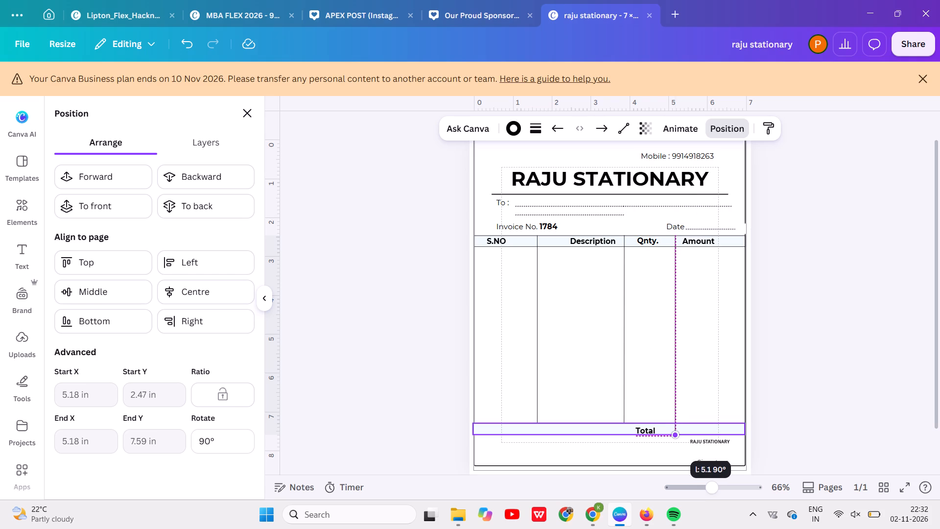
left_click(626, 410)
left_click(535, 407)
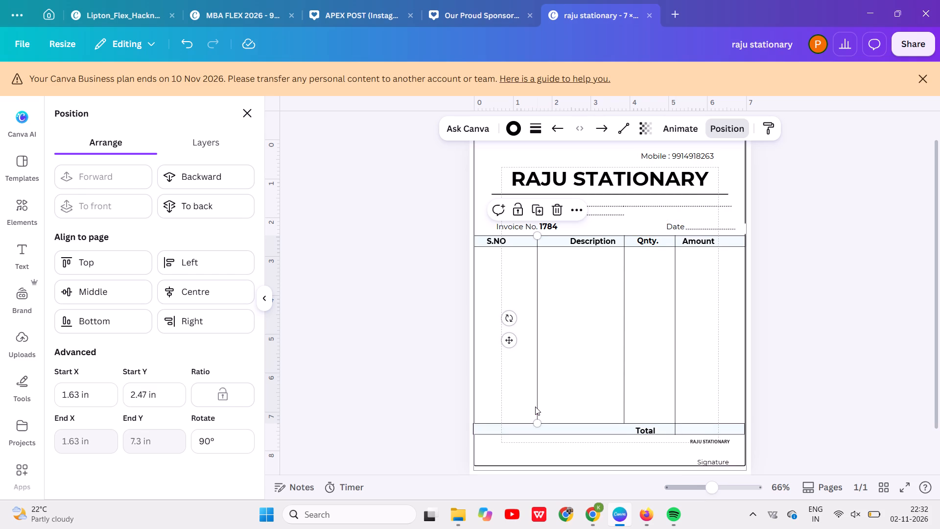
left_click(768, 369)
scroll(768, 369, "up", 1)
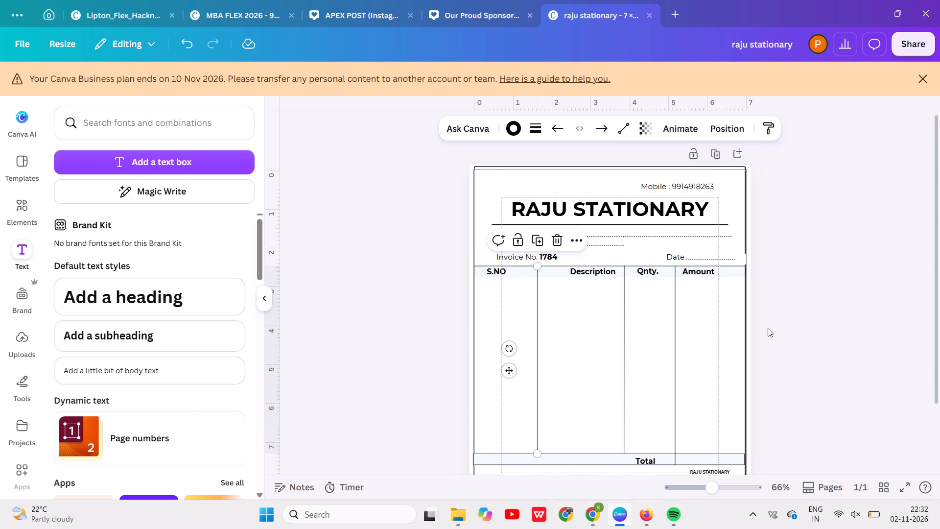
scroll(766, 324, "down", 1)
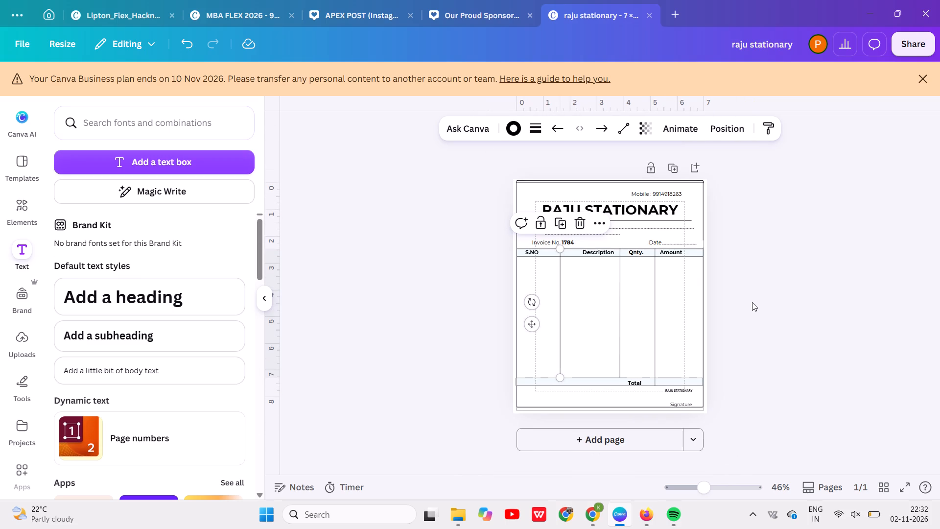
Nudge the bill's outer border frame slightly down toward the page's bottom edge.
left_click(654, 406)
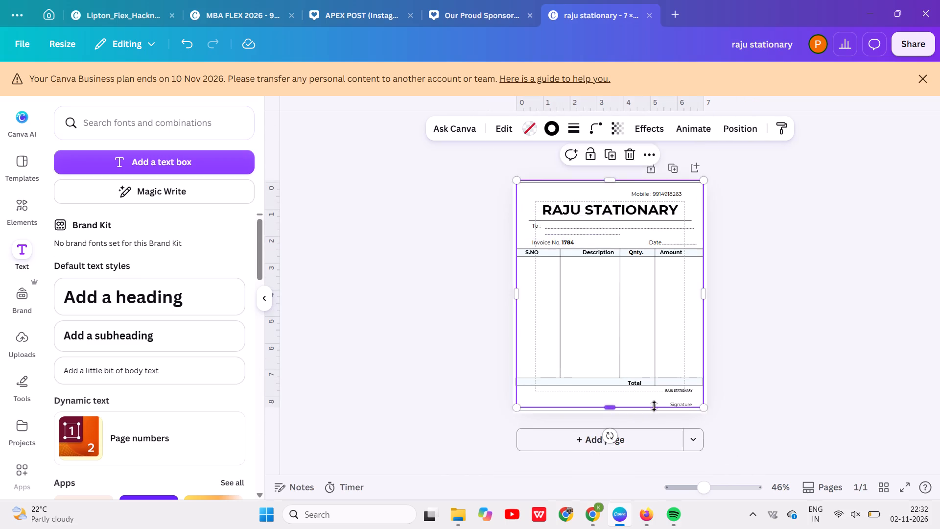
scroll(654, 406, "up", 3)
right_click(649, 400)
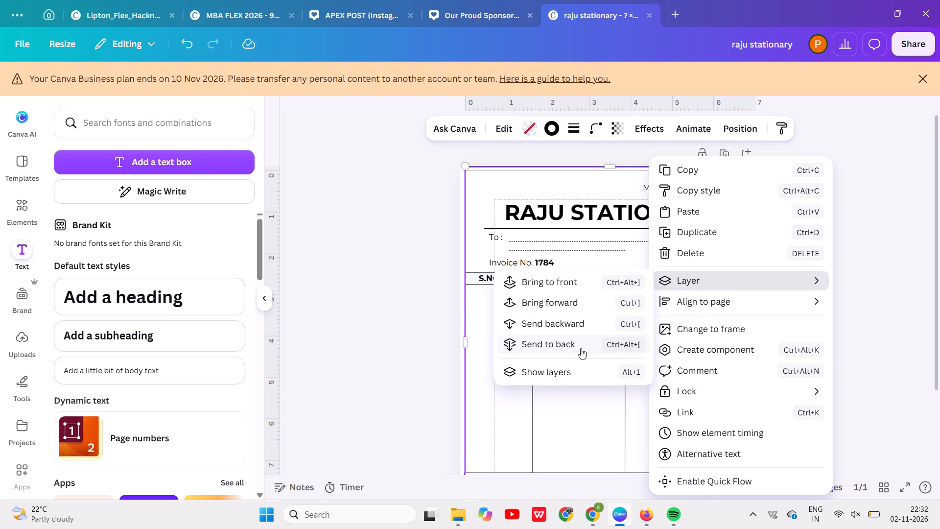
left_click(547, 423)
key("Down")
key("Down")
left_click(803, 385)
left_click(705, 404)
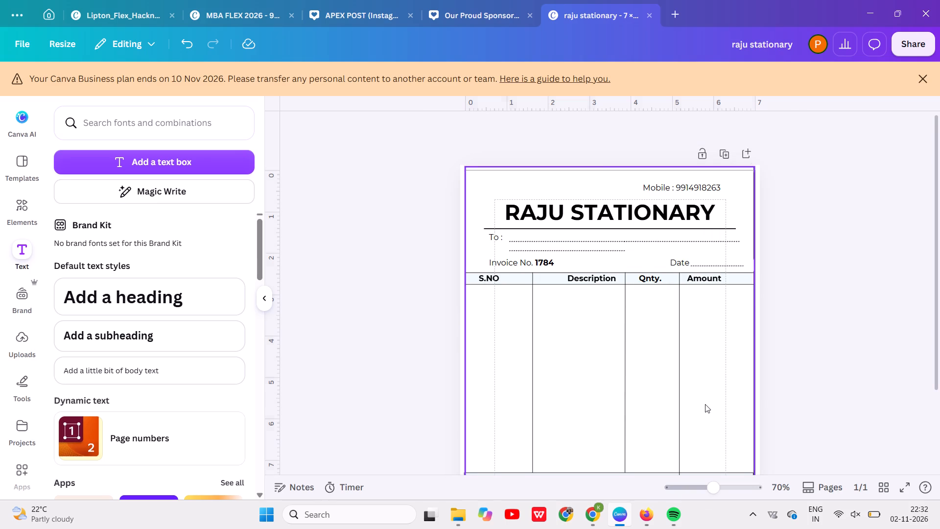
key("Down")
scroll(705, 404, "down", 1)
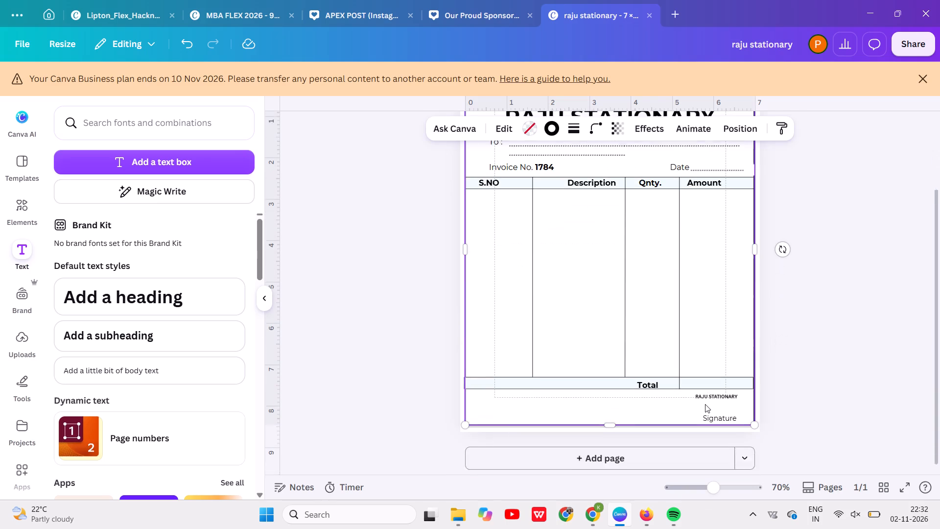
scroll(705, 404, "down", 1)
left_click(781, 392)
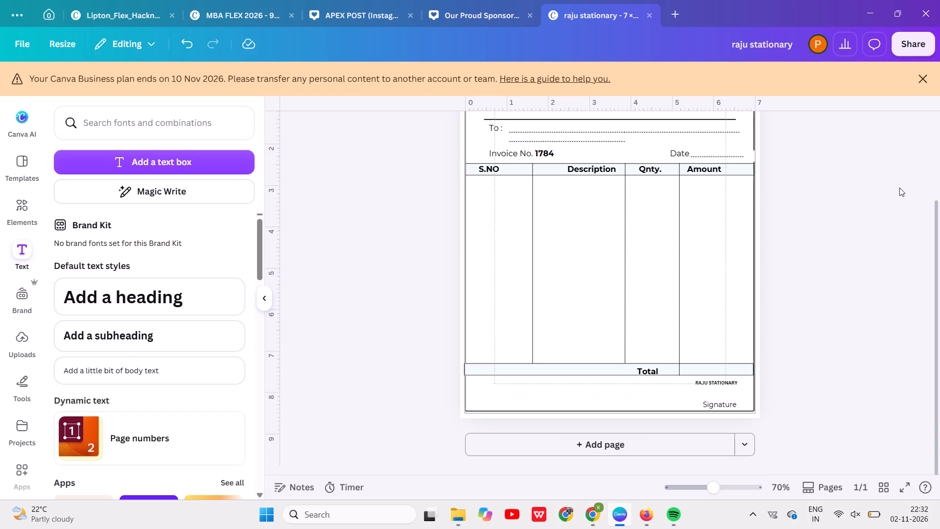
Download the bill as a high-quality PNG at size 1, without a transparent background.
left_click(905, 48)
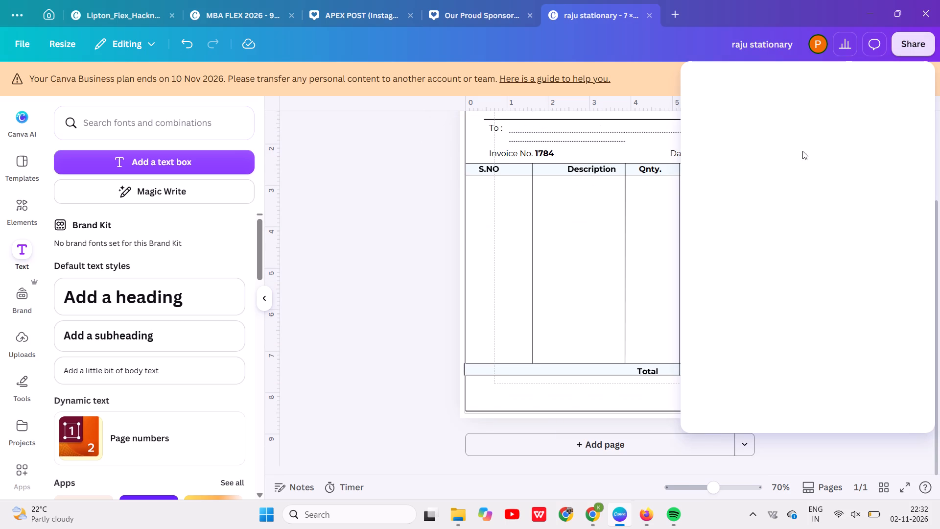
left_click(716, 310)
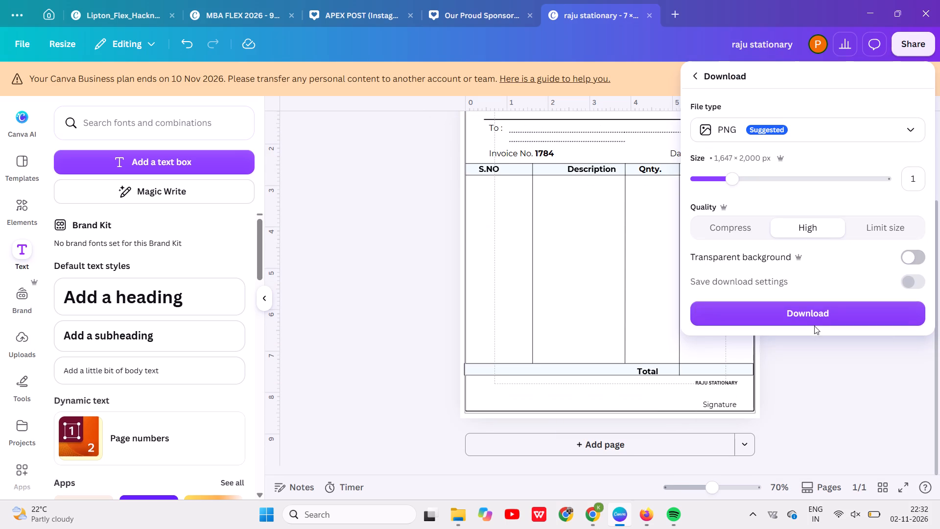
left_click(813, 318)
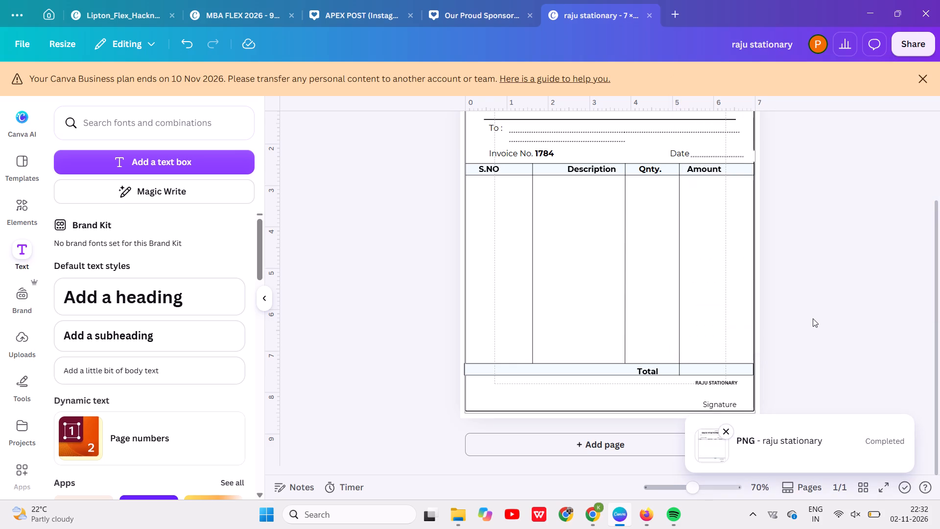
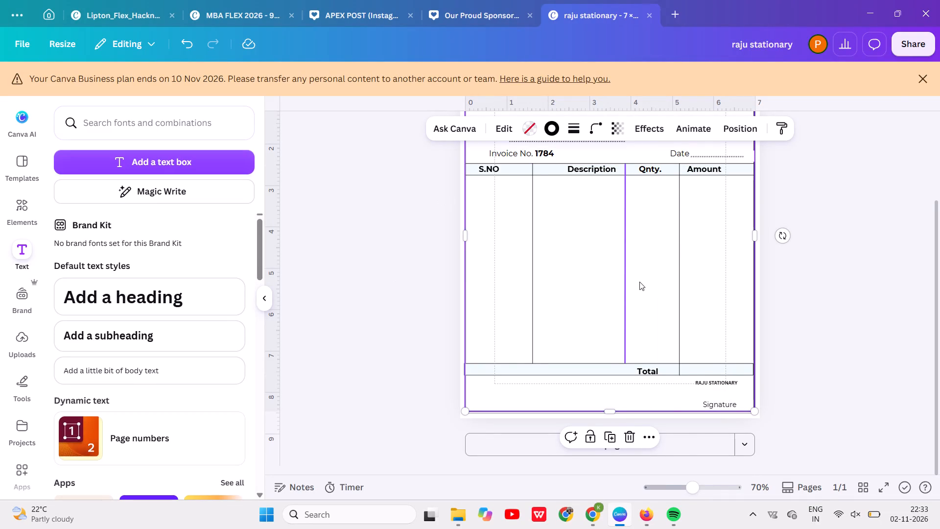
Move the bill's outer border frame up the layer stack to second from the top, above the table and text elements.
left_click(683, 286)
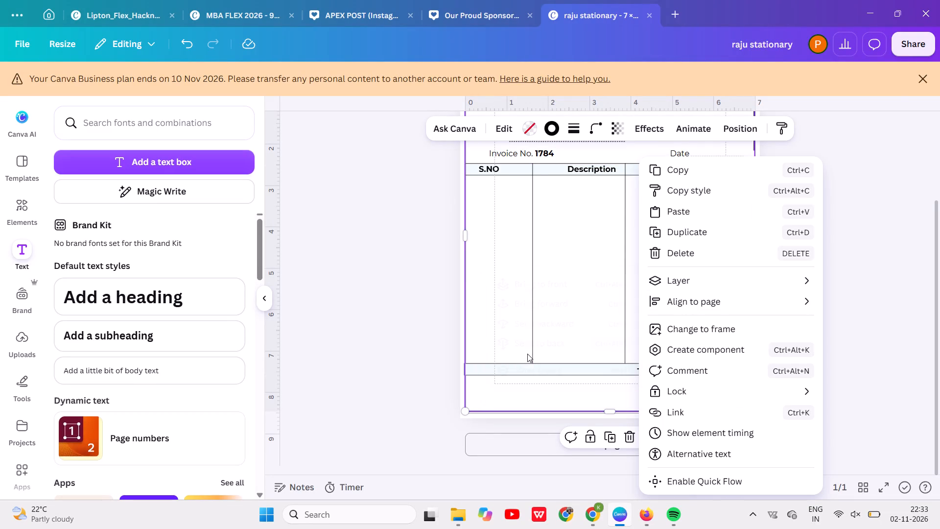
left_click(598, 367)
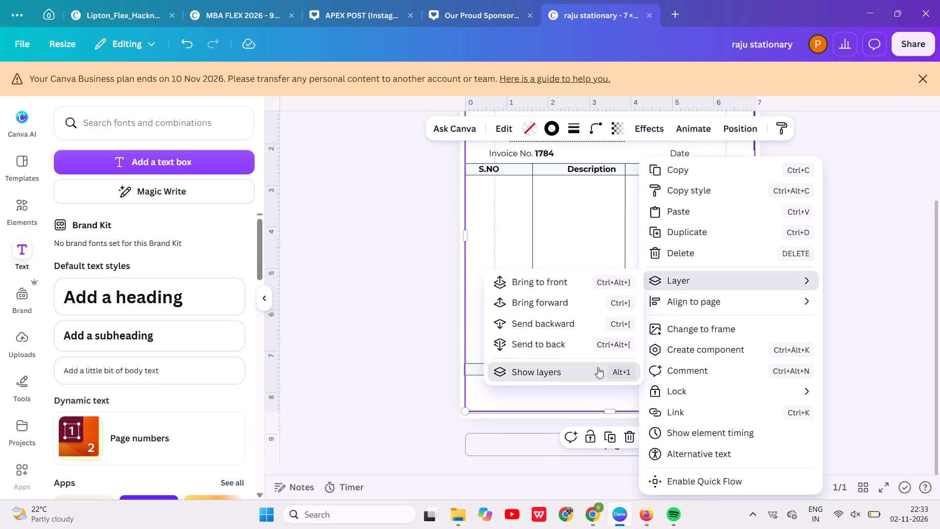
scroll(163, 371, "down", 1)
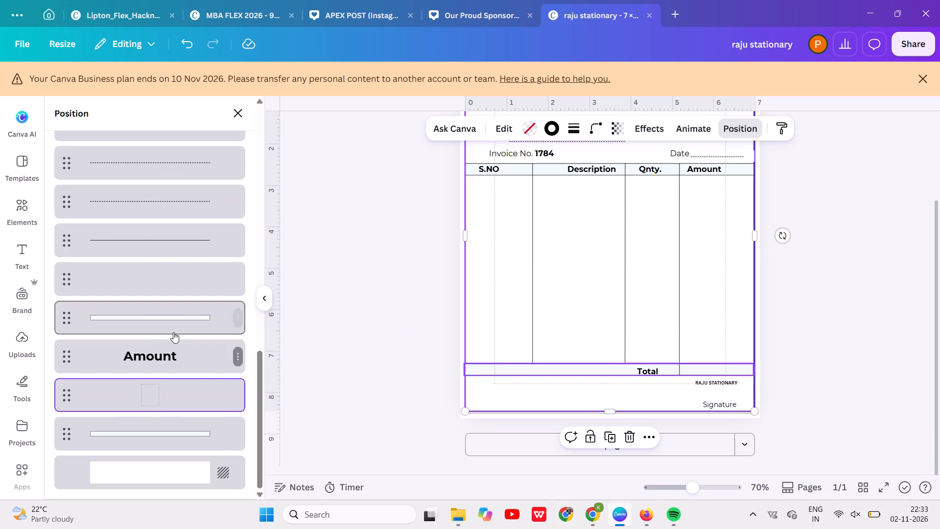
left_click_drag(161, 402, 189, 168)
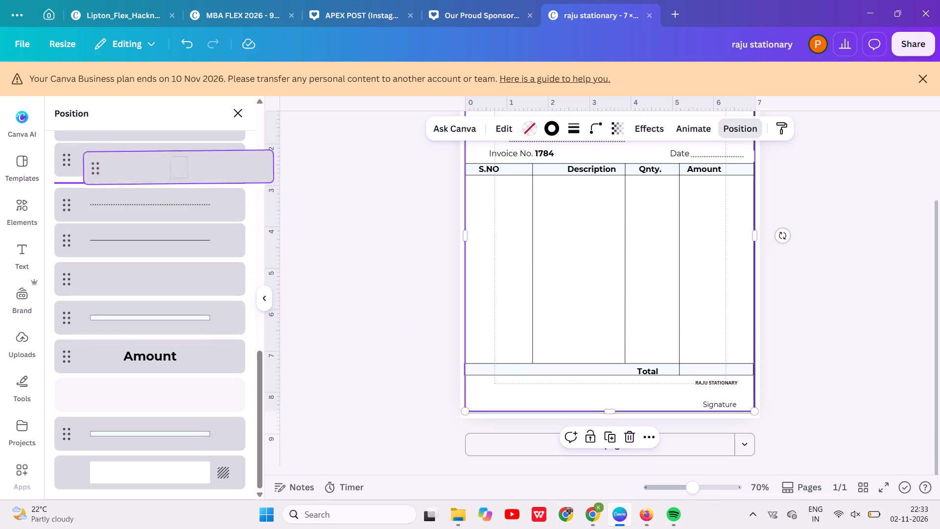
left_click_drag(189, 168, 188, 8)
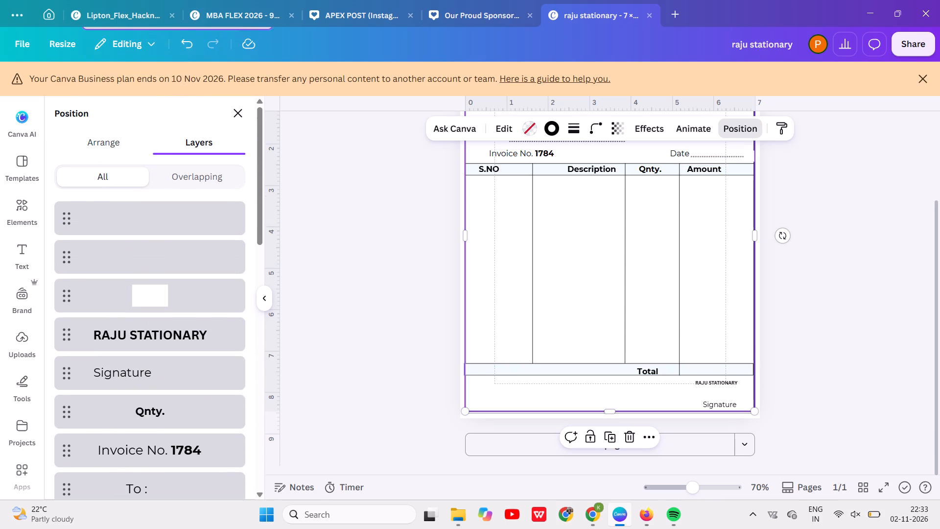
left_click_drag(188, 8, 169, 240)
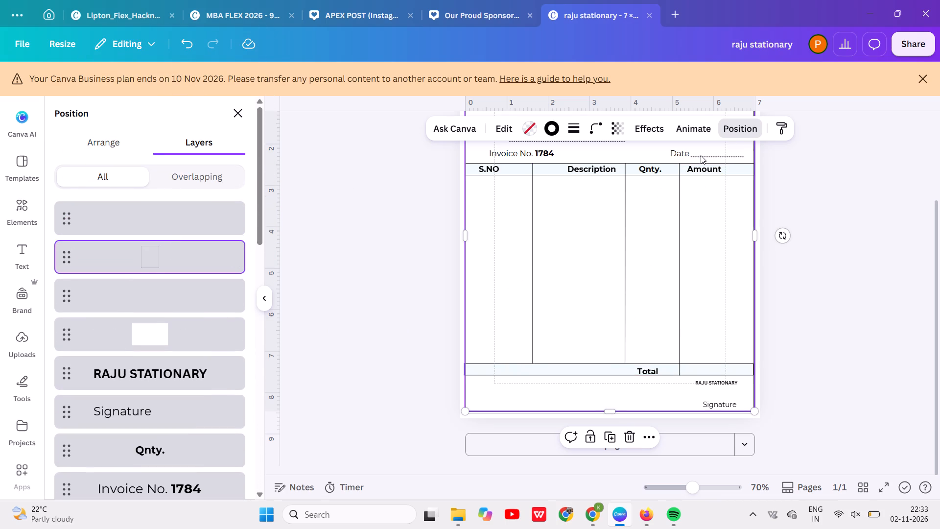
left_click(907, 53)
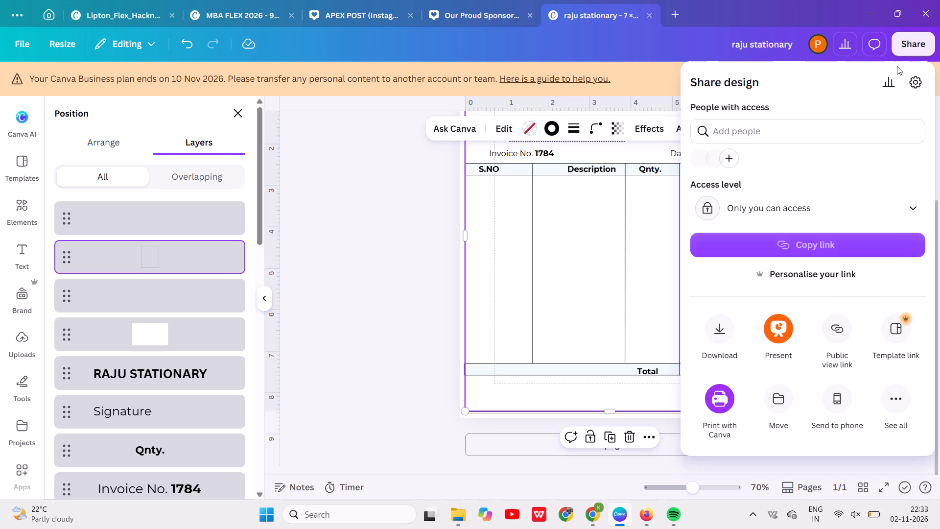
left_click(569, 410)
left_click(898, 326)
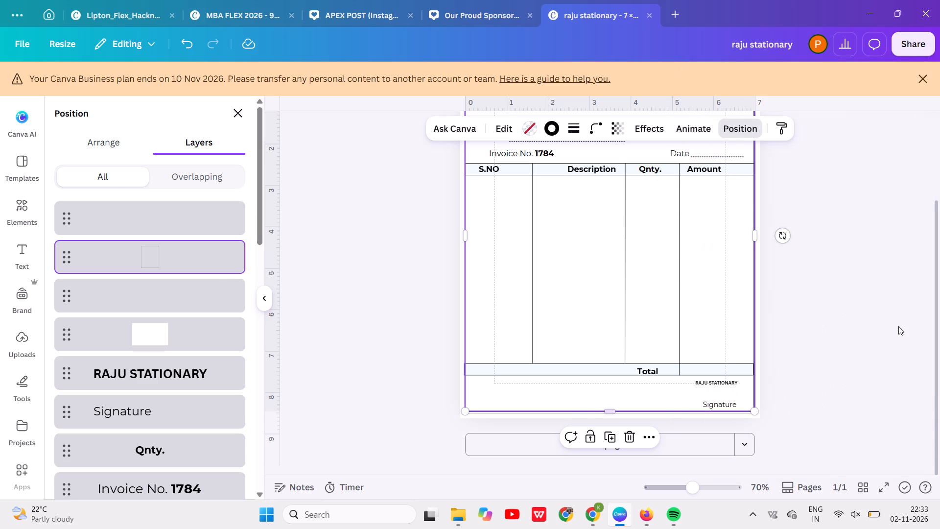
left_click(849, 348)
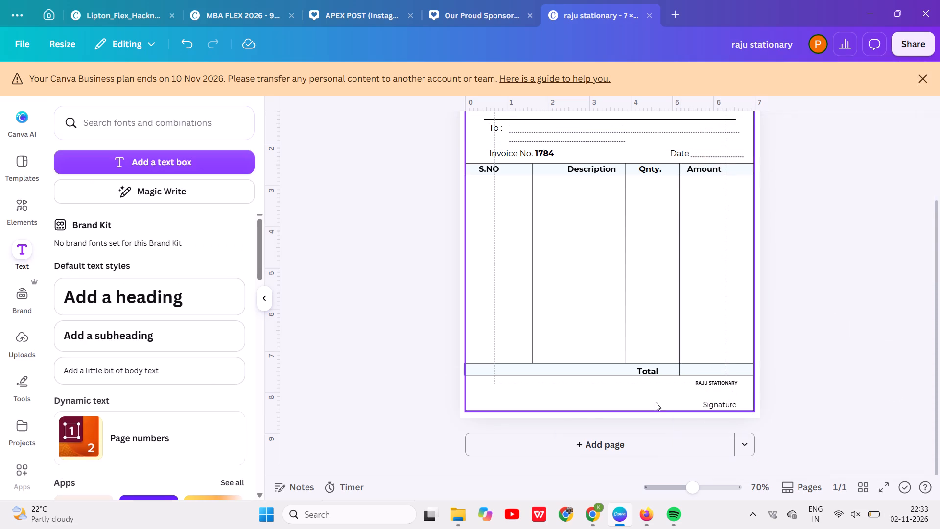
Pull in the Total row rectangle's left edge to align with the outer border frame, making it 7 in wide.
scroll(651, 404, "left", 5)
scroll(582, 392, "right", 2)
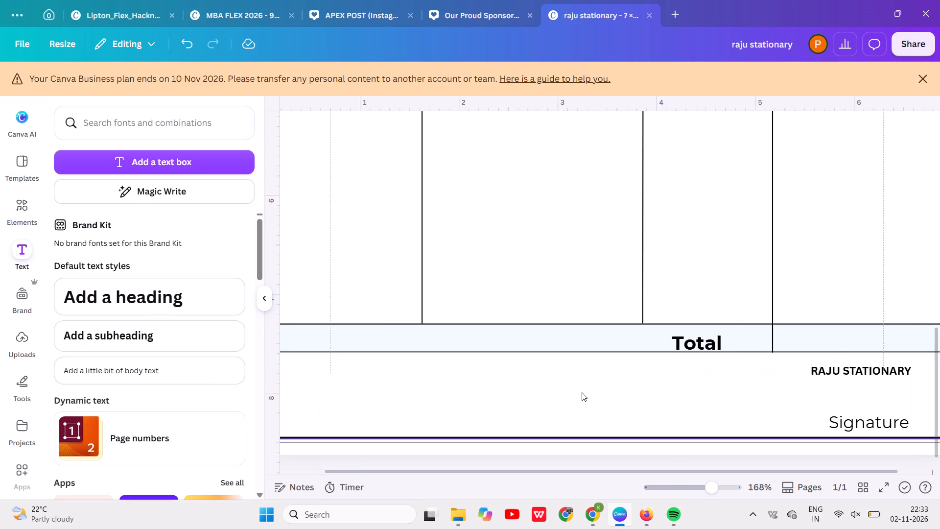
scroll(582, 392, "right", 3)
left_click(334, 344)
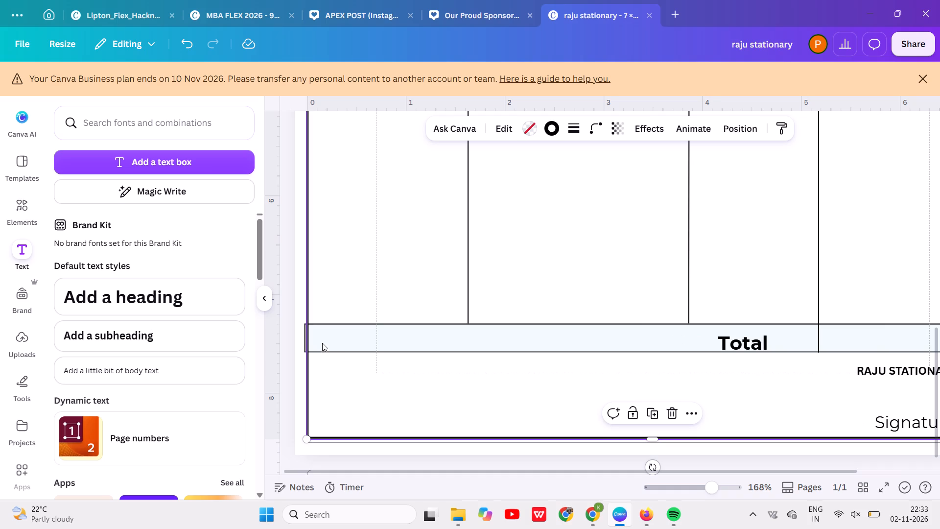
left_click(316, 338)
scroll(309, 344, "down", 5)
left_click(306, 232)
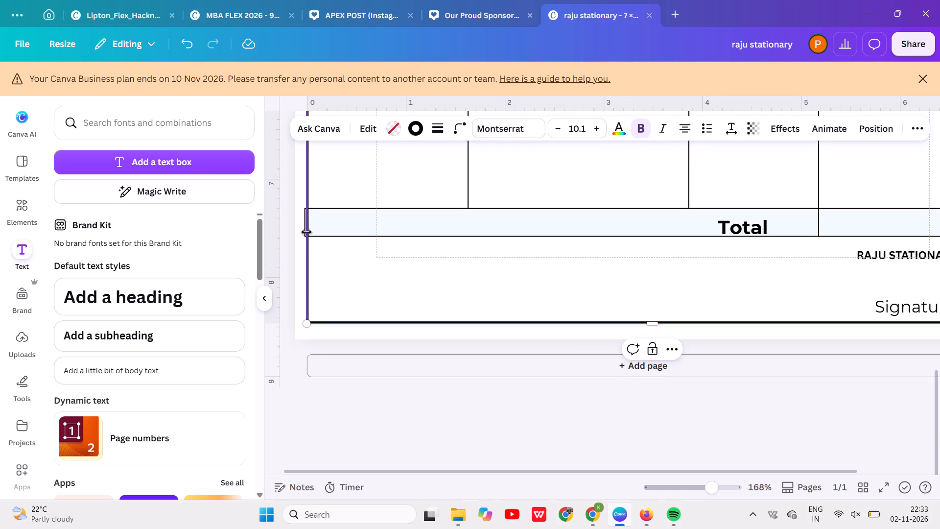
left_click(381, 225)
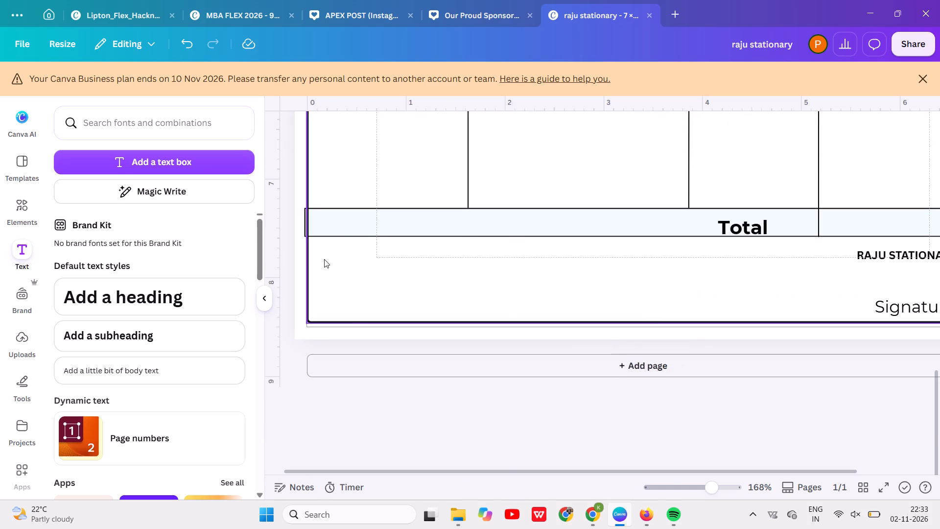
right_click(324, 259)
left_click(389, 287)
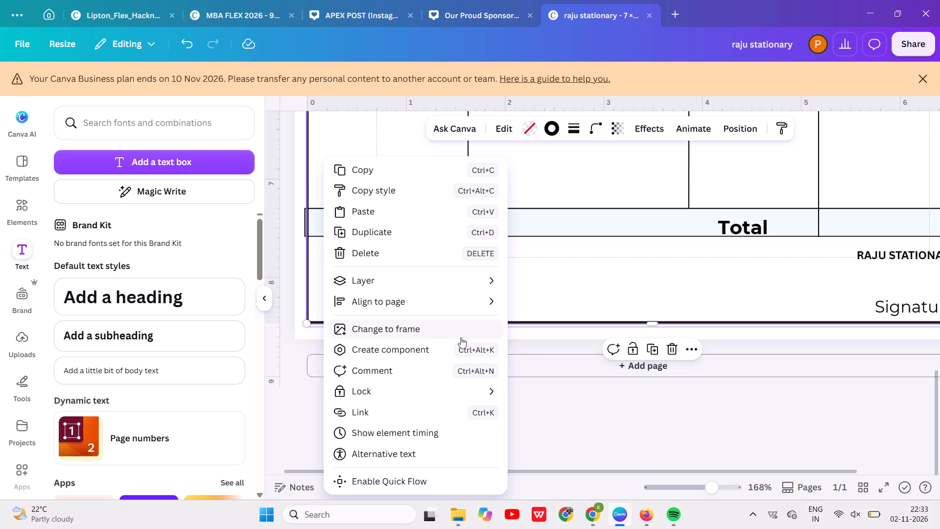
left_click(548, 368)
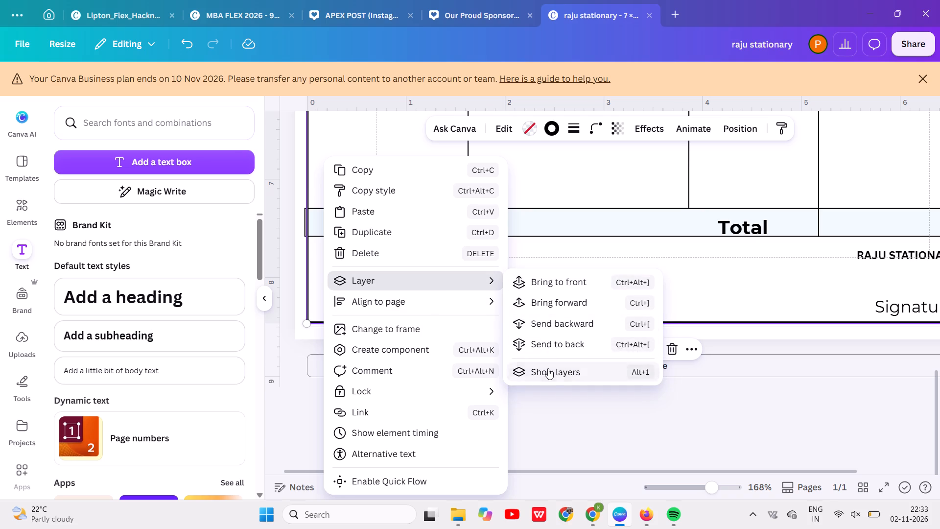
scroll(0, 511, "down", 4)
scroll(171, 487, "down", 5)
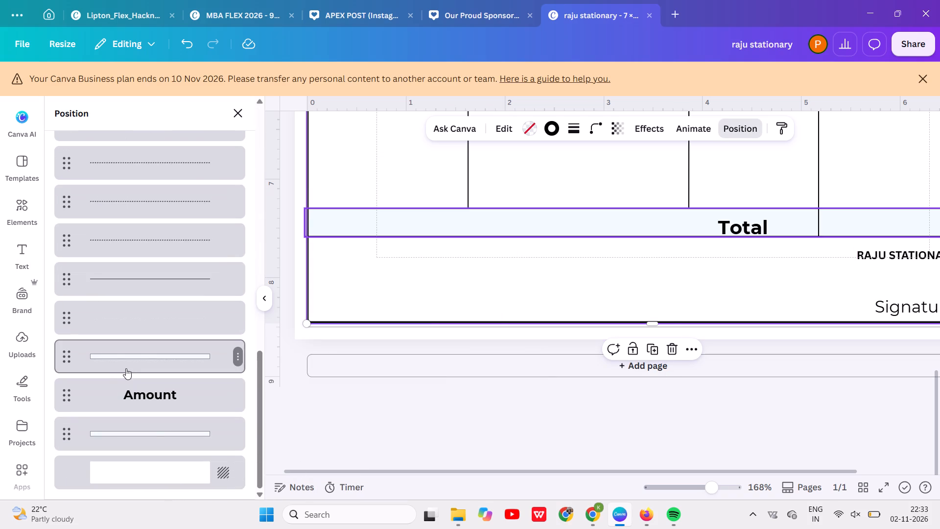
left_click(126, 369)
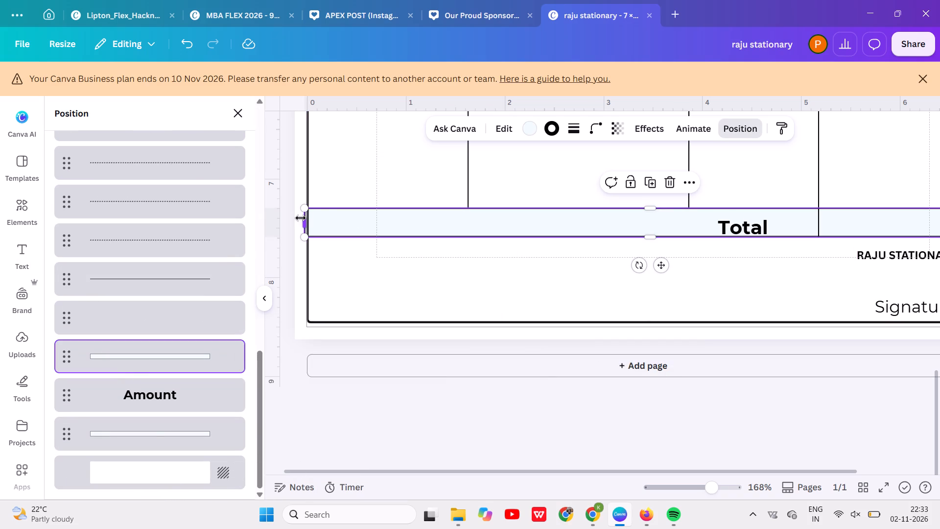
left_click(301, 218)
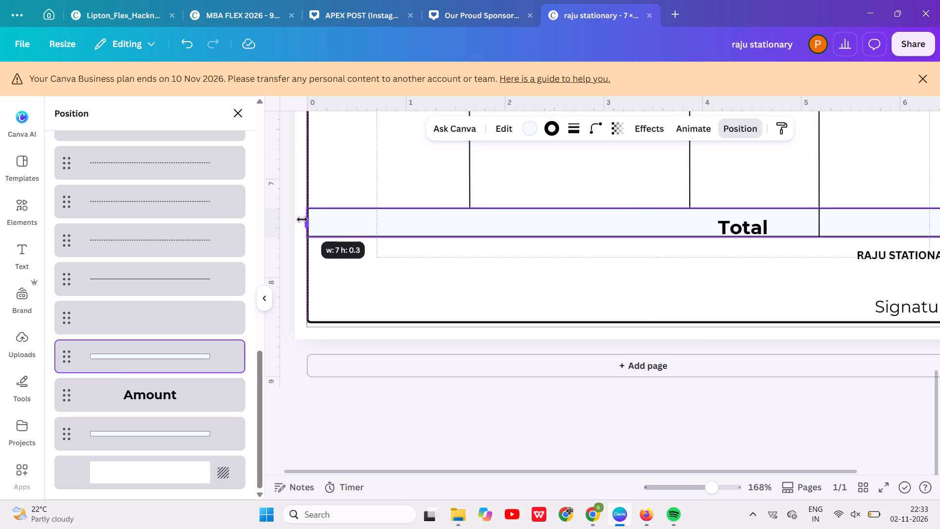
Straighten the divider between the S.NO and Description columns to exactly 90° by adjusting its lower end at the Total row.
scroll(515, 197, "left", 7)
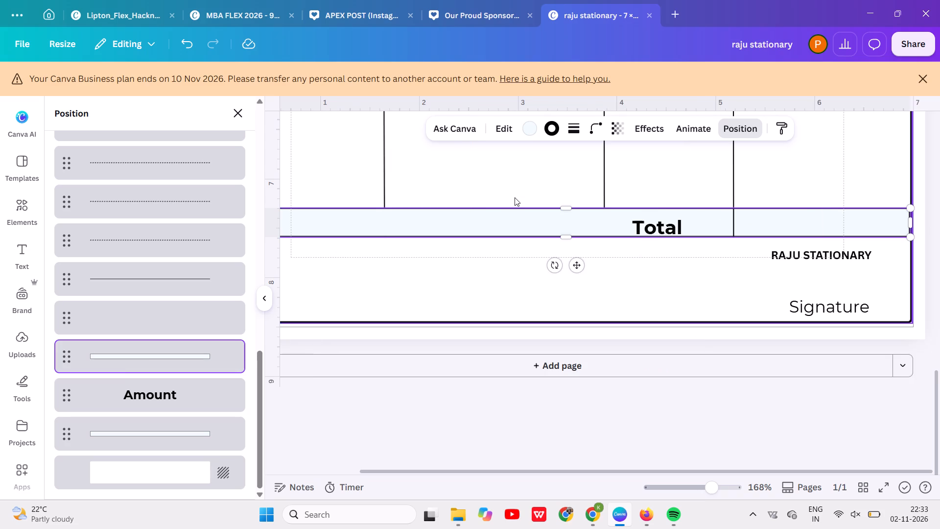
scroll(772, 191, "up", 5)
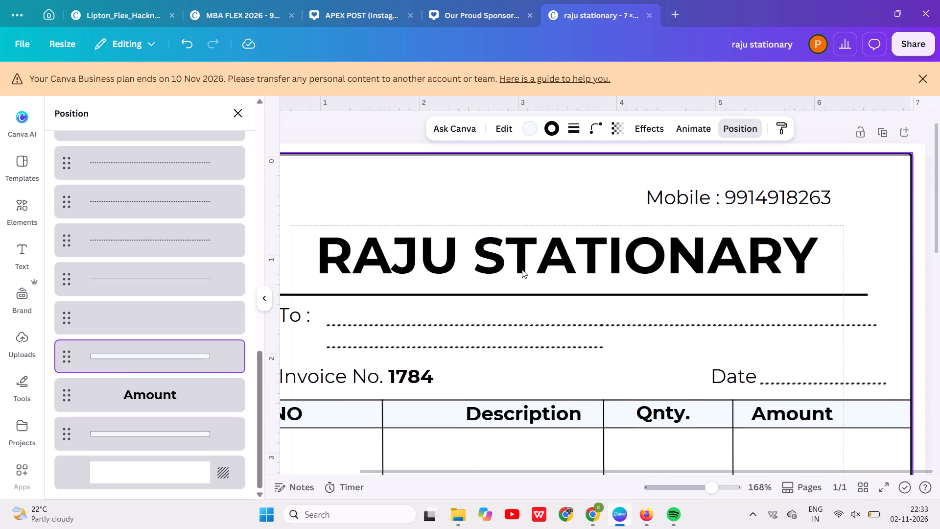
scroll(522, 269, "down", 3)
scroll(522, 269, "right", 1)
right_click(492, 291)
left_click(492, 291)
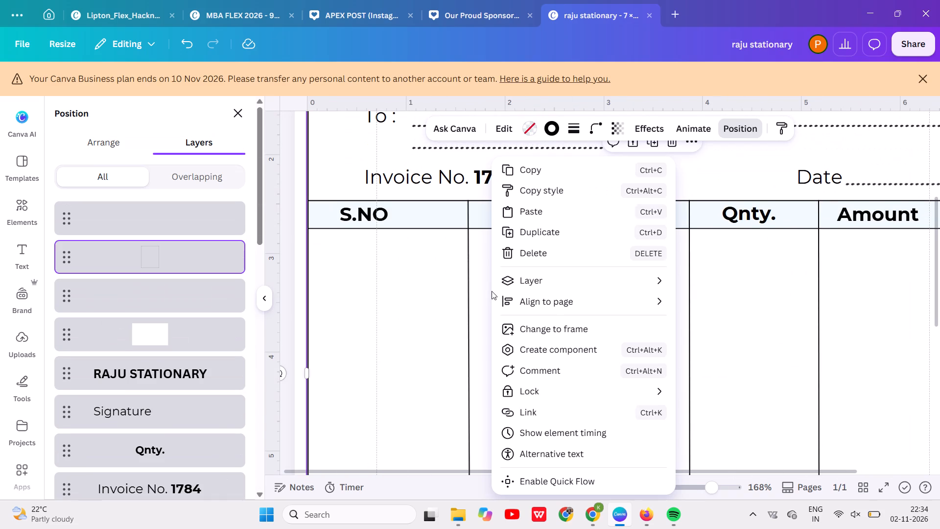
left_click(449, 311)
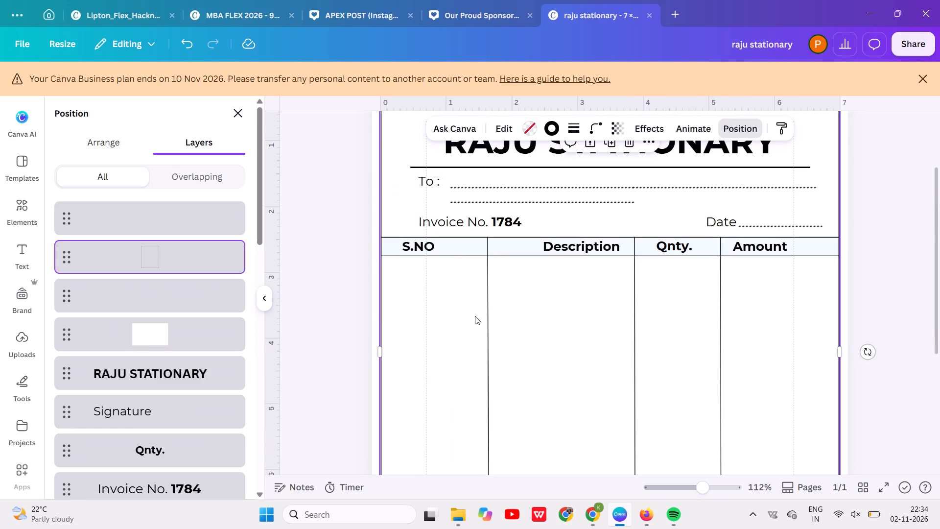
left_click(491, 324)
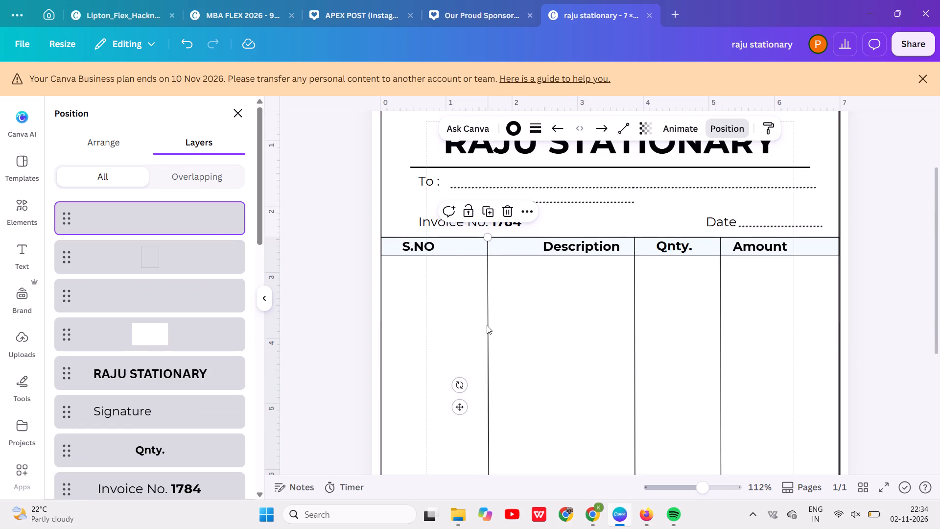
left_click(487, 325)
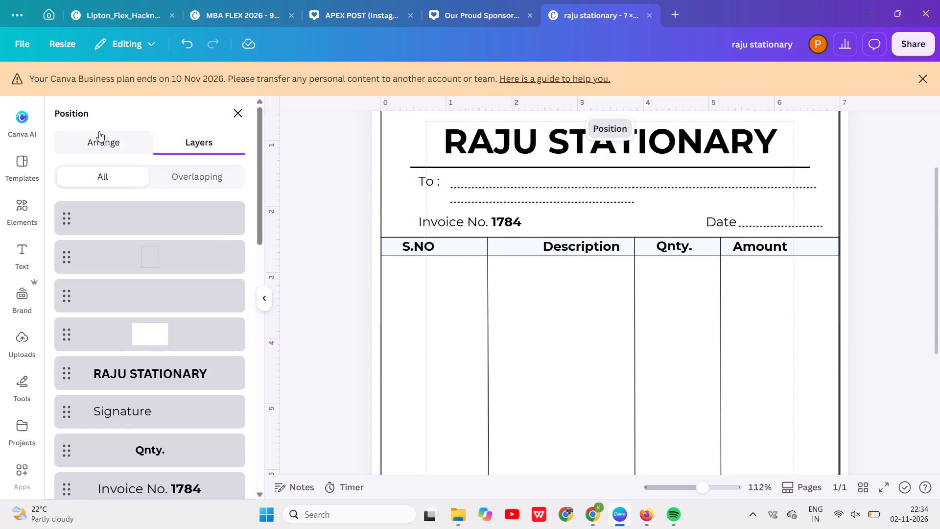
left_click(99, 131)
left_click(485, 347)
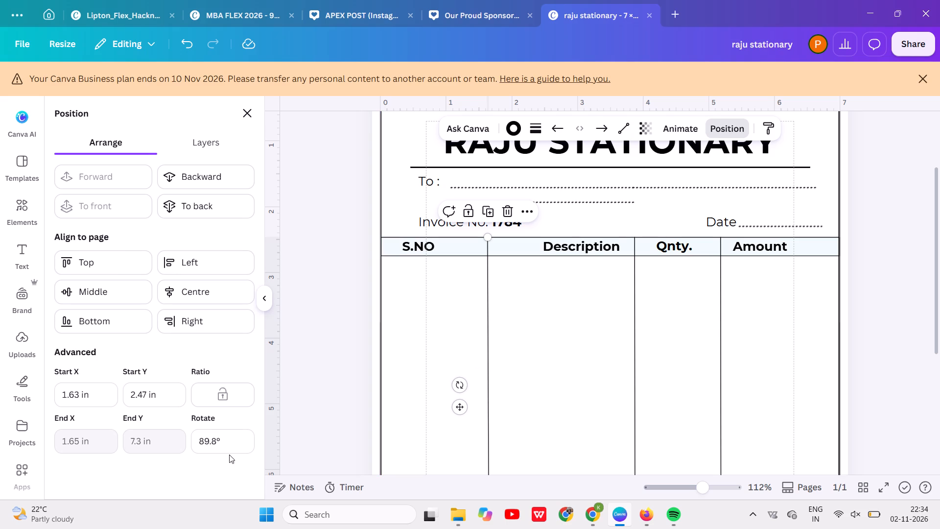
scroll(430, 418, "down", 3)
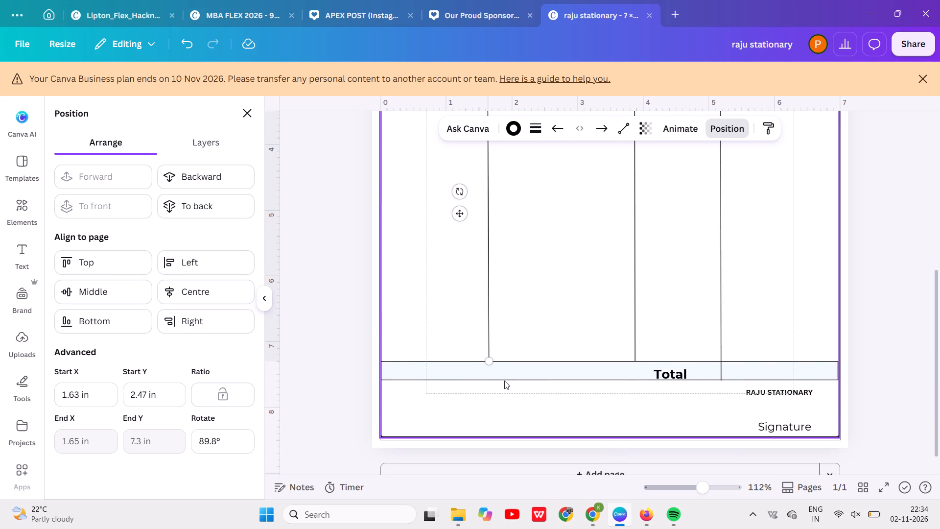
left_click_drag(490, 363, 484, 364)
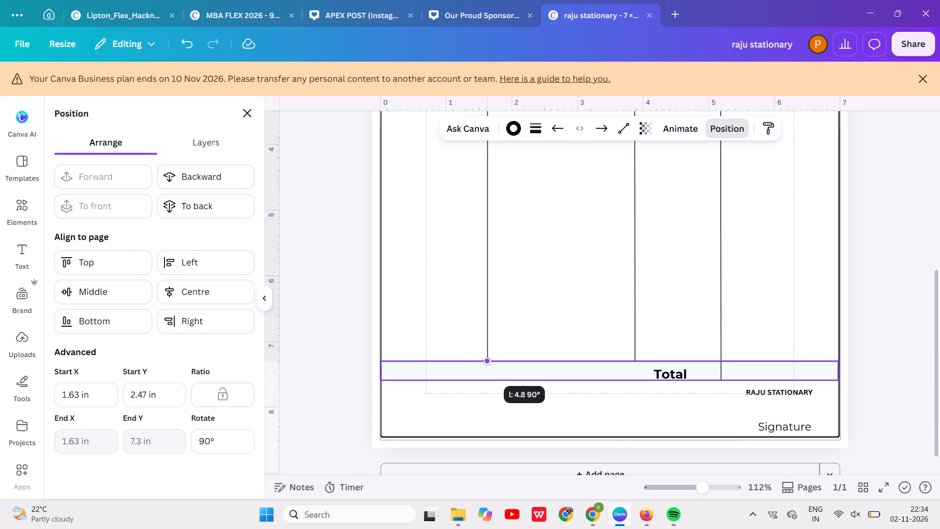
left_click_drag(484, 364, 485, 364)
Check the Description–Qnty. and Qnty.–Amount dividers and review the bill's overall layout.
left_click(634, 350)
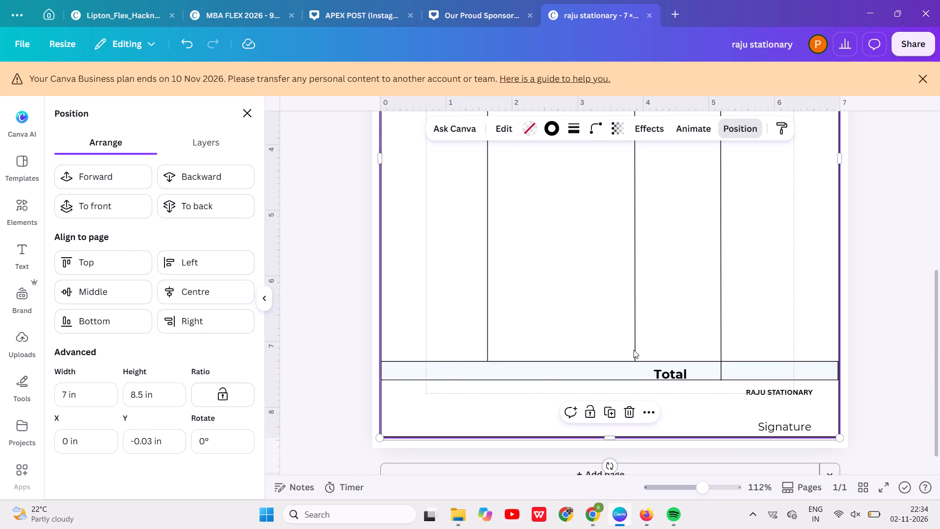
left_click(634, 350)
left_click(634, 350)
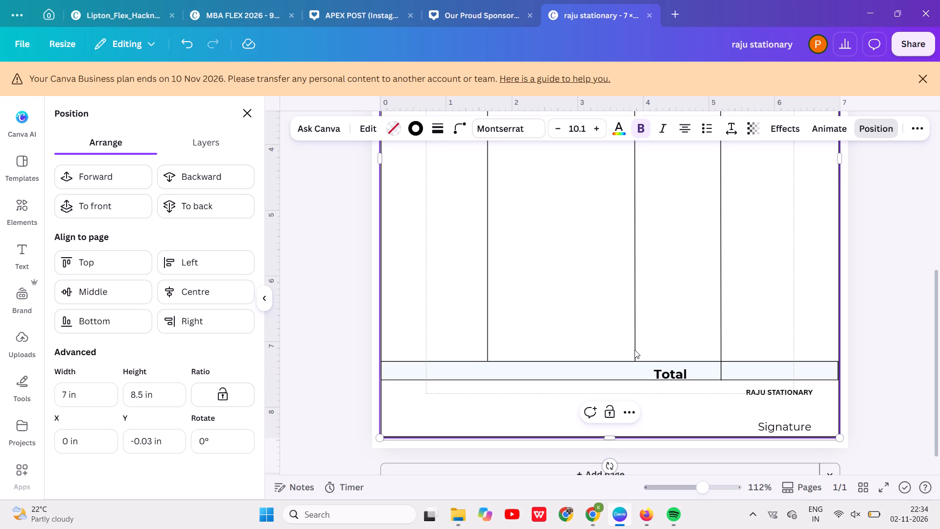
left_click(634, 350)
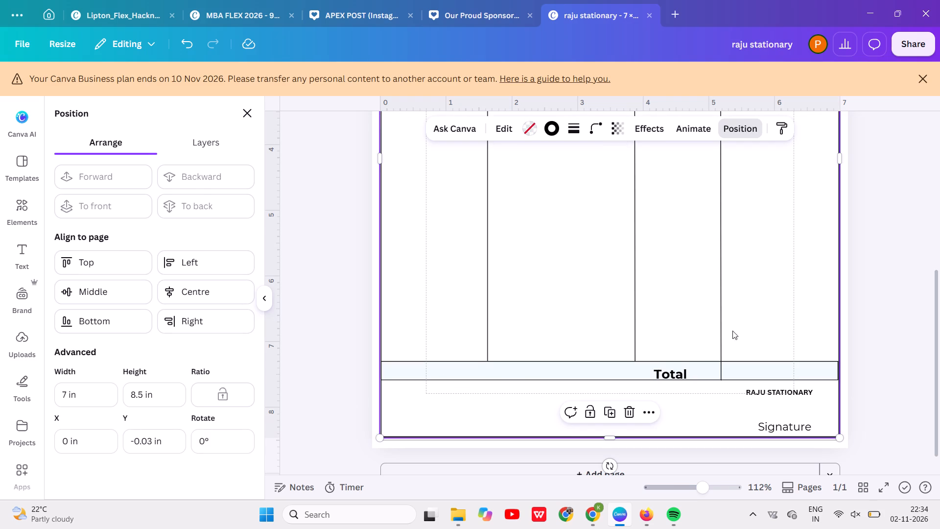
left_click(719, 333)
left_click(862, 305)
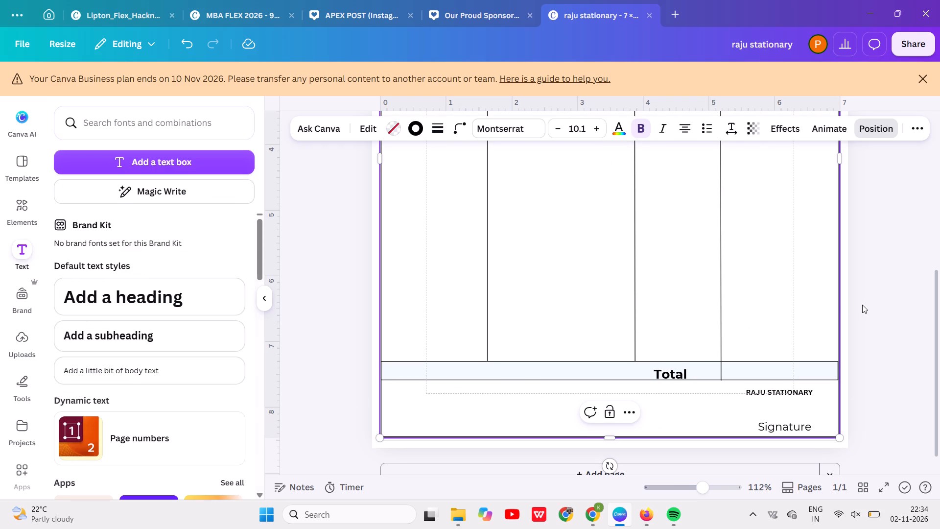
left_click(862, 305)
left_click(862, 305)
scroll(862, 305, "up", 1)
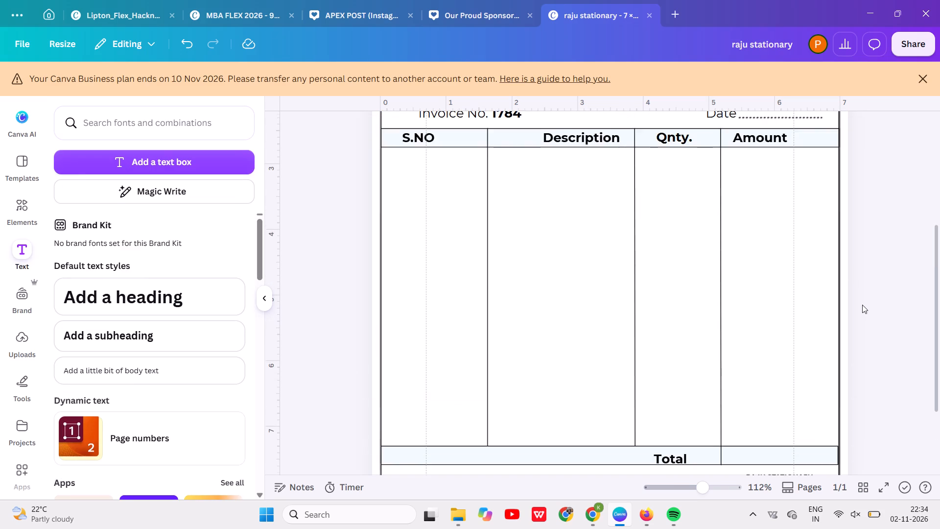
scroll(862, 305, "up", 1)
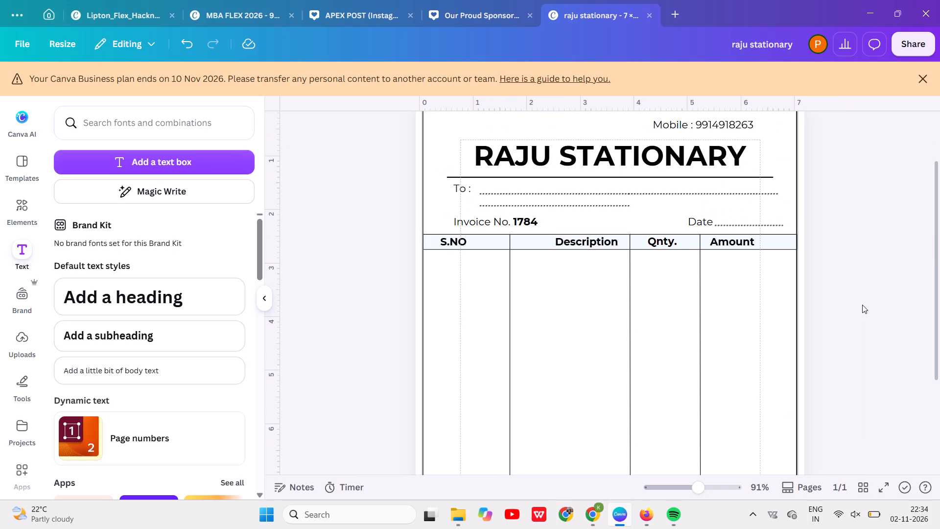
scroll(862, 305, "down", 1)
Download the bill as PNG, saving over the existing raju stationary.png in the Downloads folder.
left_click(899, 42)
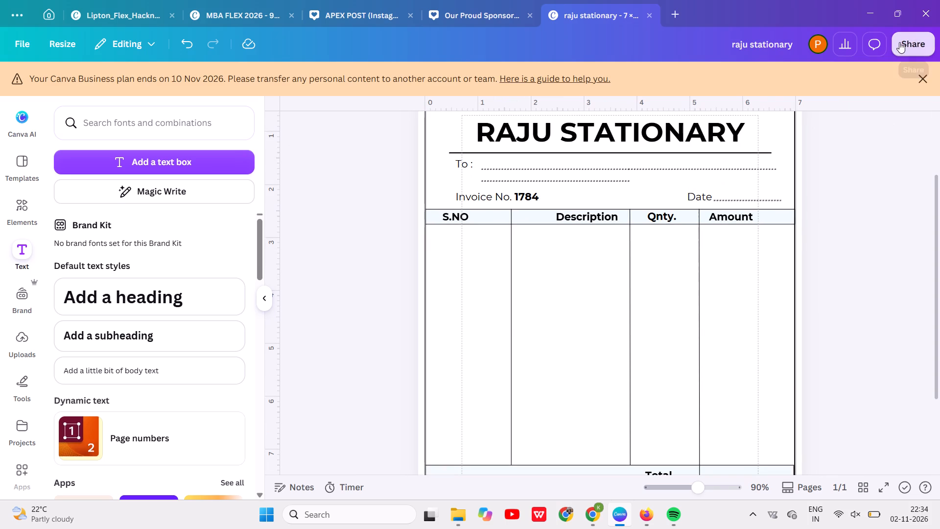
left_click(738, 328)
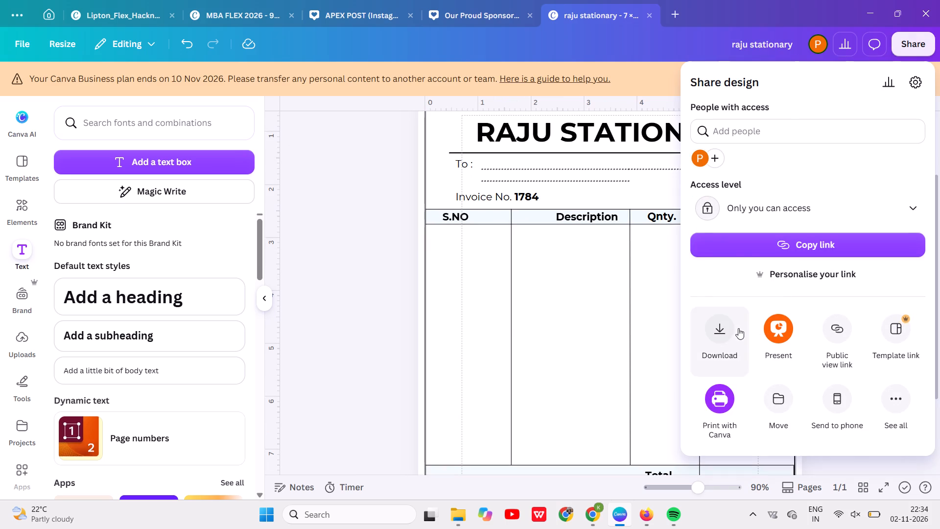
left_click(777, 312)
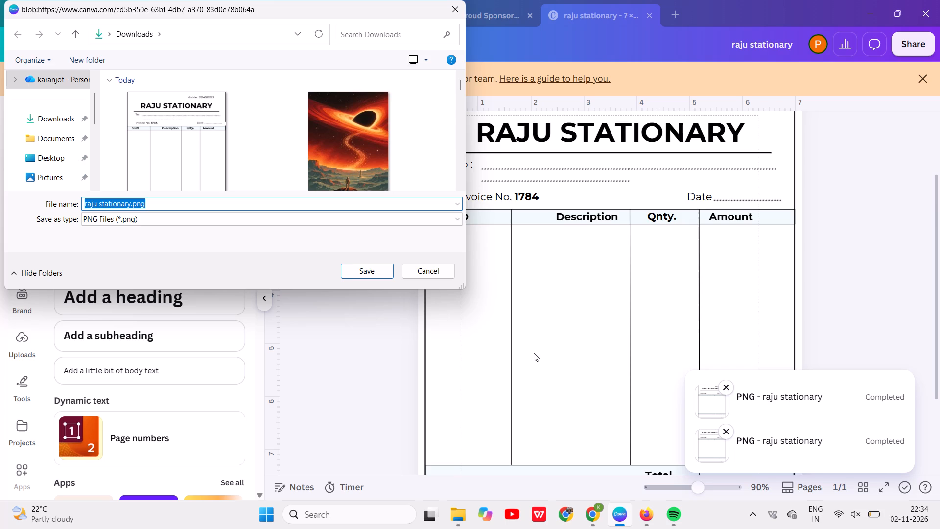
left_click(185, 113)
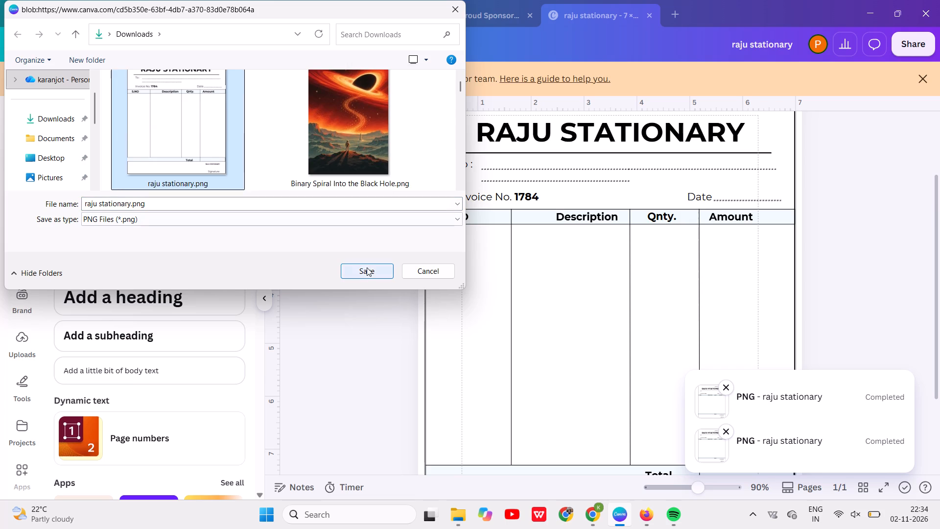
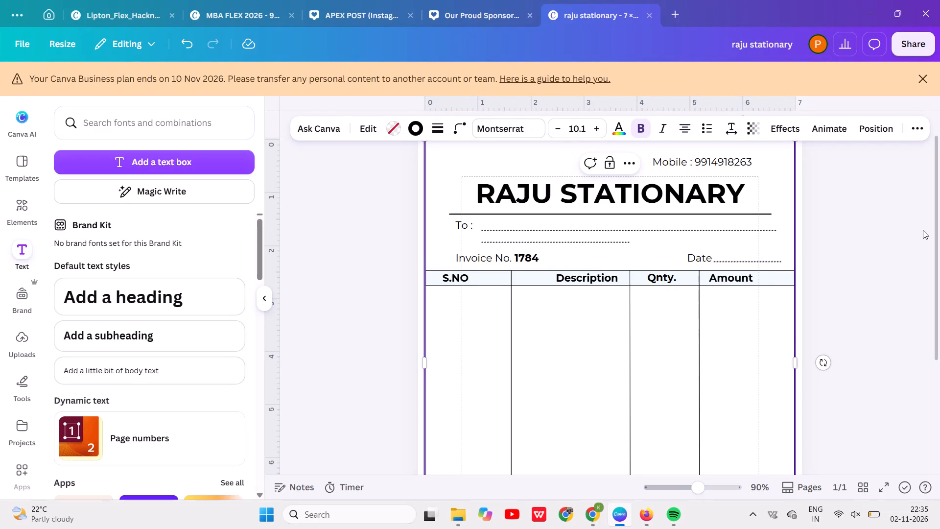
Move the outer border frame down the layer order to just beneath the table header row's rectangle.
left_click(923, 230)
right_click(749, 261)
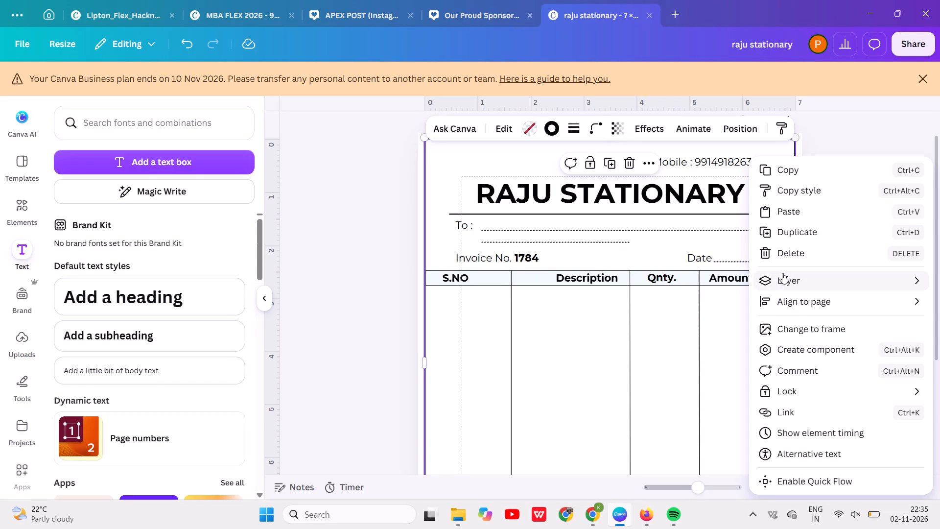
left_click(782, 273)
left_click(662, 372)
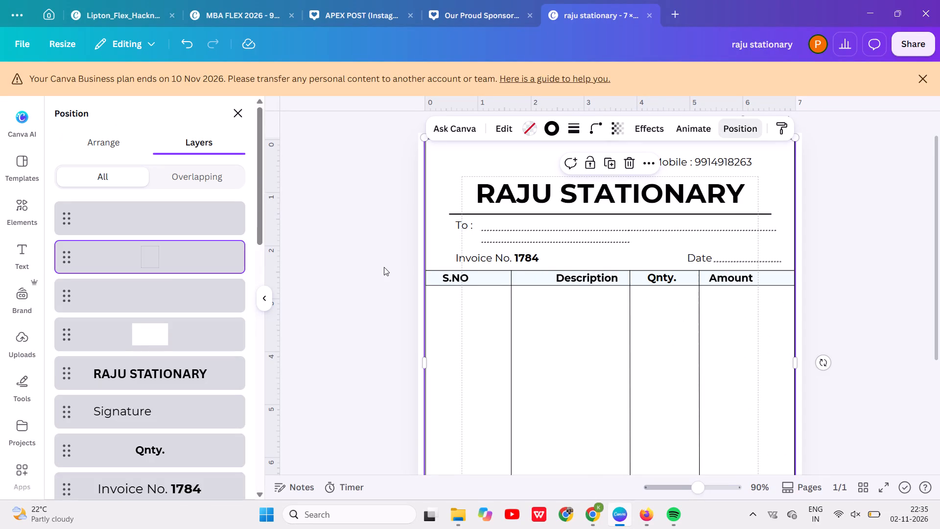
left_click_drag(132, 259, 148, 528)
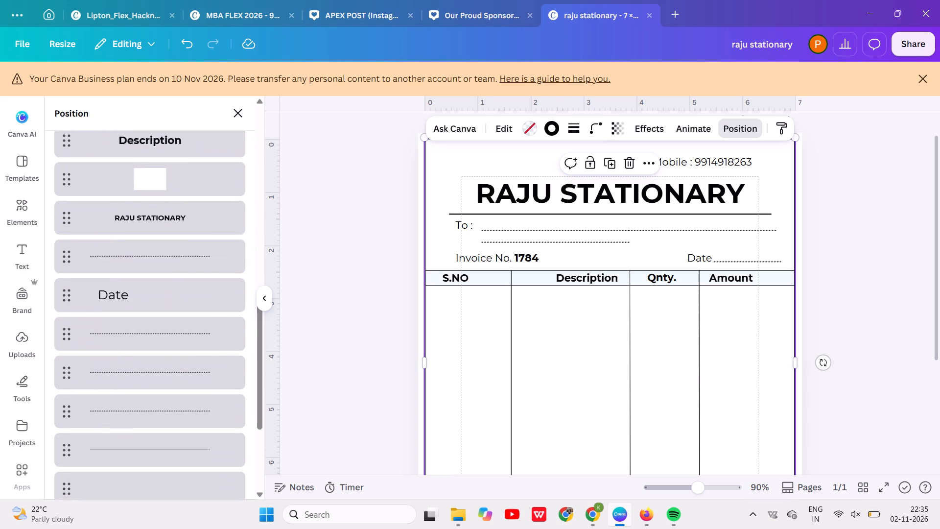
left_click_drag(148, 528, 131, 439)
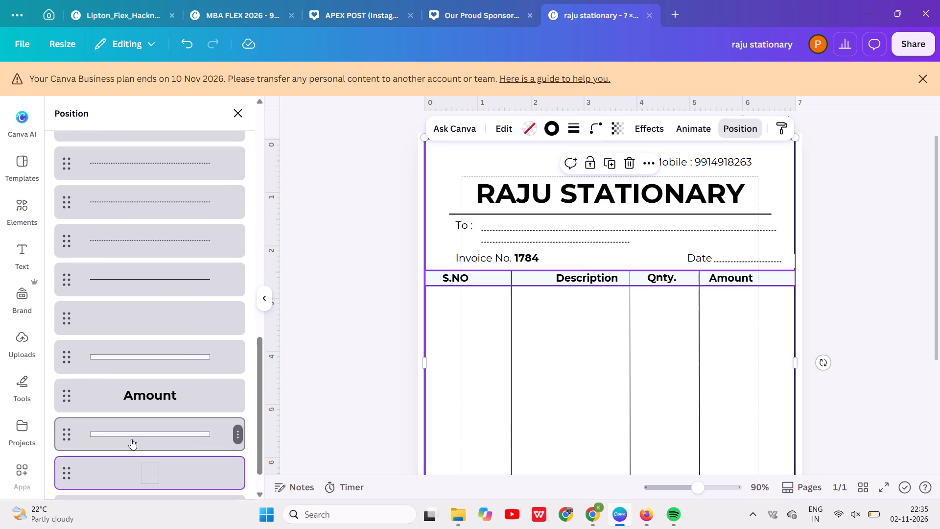
Nudge the large RAJU STATIONARY heading slightly upward, closer to the mobile number.
scroll(497, 247, "up", 1)
left_click(590, 222)
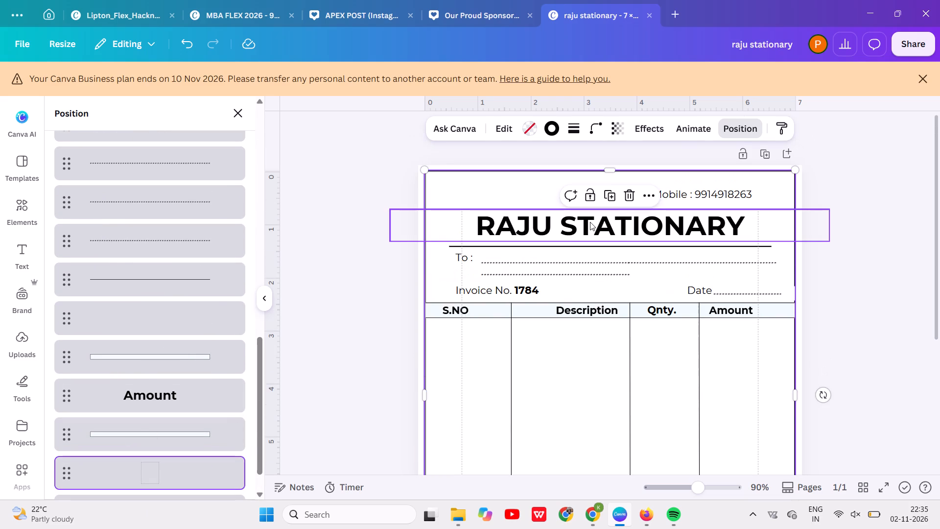
key("Up")
key("Up")
key("Up")
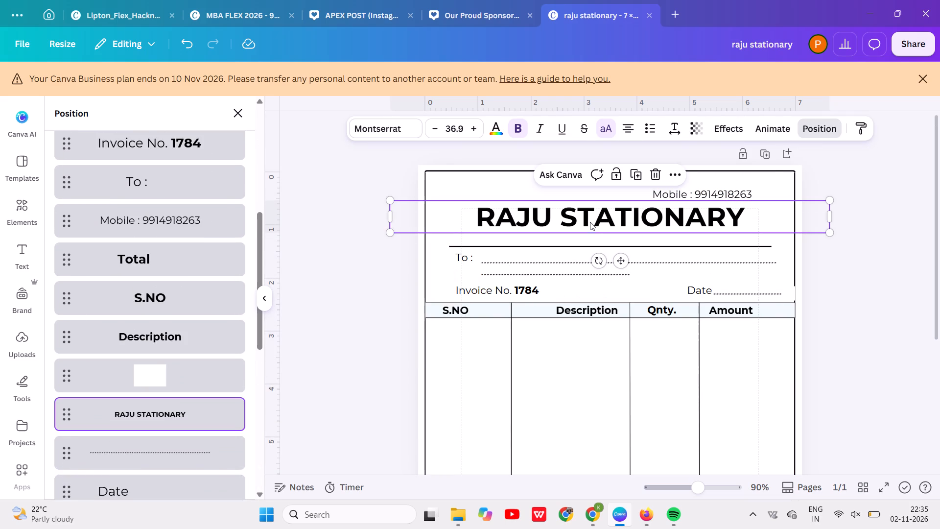
Nudge the solid horizontal line under the RAJU STATIONARY heading upward so it sits just below the heading.
left_click(595, 248)
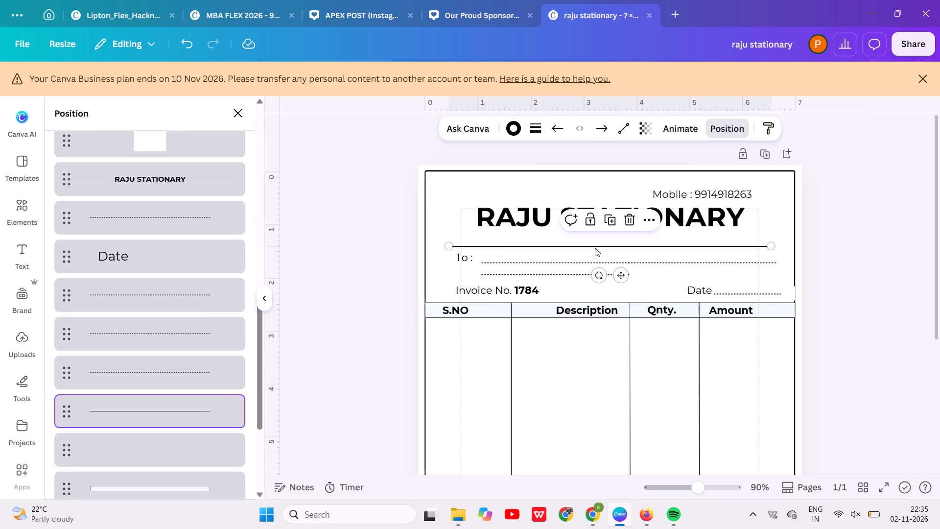
key("Up")
key("Up")
key("Up")
key("Up")
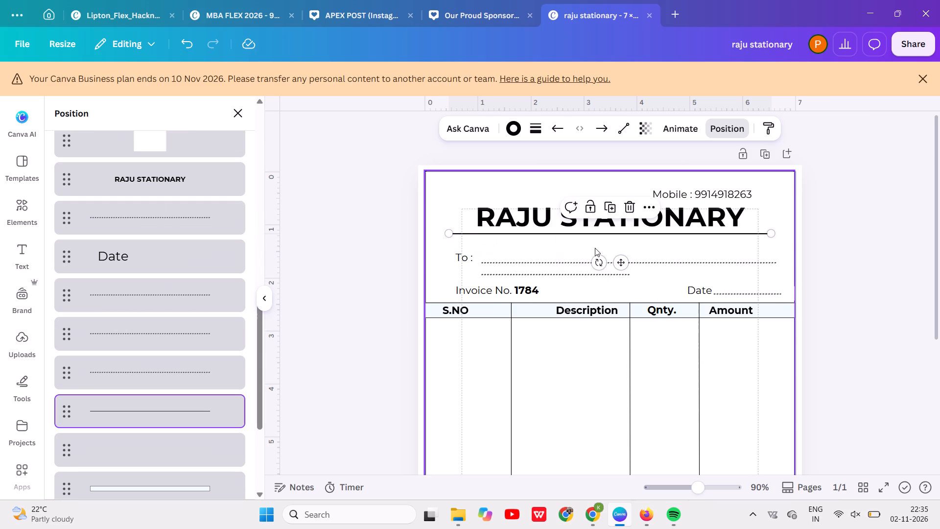
Duplicate the S.NO header label and place the copy centred between the heading's underline and the dotted To line.
left_click(477, 309)
left_click(463, 311)
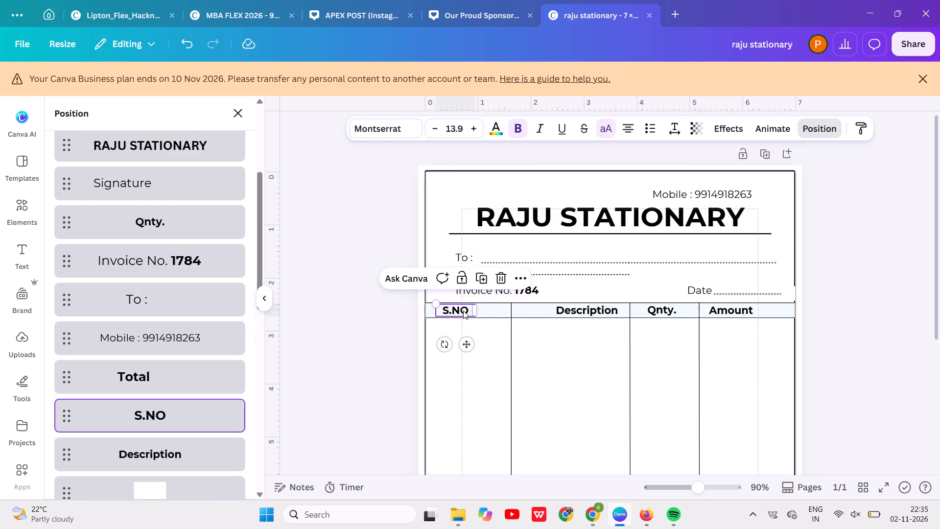
key("ctrl+d")
left_click_drag(463, 316, 582, 250)
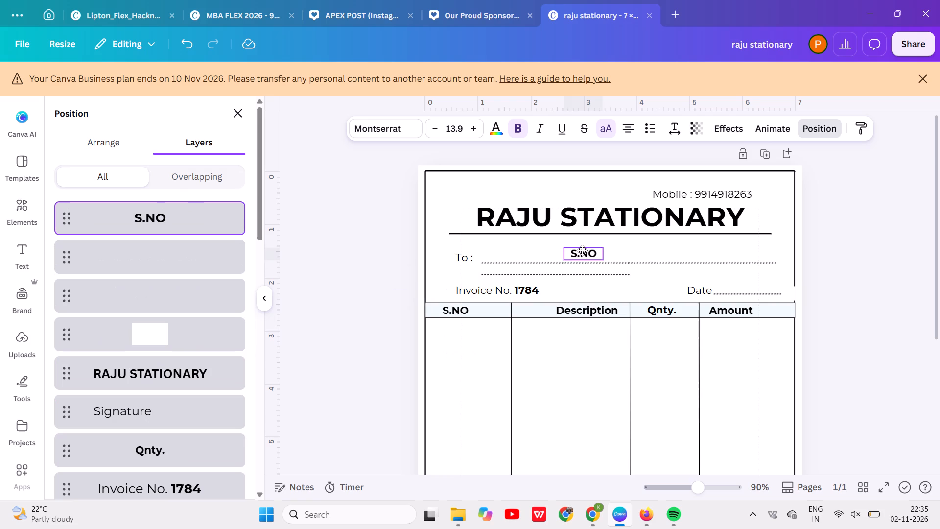
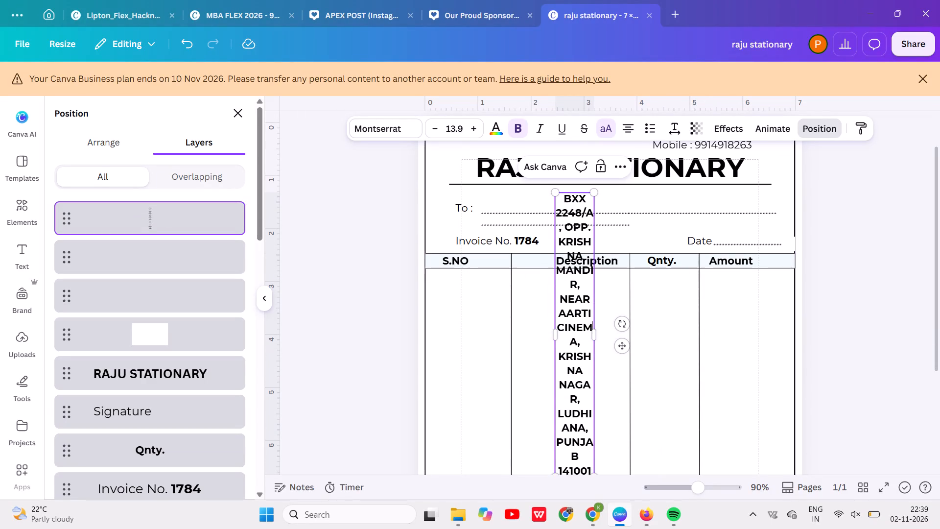
Turn off all-caps on the shop address text and widen its box to about 5.9 in so it wraps onto two lines.
left_click(613, 123)
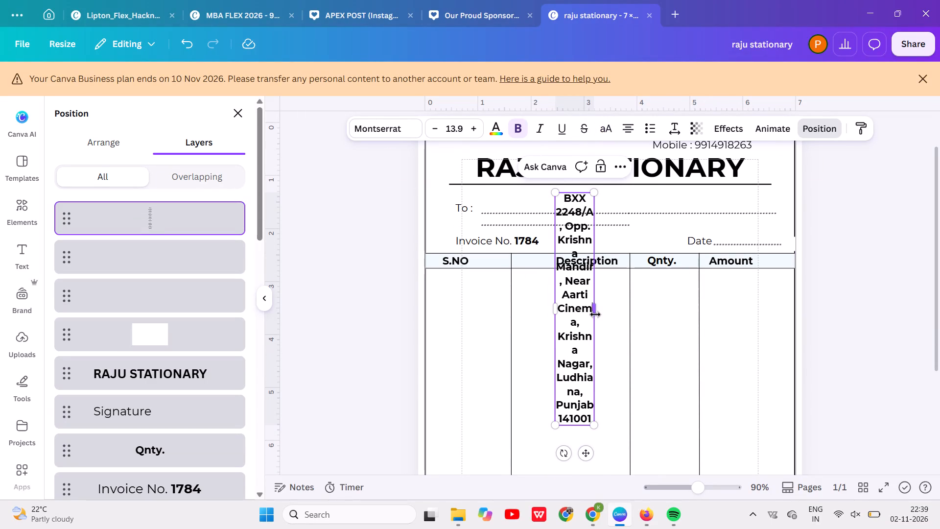
left_click_drag(595, 313, 869, 243)
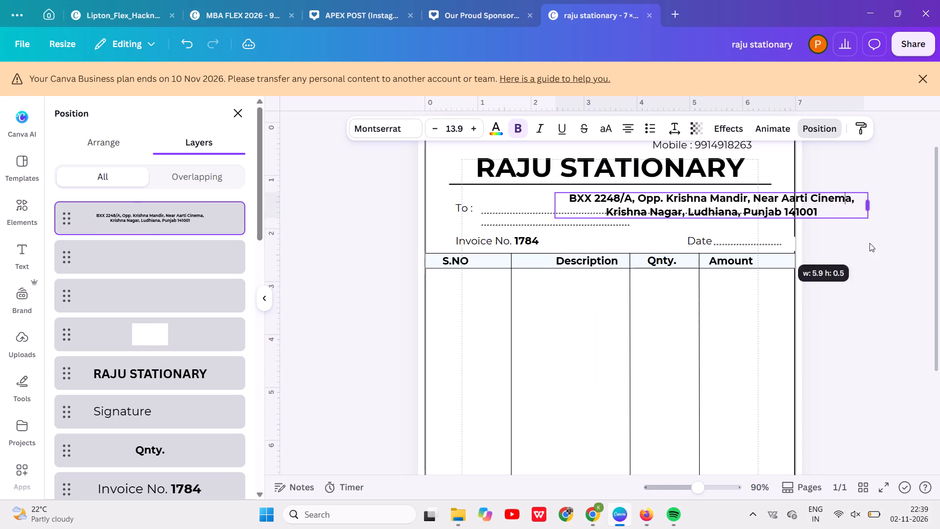
left_click(826, 261)
Move the address text to just beneath the heading's underline and align it to the page's horizontal centre.
left_click_drag(771, 217, 726, 212)
left_click(831, 289)
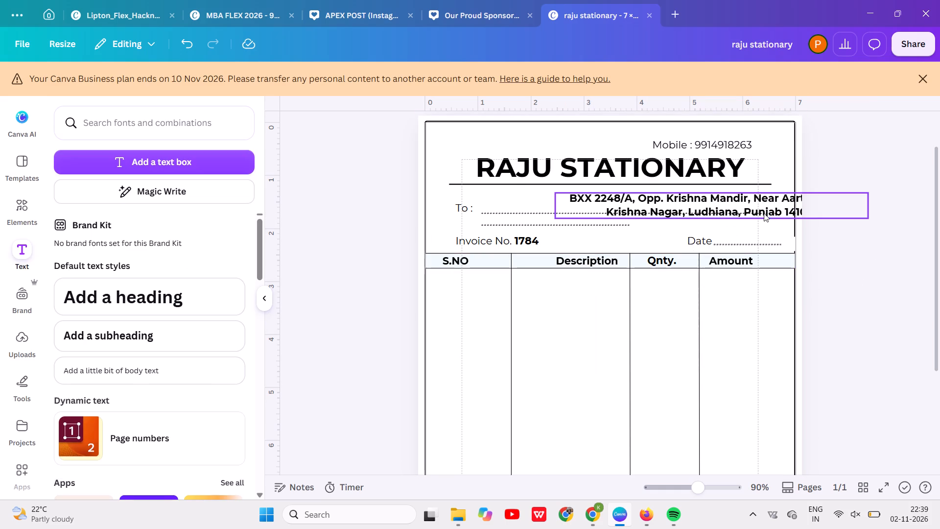
left_click_drag(764, 213, 674, 208)
right_click(674, 208)
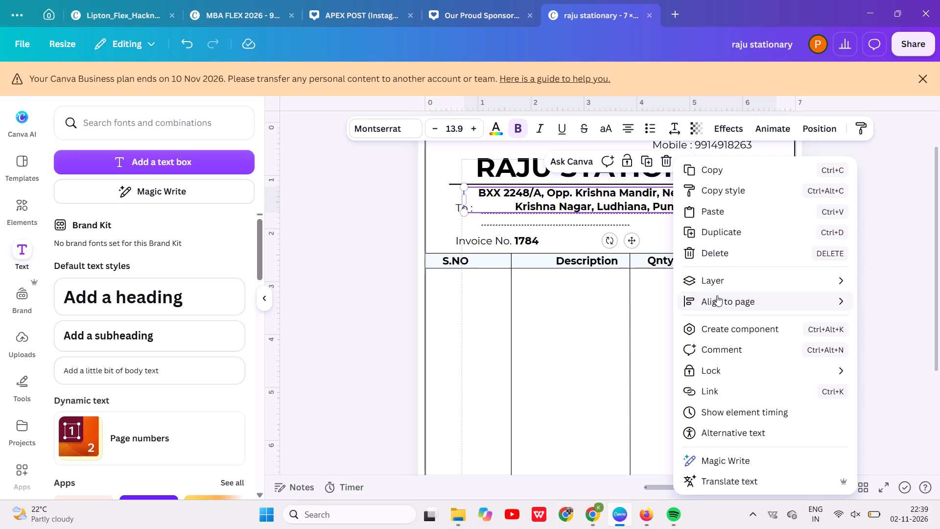
left_click(717, 295)
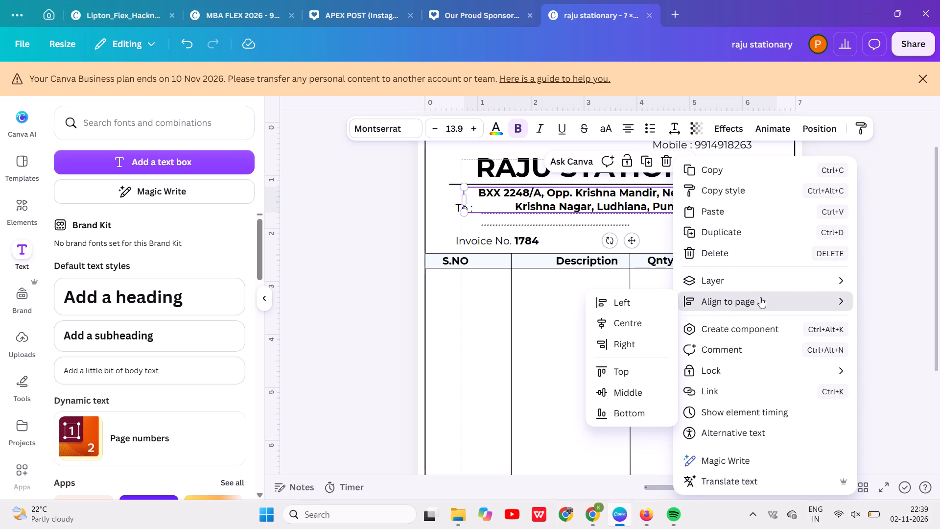
left_click(758, 298)
left_click(658, 324)
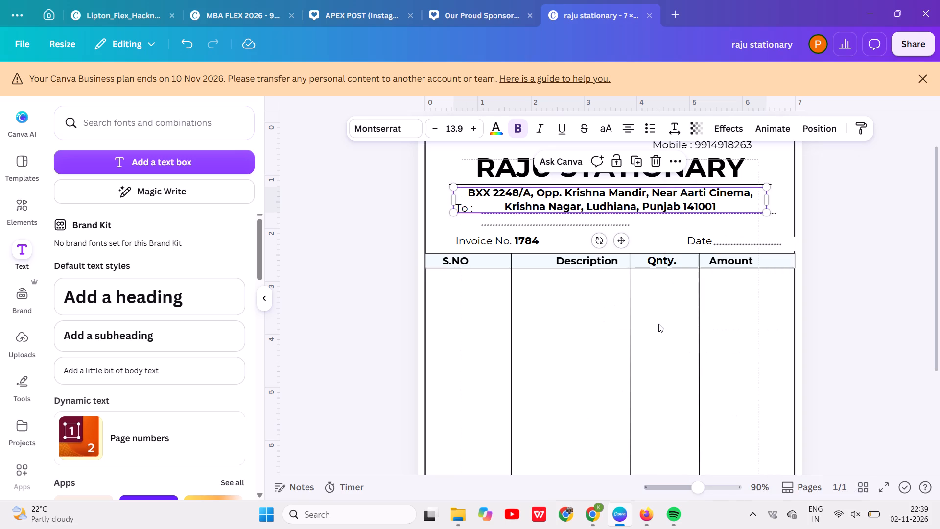
left_click(851, 275)
Reduce the RAJU STATIONARY heading's font size to 31.9 and nudge the heading slightly upward.
scroll(851, 275, "down", 1)
scroll(709, 216, "up", 1)
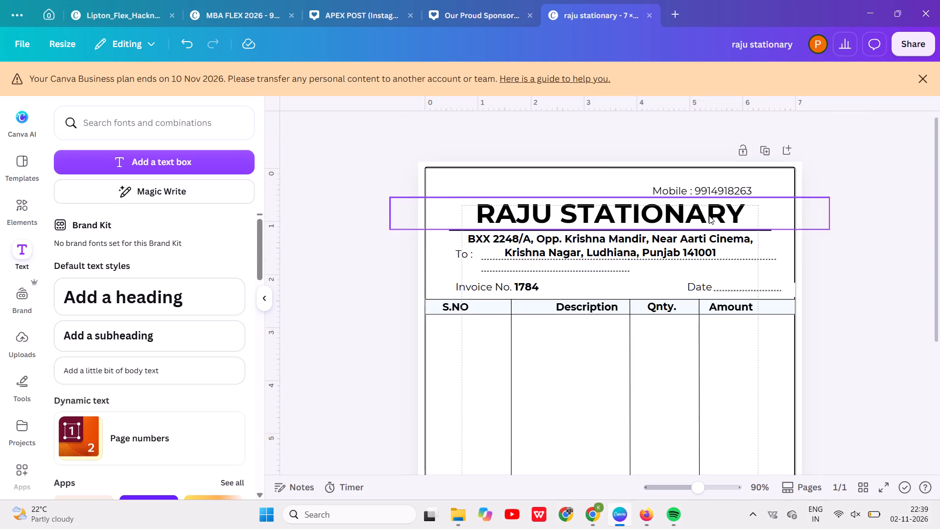
scroll(709, 216, "up", 1)
left_click(627, 214)
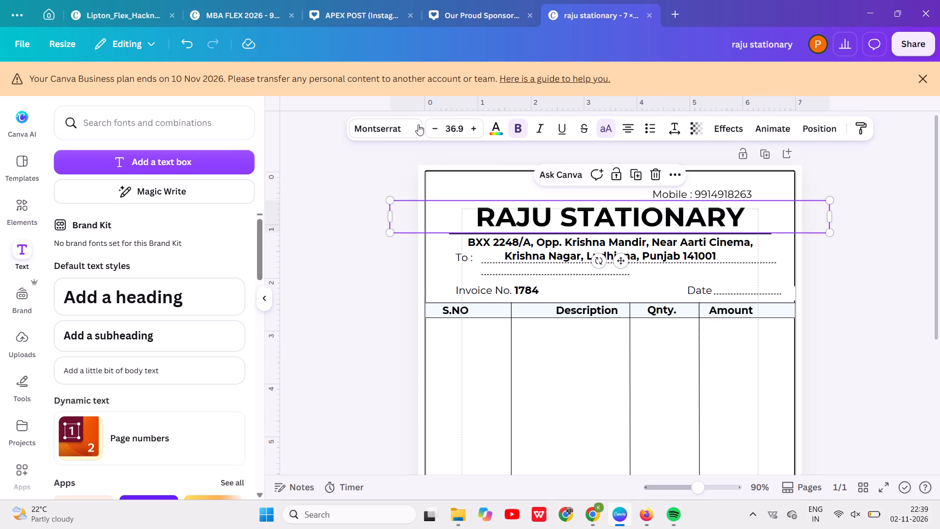
triple_click(431, 125)
double_click(431, 125)
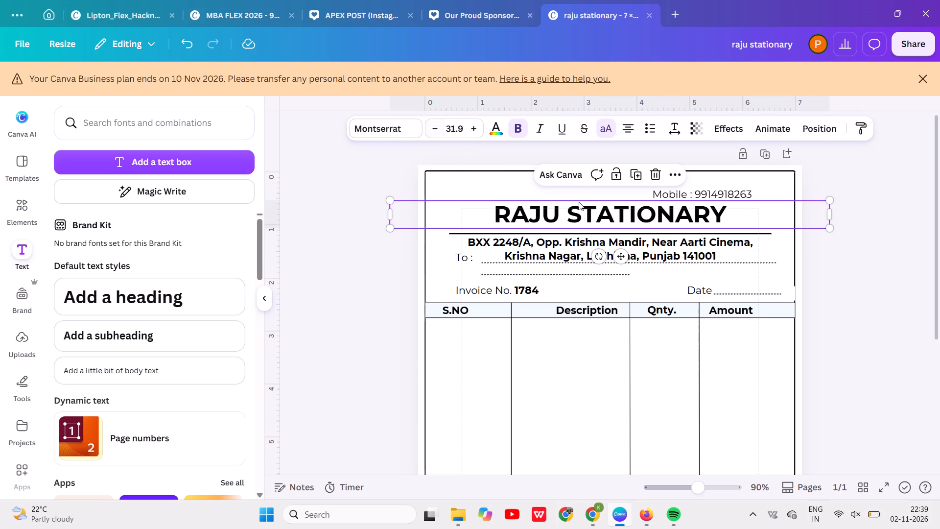
key("Up")
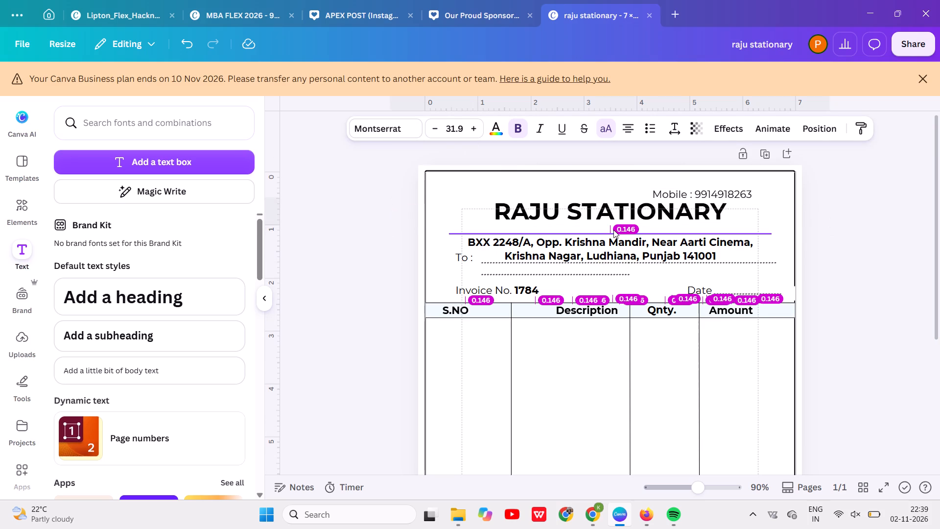
Nudge the mobile number line slightly upward, away from the heading and closer to the border.
left_click(706, 191)
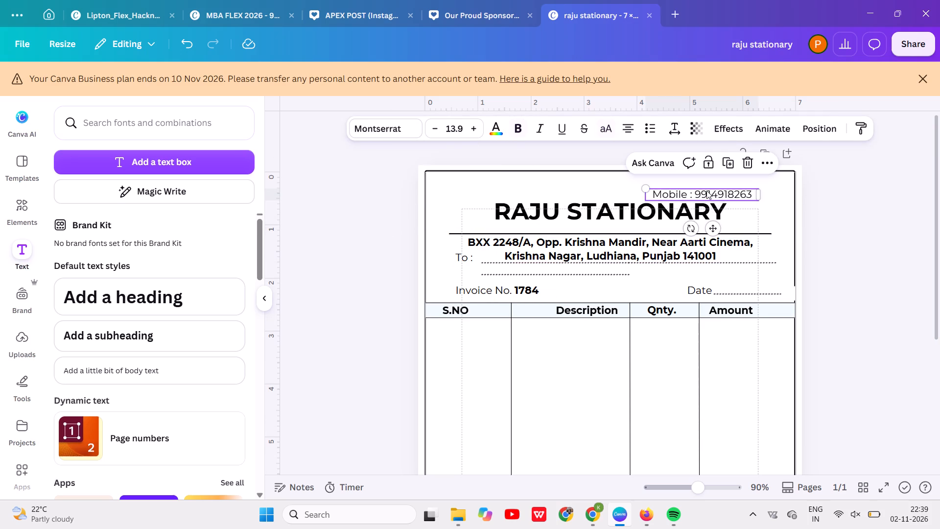
key("Up")
key("Up")
key("Up")
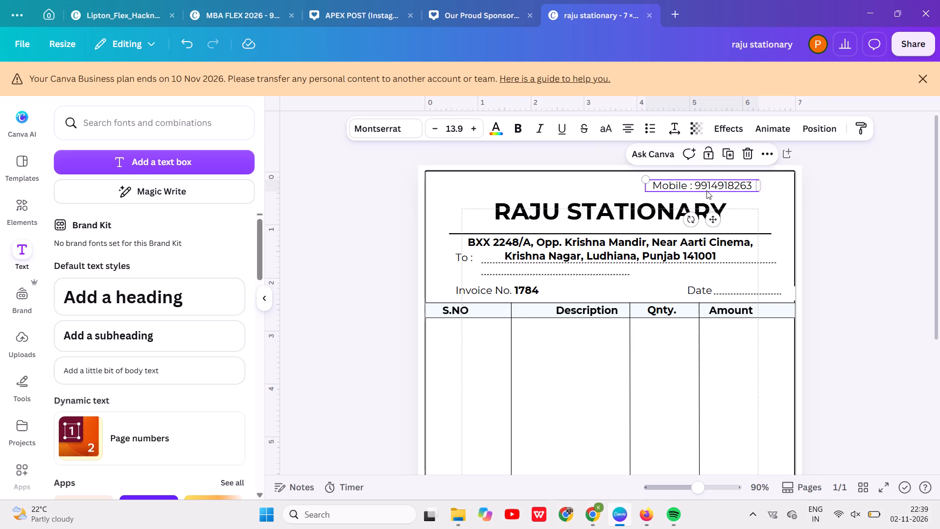
key("Down")
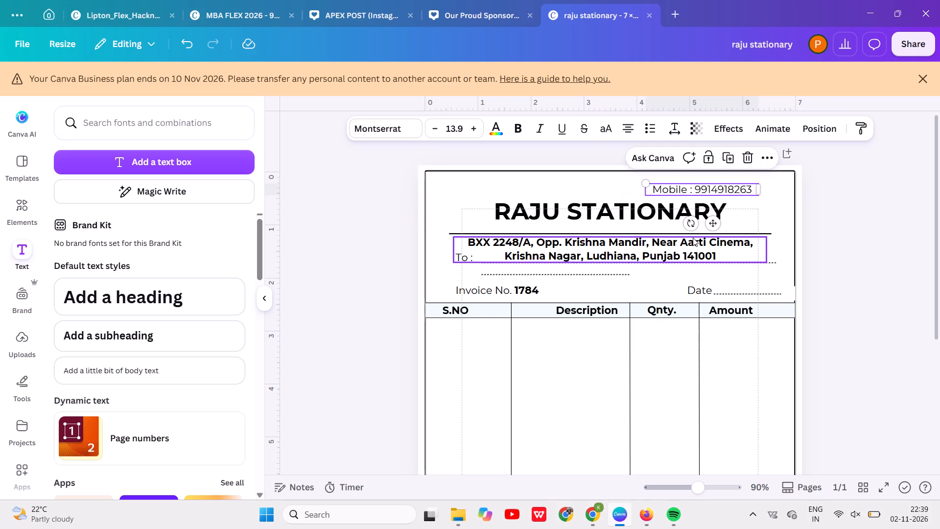
Nudge the solid line beneath the RAJU STATIONARY heading upward so it sits close under the heading.
left_click(751, 230)
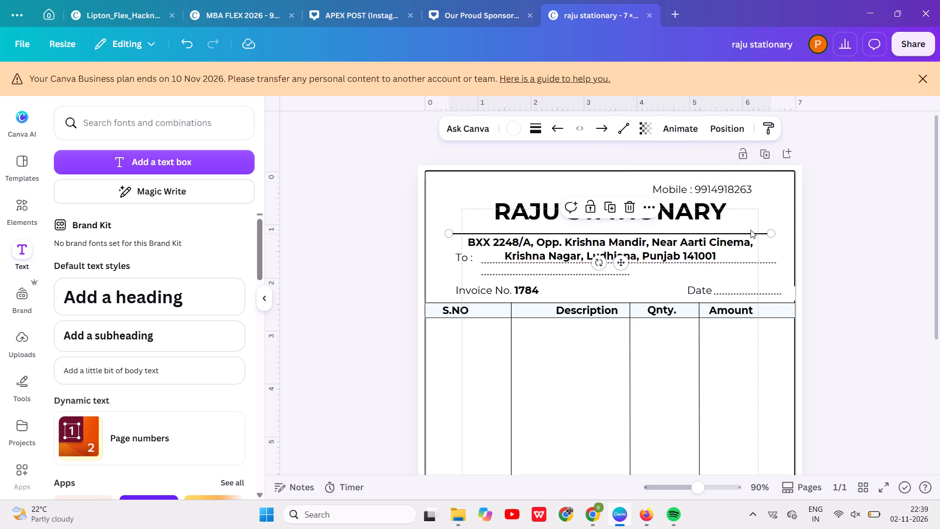
key("Up")
key("Up")
key("Up")
key("Down")
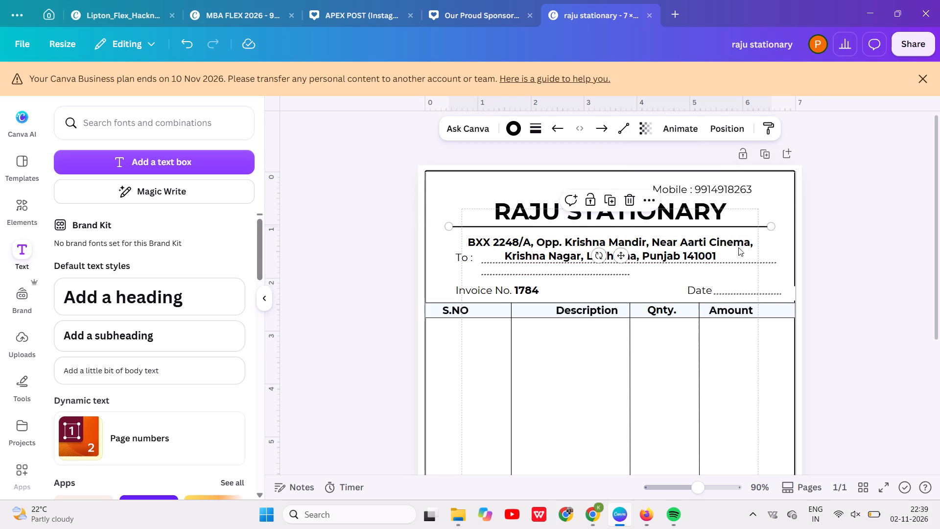
Nudge the address text upward to just below the solid line and reduce its font size to 9.9.
left_click(732, 254)
key("Up")
key("Up")
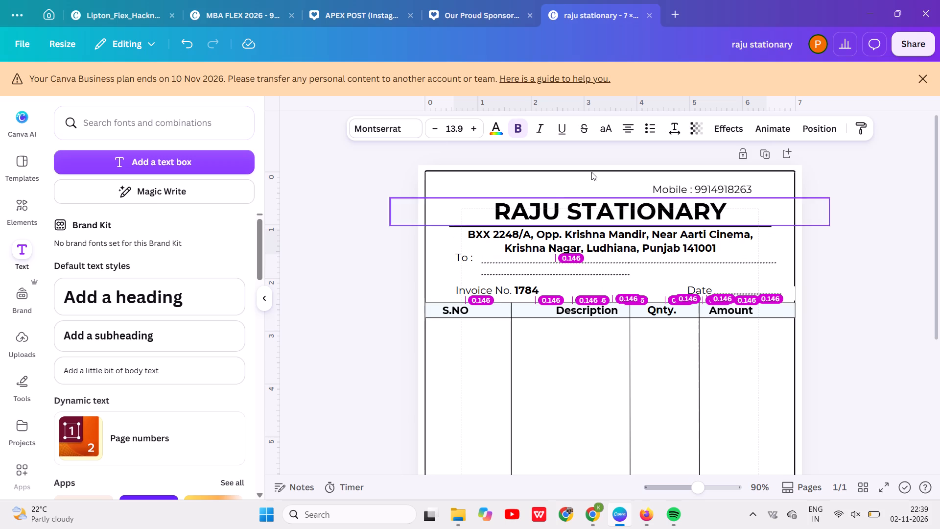
triple_click(437, 129)
left_click(437, 129)
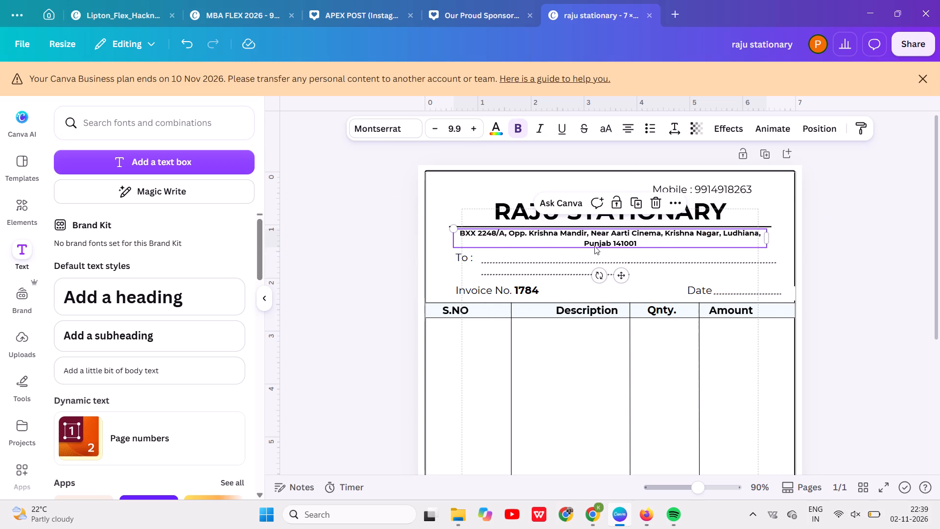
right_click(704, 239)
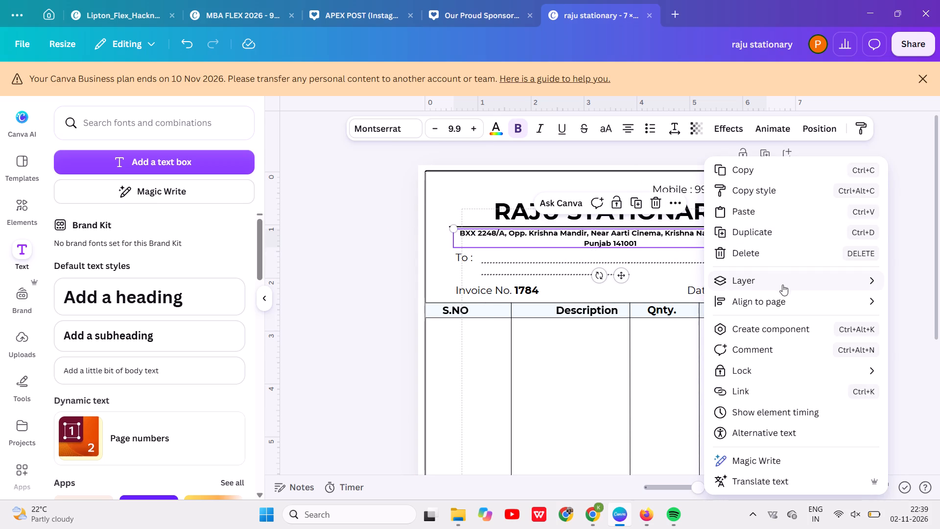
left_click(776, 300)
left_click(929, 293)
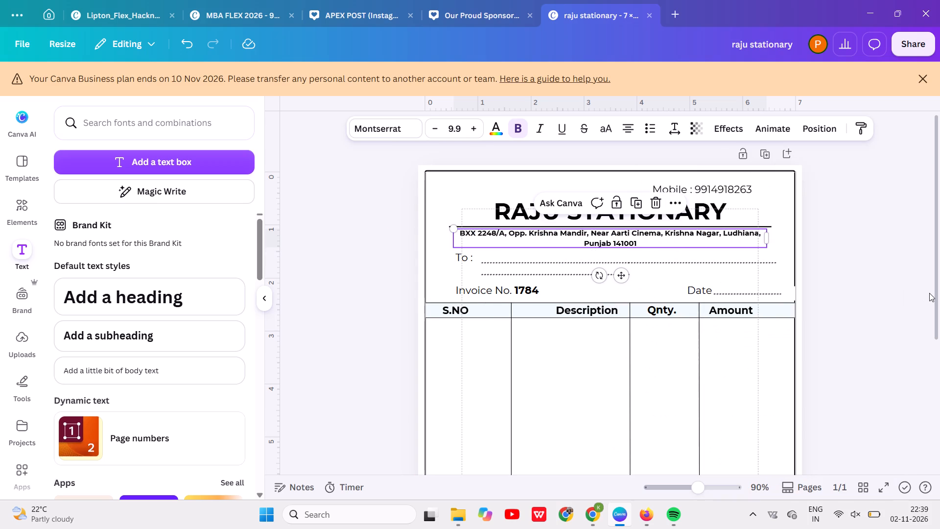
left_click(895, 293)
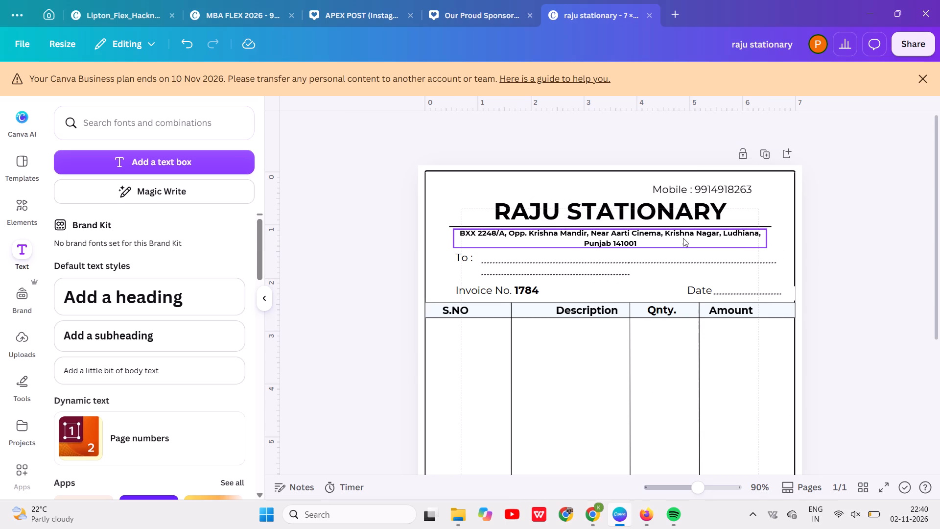
Add the word MART to the end of the RAJU STATIONARY heading.
left_click(778, 260)
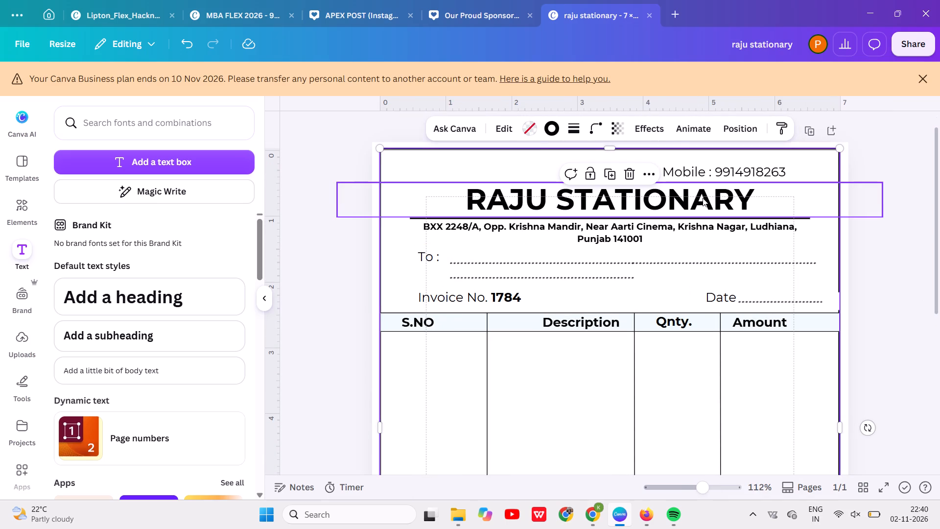
left_click(703, 198)
left_click(792, 202)
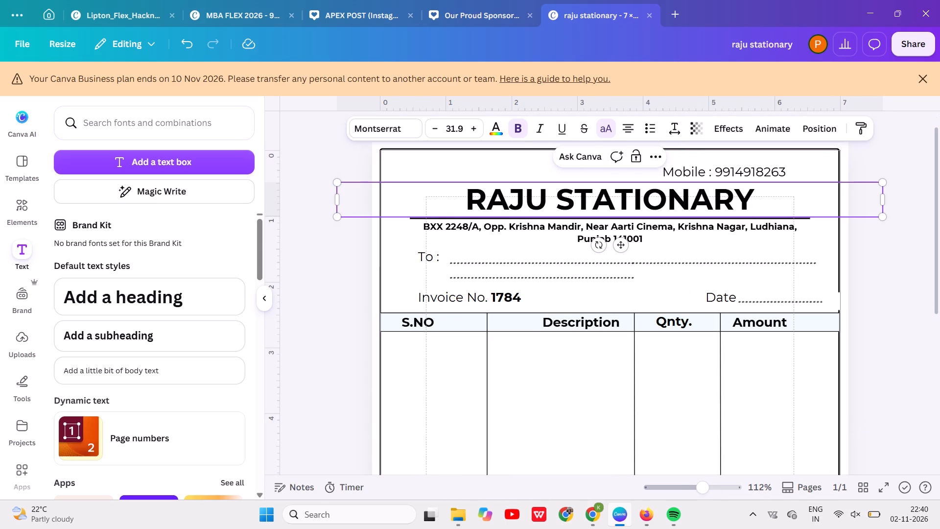
key("space")
type("mart")
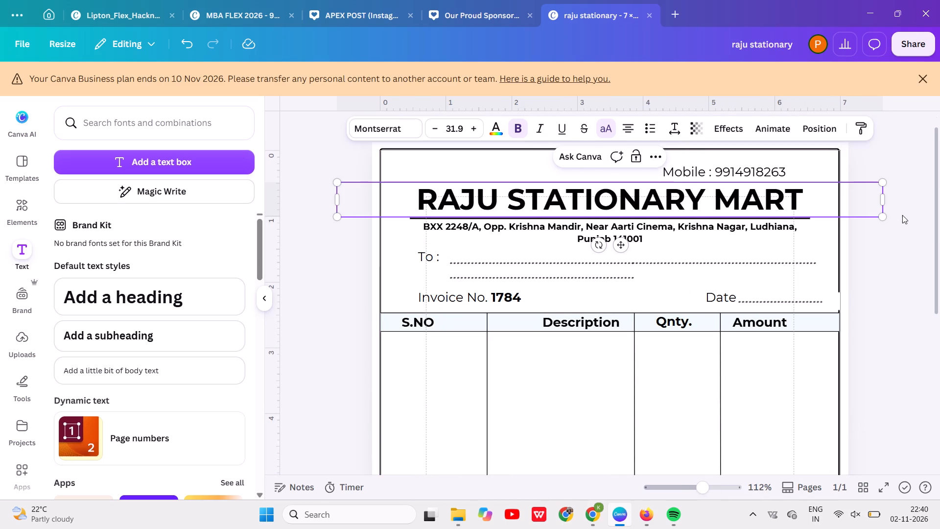
left_click(904, 216)
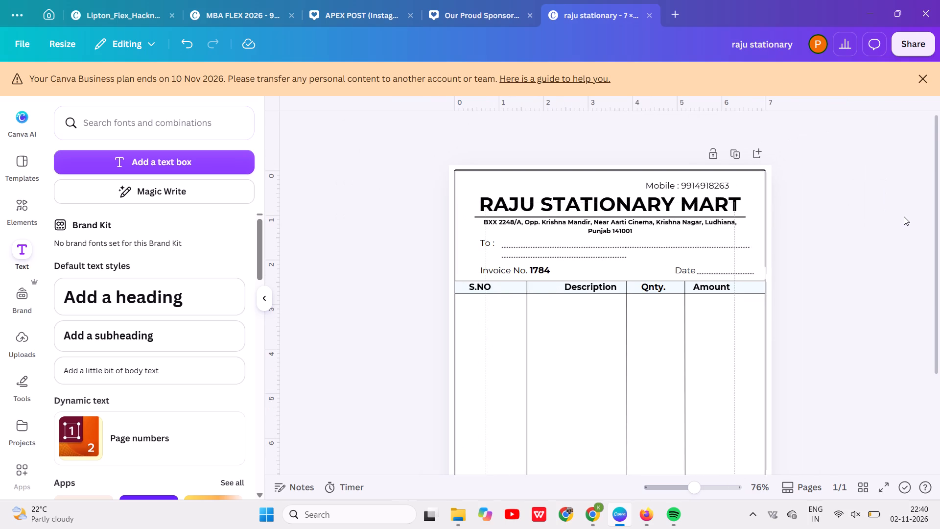
Nudge the RAJU STATIONARY MART heading, its underline and the address text together slightly downward.
left_click(587, 227)
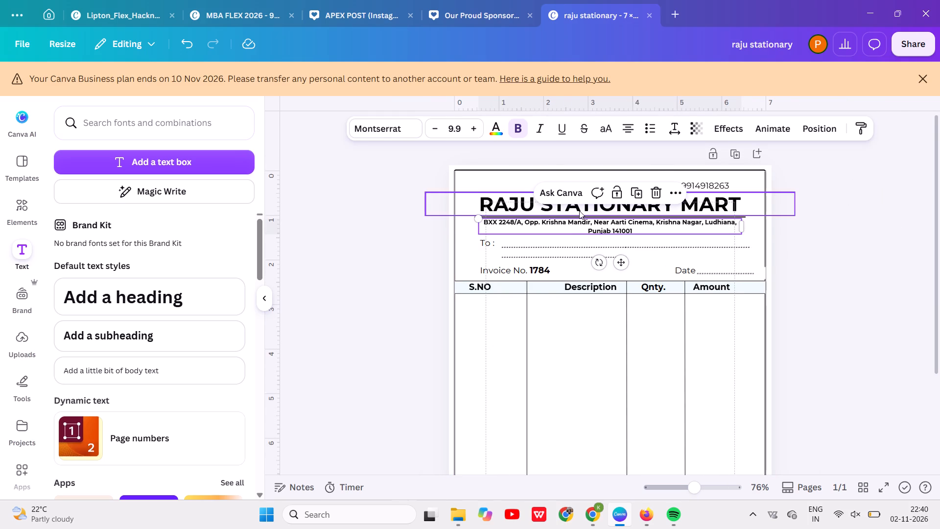
left_click(579, 212, "shift")
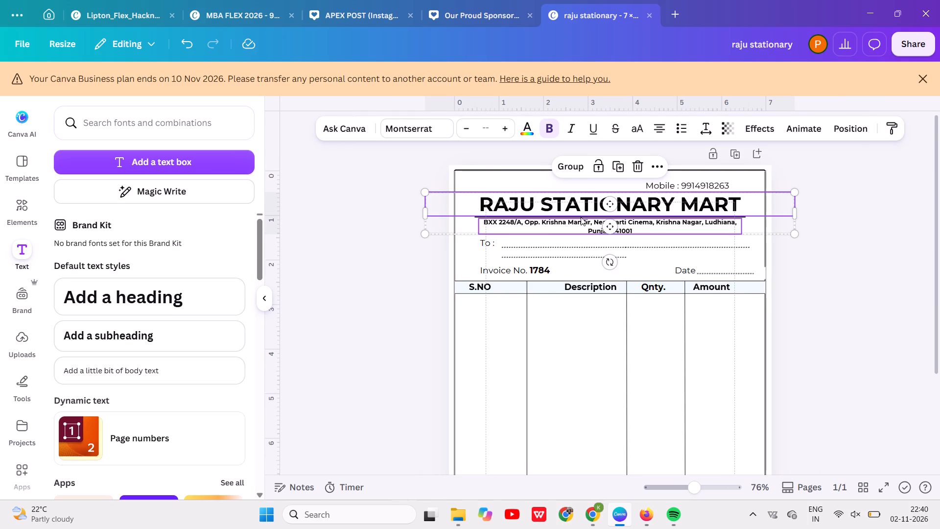
left_click(707, 275)
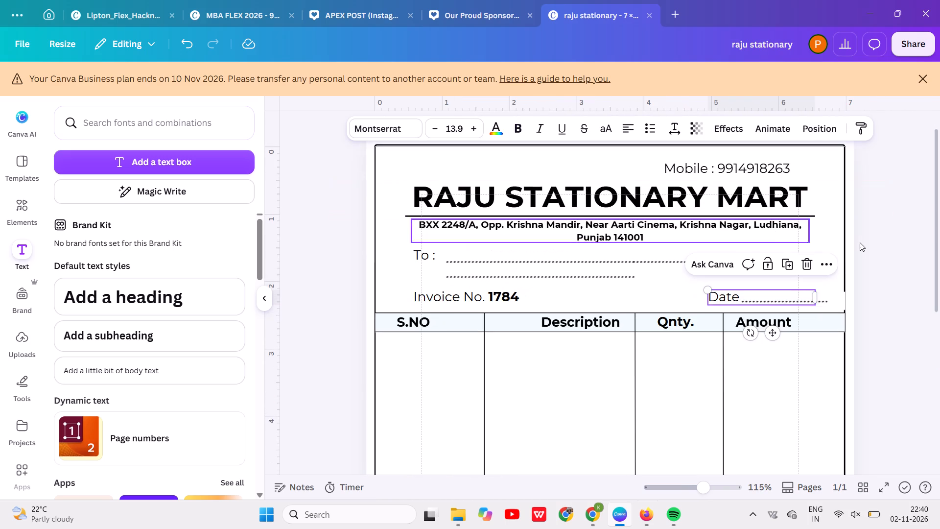
left_click(812, 217)
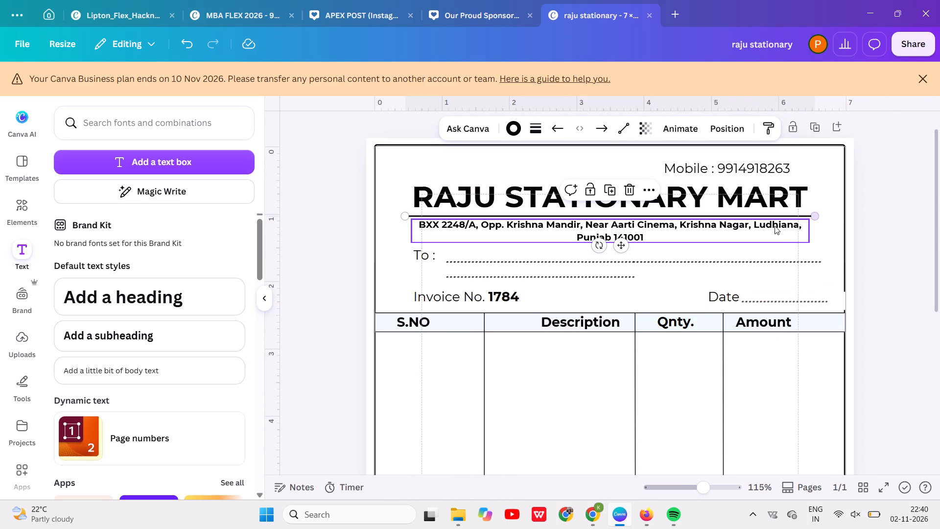
left_click(775, 226, "shift")
left_click(766, 205, "shift")
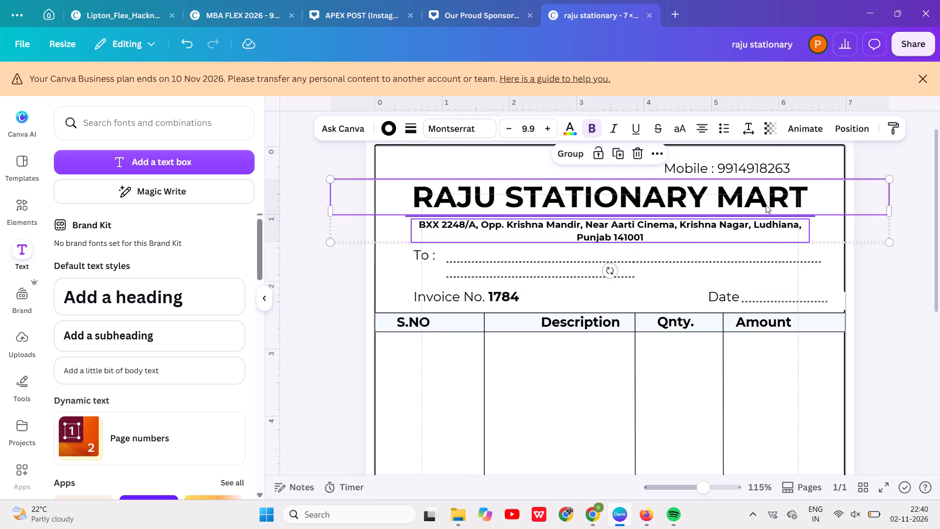
key("Down")
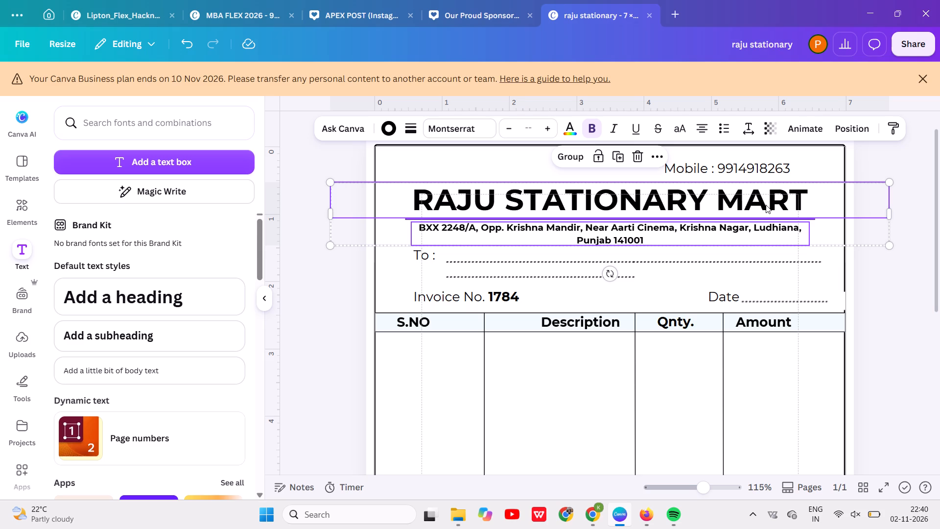
left_click(888, 256)
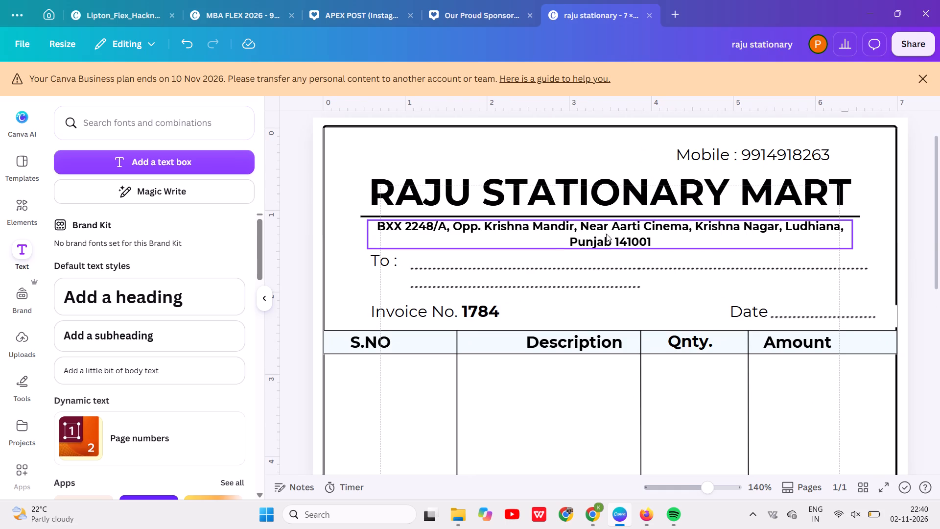
Delete the landmark phrase "Near Aarti Cinema" and its extra comma from the address text under the heading.
left_click(592, 230)
double_click(586, 227)
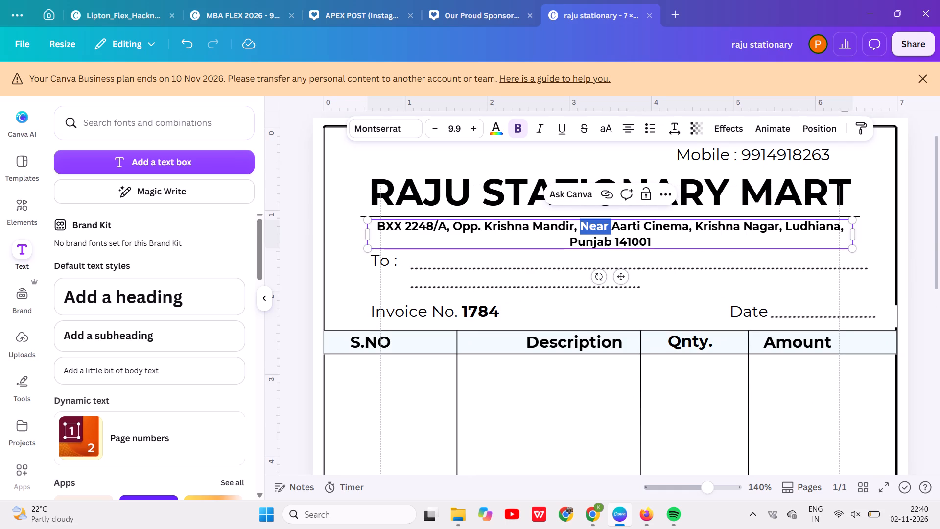
left_click_drag(573, 227, 691, 221)
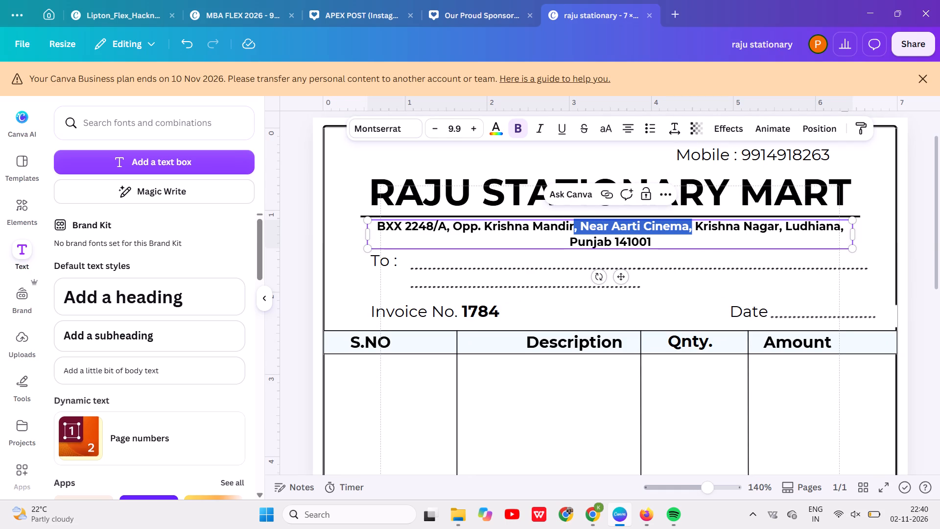
left_click_drag(691, 221, 691, 220)
left_click(690, 220)
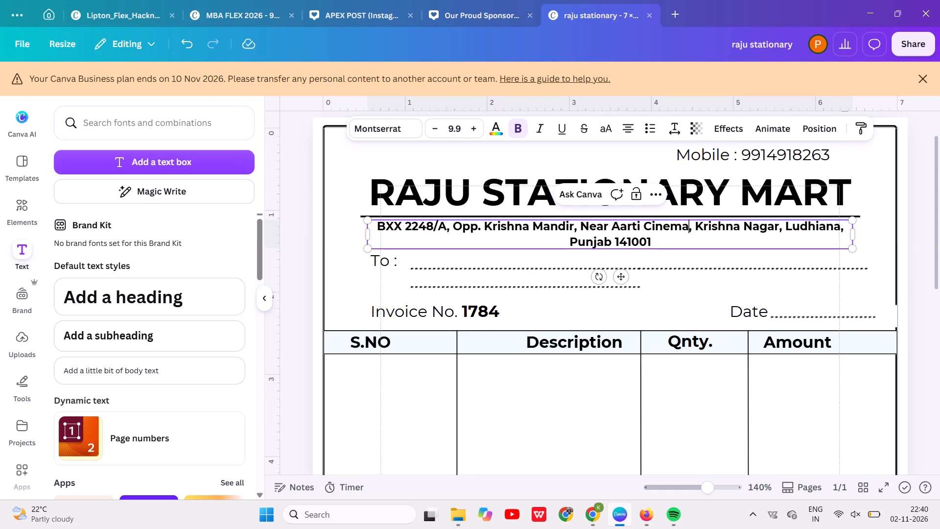
left_click_drag(685, 223, 577, 223)
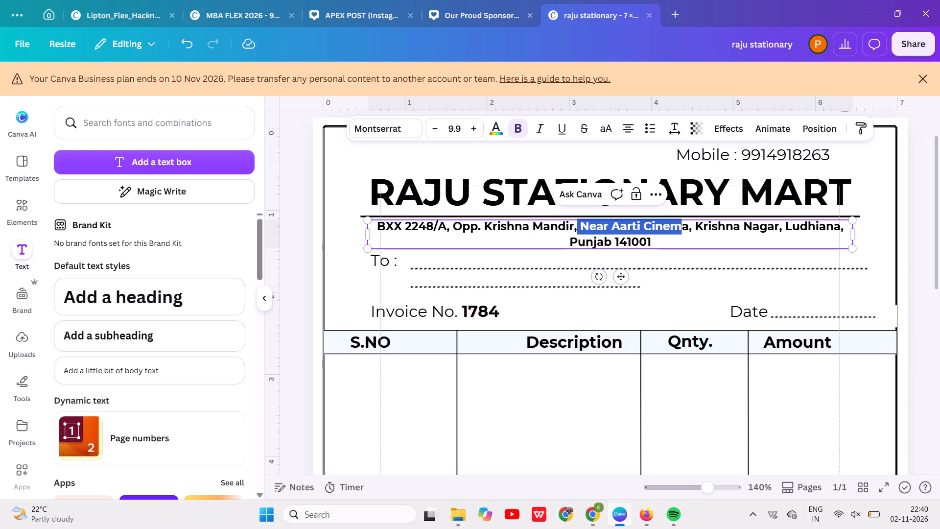
left_click_drag(577, 223, 573, 223)
left_click_drag(573, 223, 579, 221)
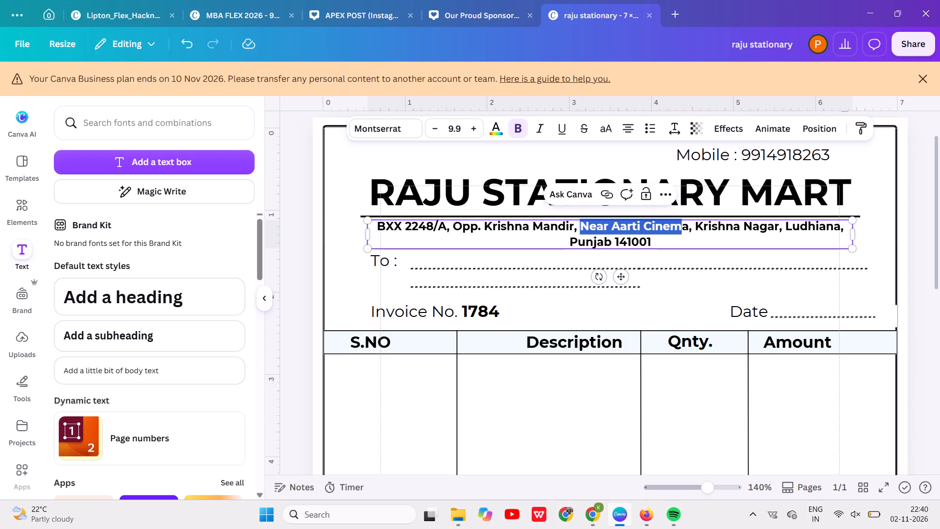
key("BackSpace")
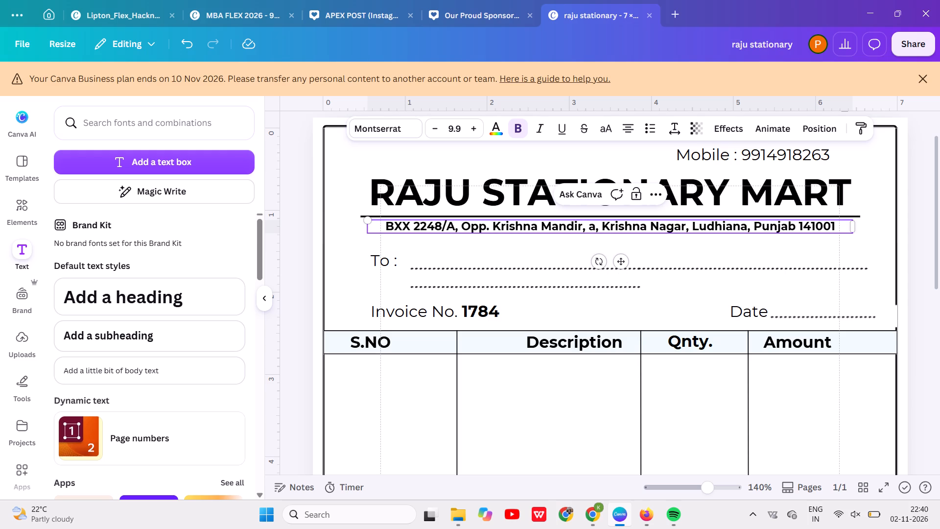
left_click_drag(600, 229, 589, 229)
key("BackSpace")
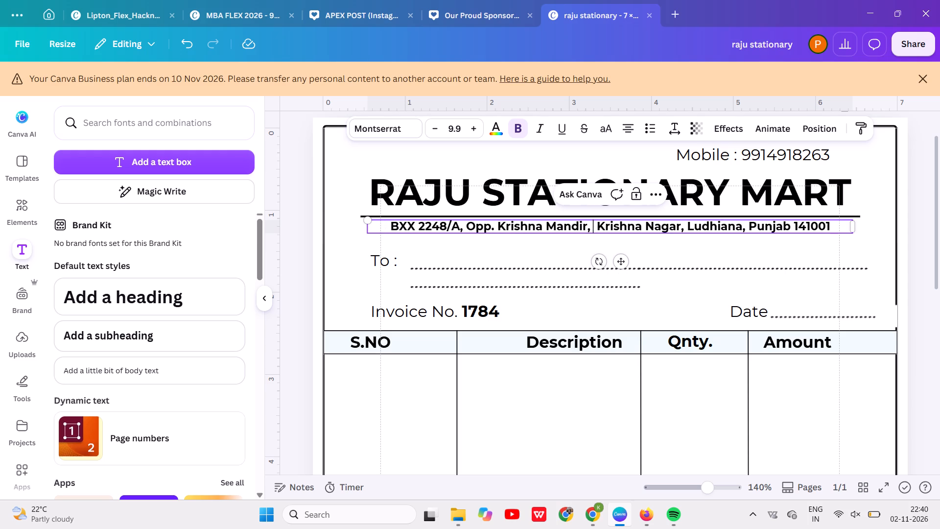
key("Right")
key("BackSpace")
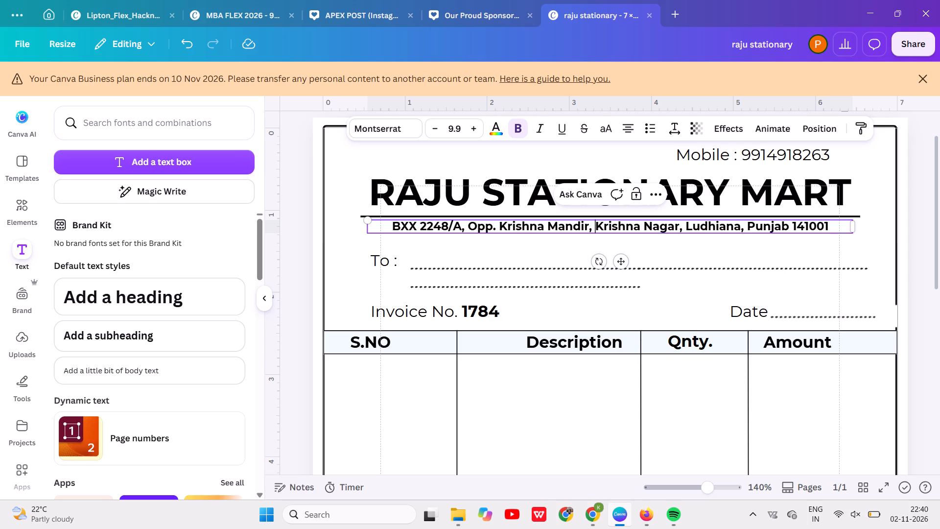
left_click(690, 264)
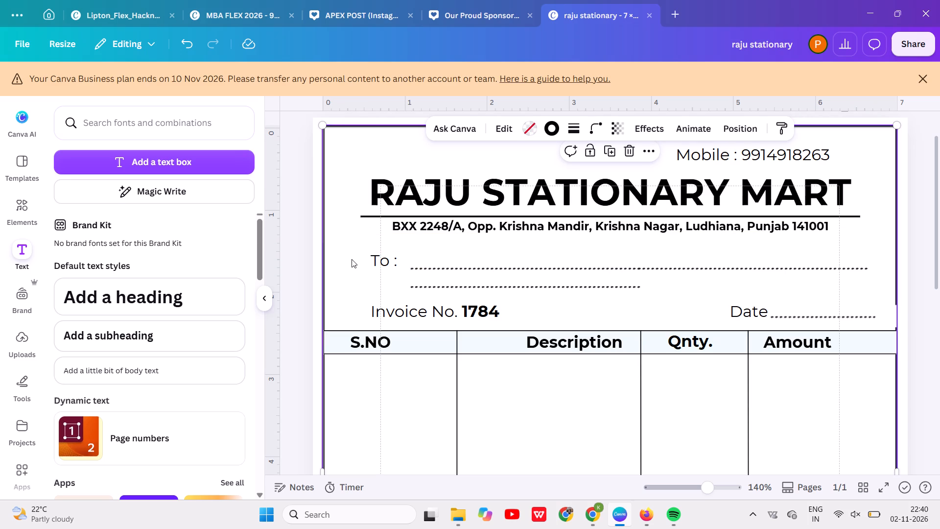
Nudge the "To :" label and its dotted fill-in lines together slightly upward, closer to the address text.
left_click(395, 264)
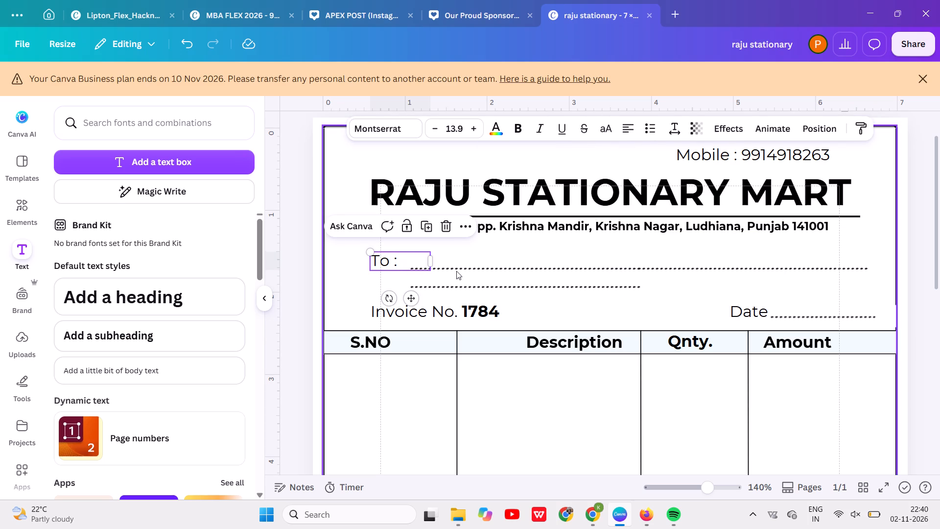
left_click(460, 267, "shift")
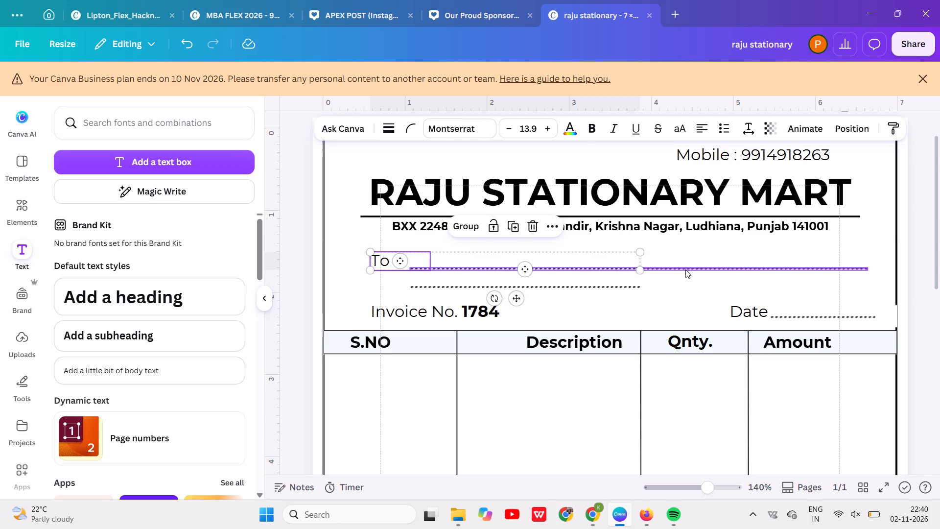
left_click(685, 269, "shift")
left_click(567, 288, "shift")
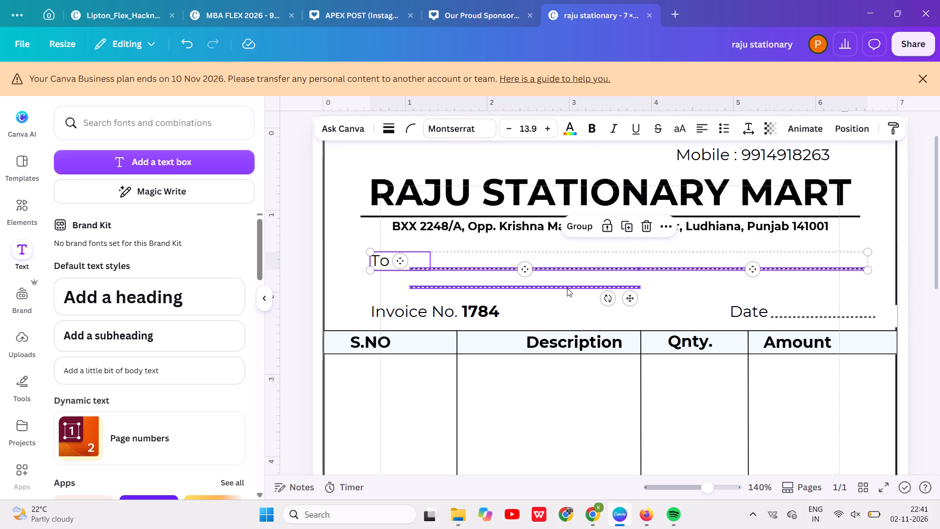
key("Up")
key("Up")
key("Down")
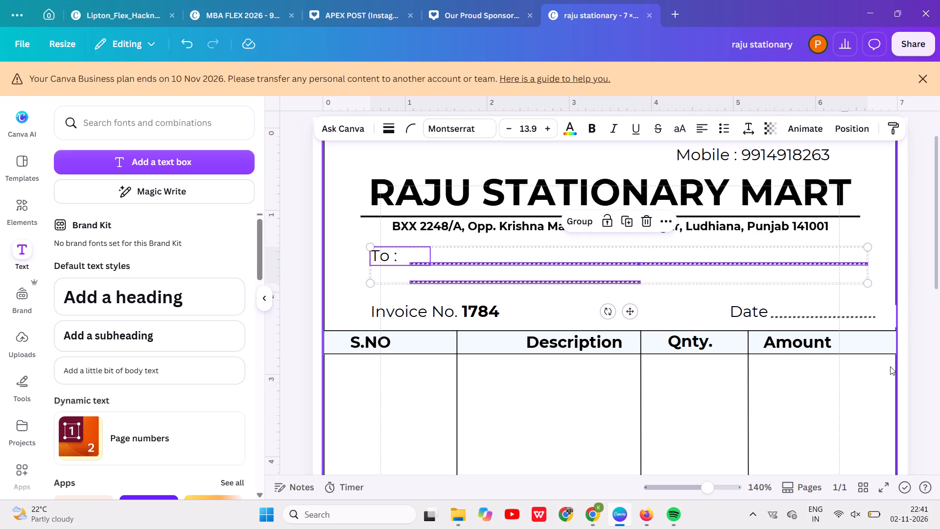
left_click(939, 366)
Add the word MART to the end of the small RAJU STATIONARY text above Signature at the bill's bottom.
scroll(892, 377, "down", 1)
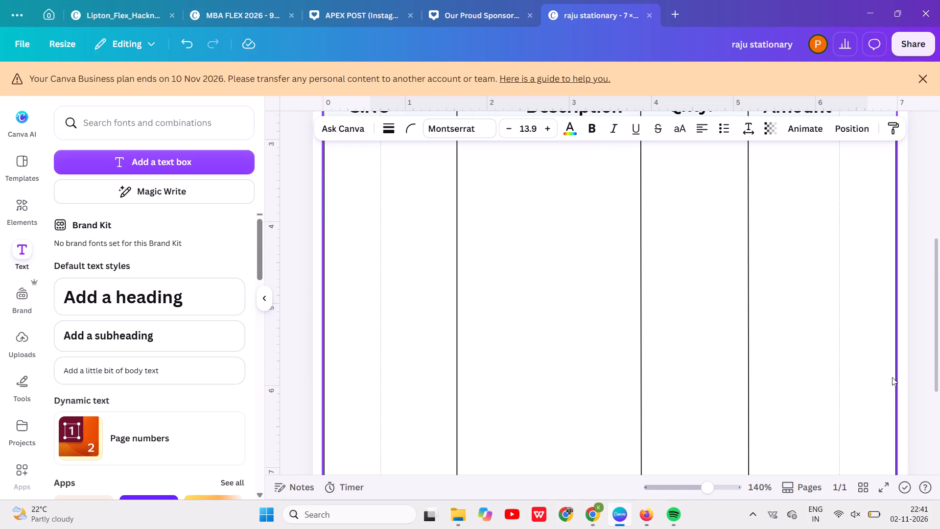
scroll(892, 377, "down", 2)
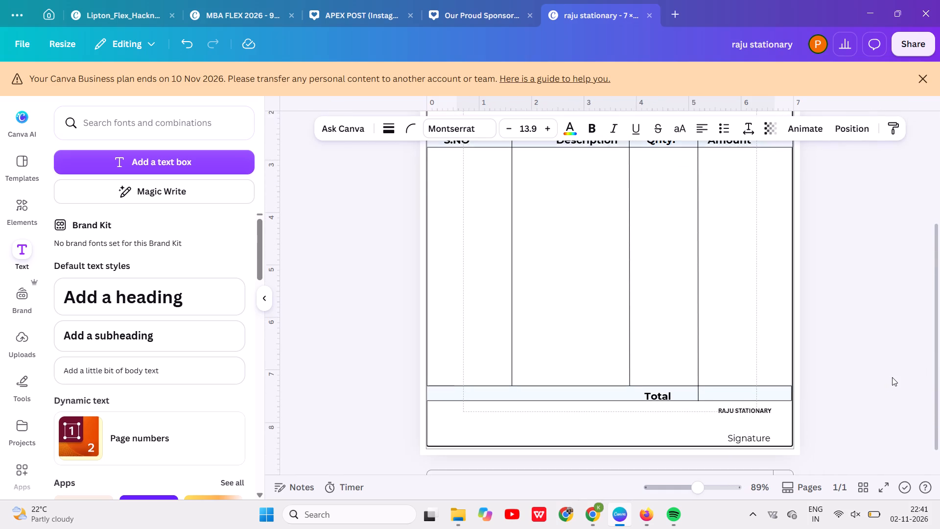
scroll(892, 377, "down", 1)
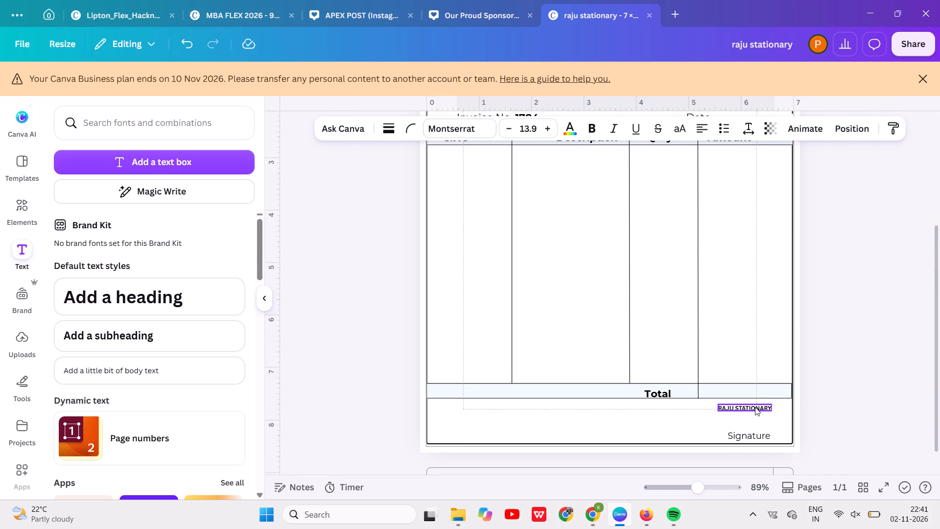
left_click(755, 407)
left_click(768, 407)
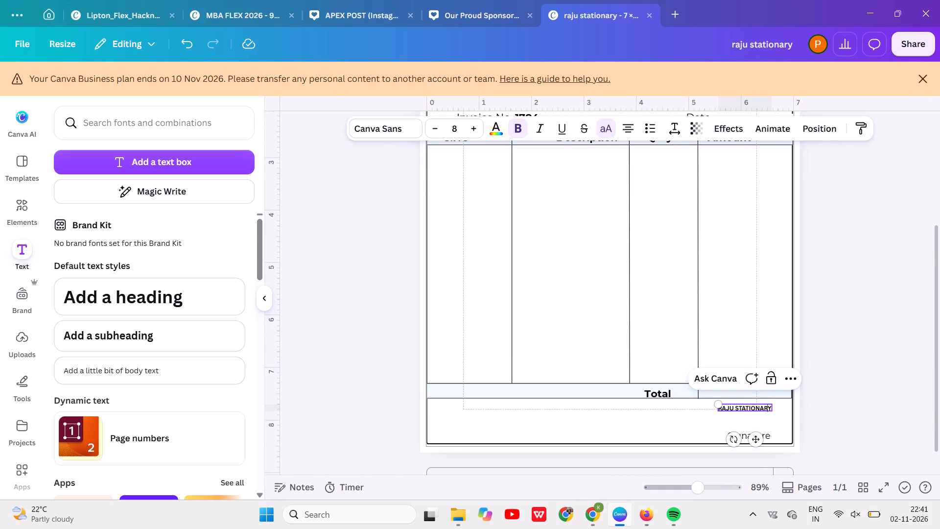
key("Right")
key("space")
type("mart")
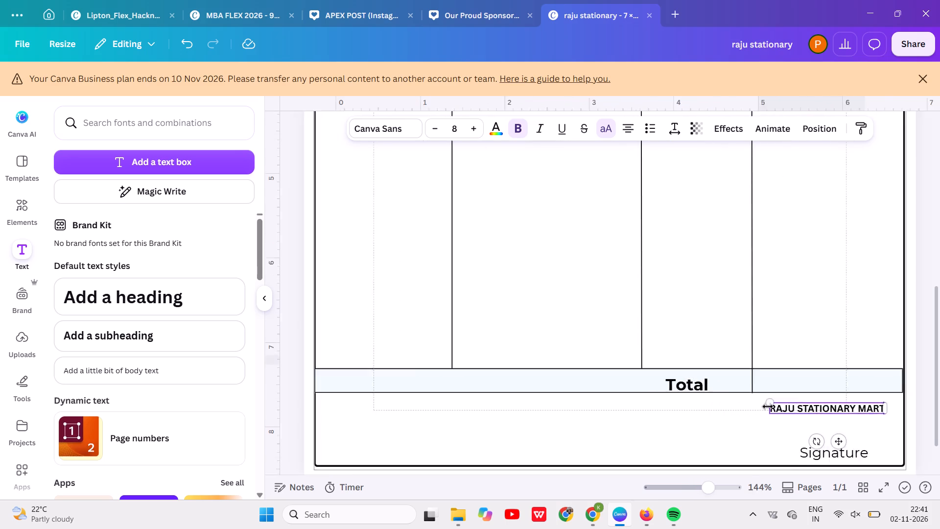
left_click(909, 428)
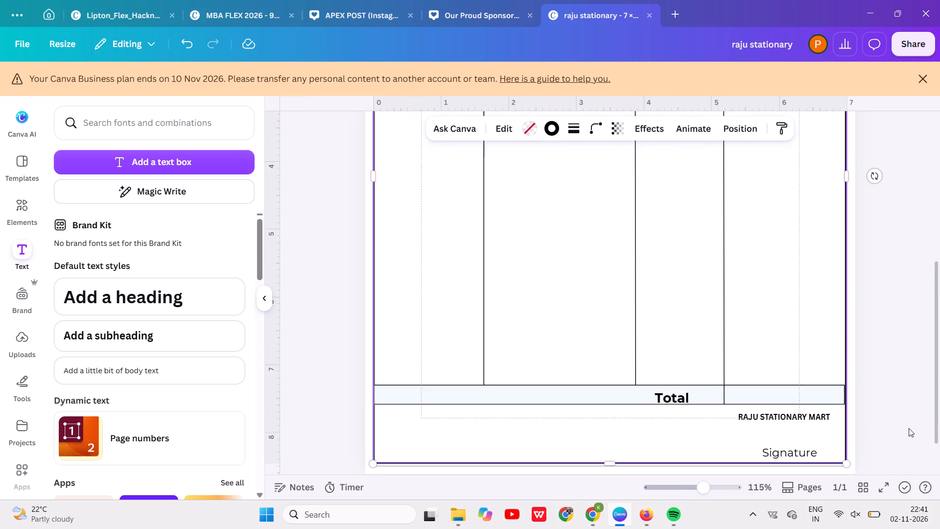
Move the bill's outer border frame from the bottom of the layer stack up to third from the top.
scroll(909, 428, "up", 3)
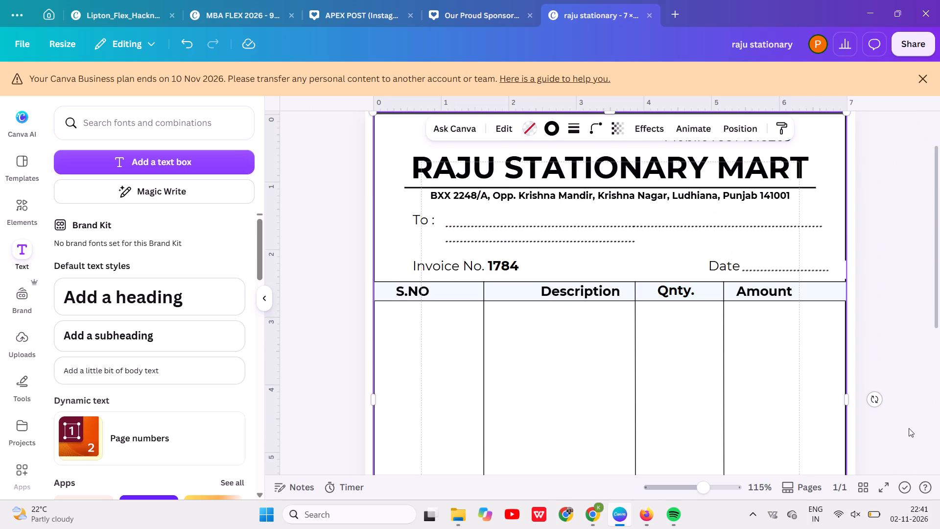
scroll(855, 246, "down", 1)
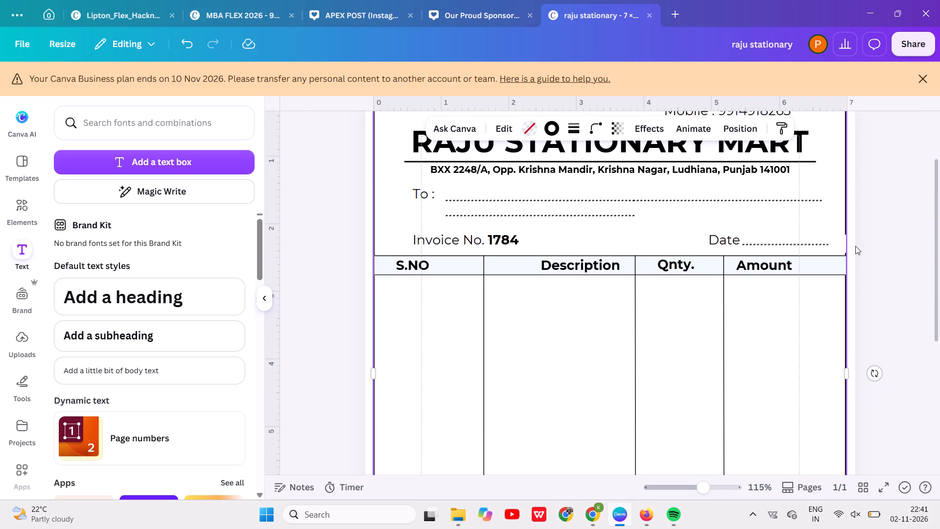
left_click(872, 244)
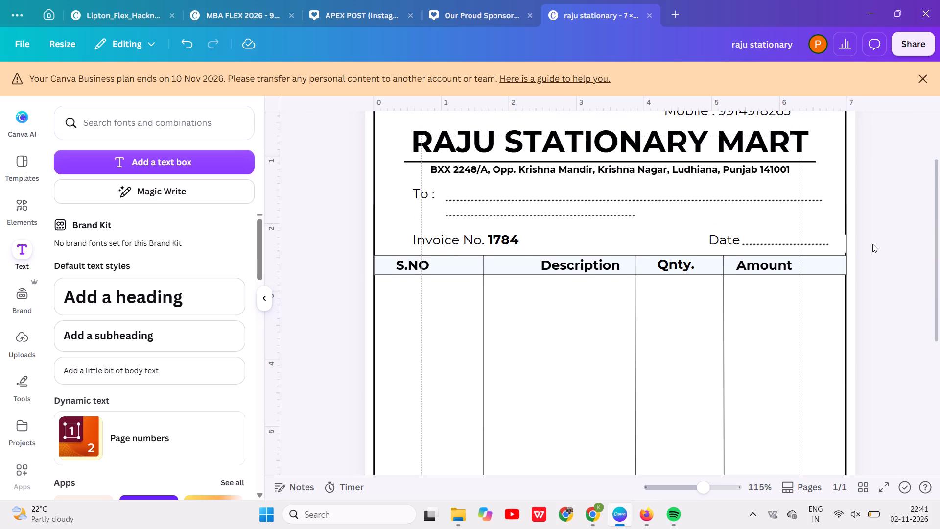
right_click(836, 315)
left_click(732, 284)
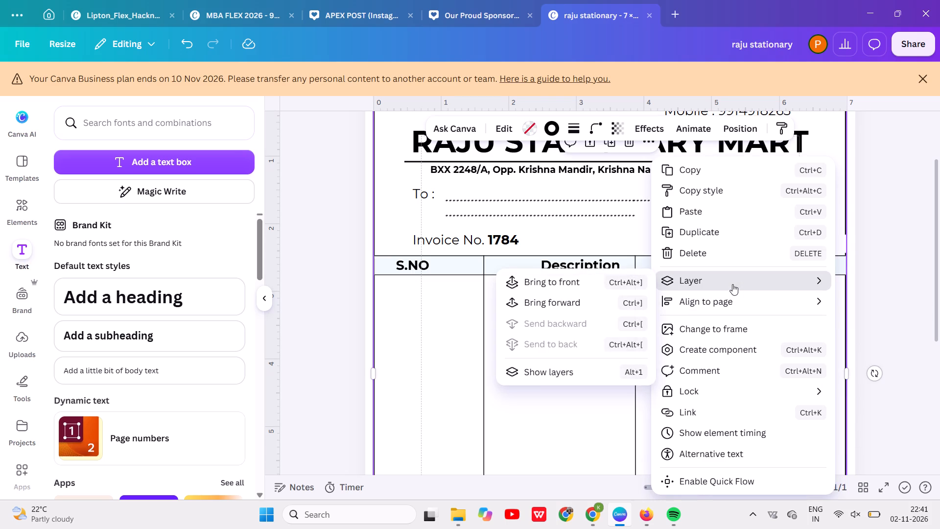
left_click(712, 278)
left_click(574, 374)
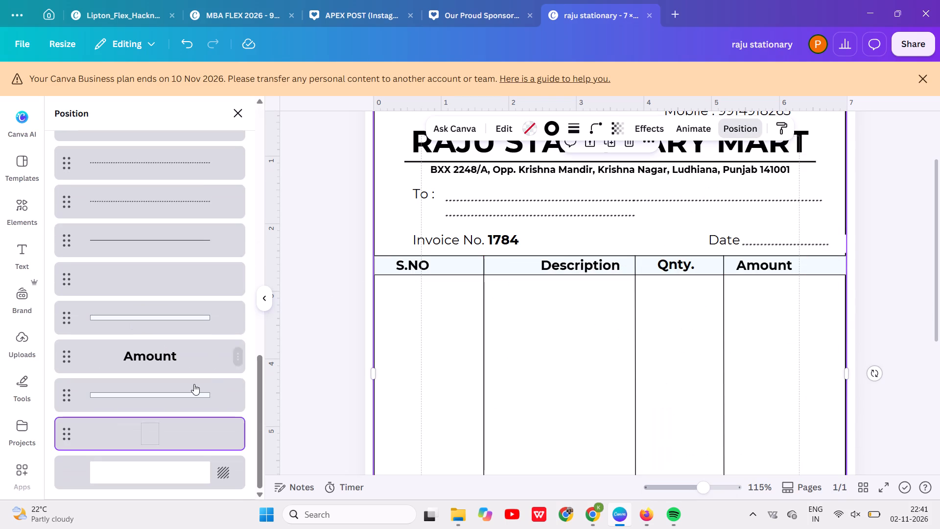
left_click_drag(164, 434, 168, 172)
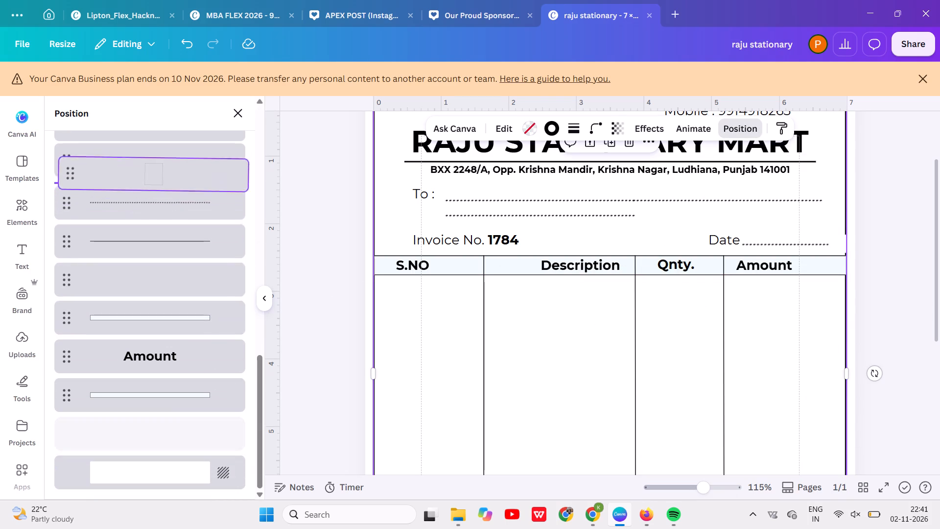
left_click_drag(168, 172, 155, 60)
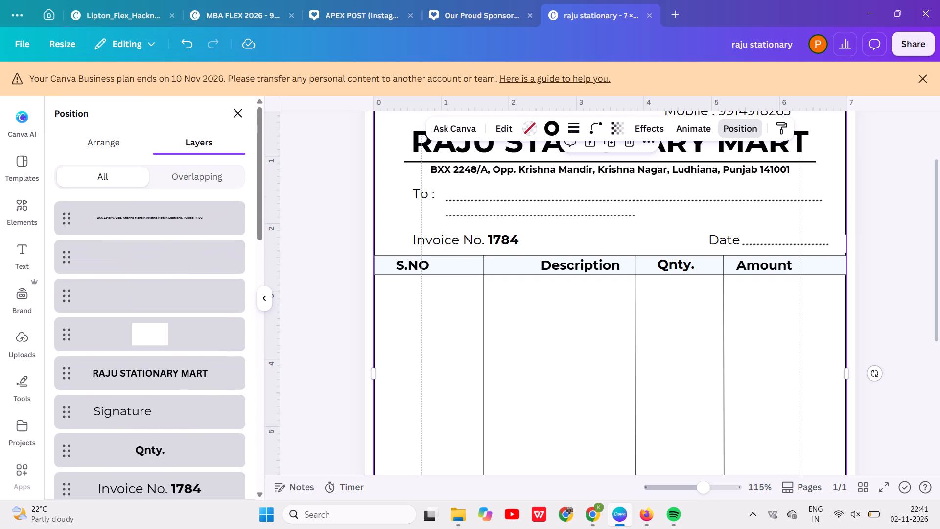
left_click_drag(155, 60, 155, 264)
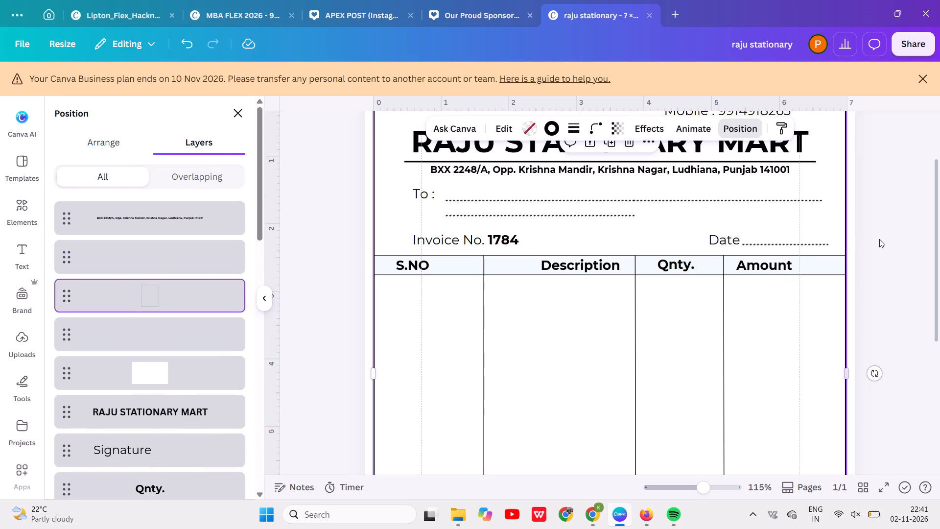
left_click(877, 240)
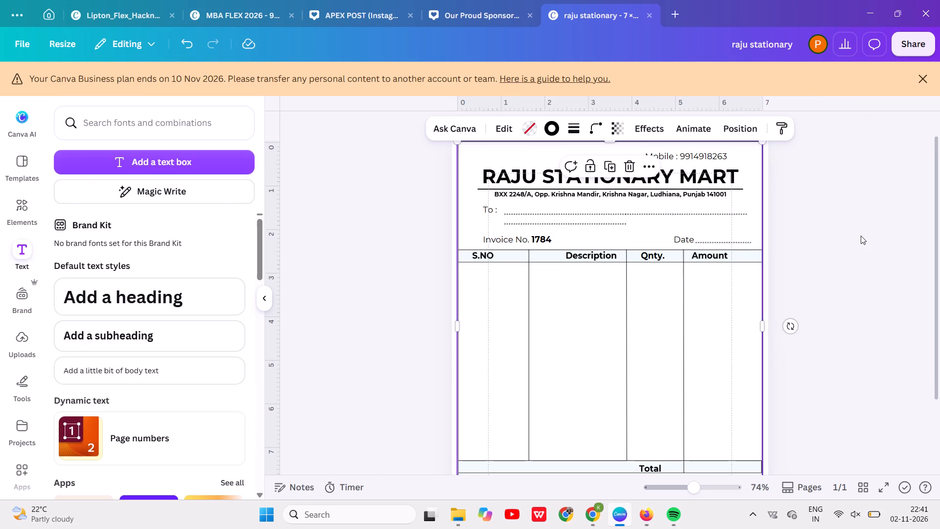
Open the download settings for the revised raju stationary bill.
scroll(861, 236, "up", 1)
scroll(861, 236, "down", 1)
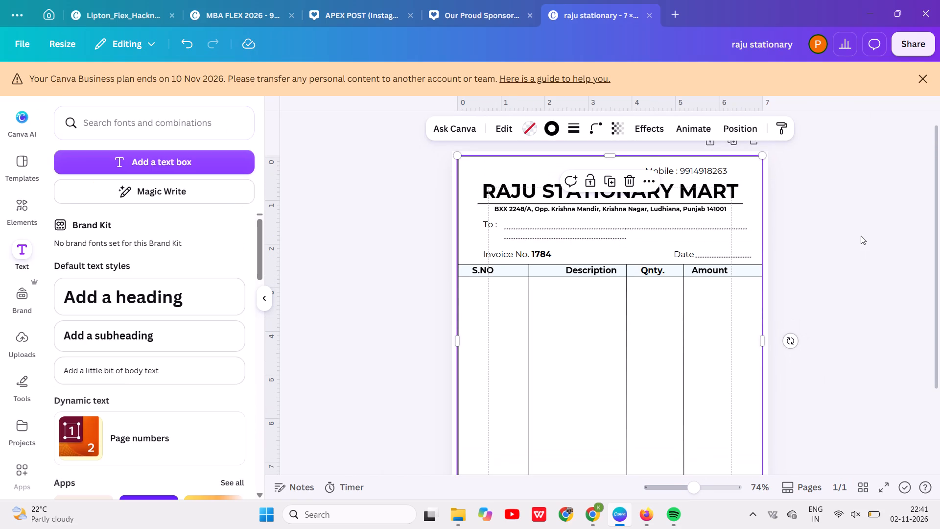
scroll(861, 236, "down", 3)
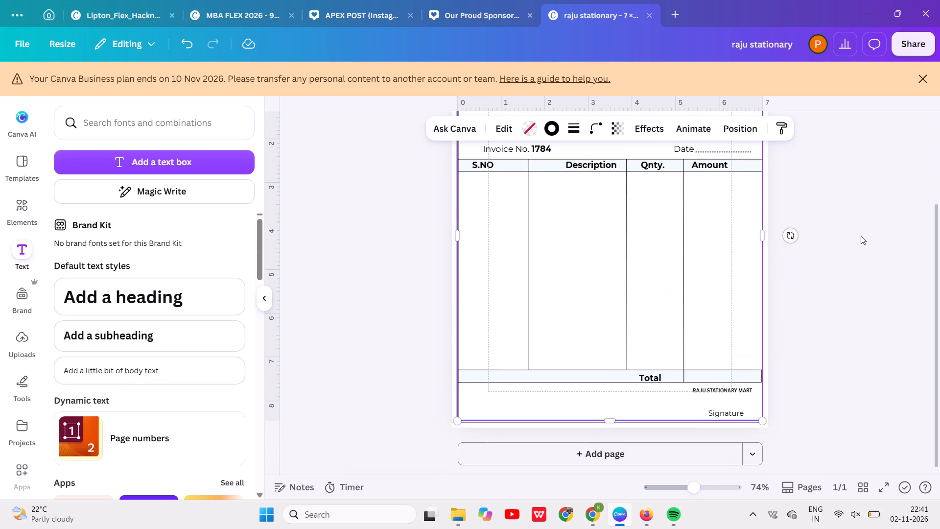
scroll(861, 236, "up", 1)
left_click(850, 169)
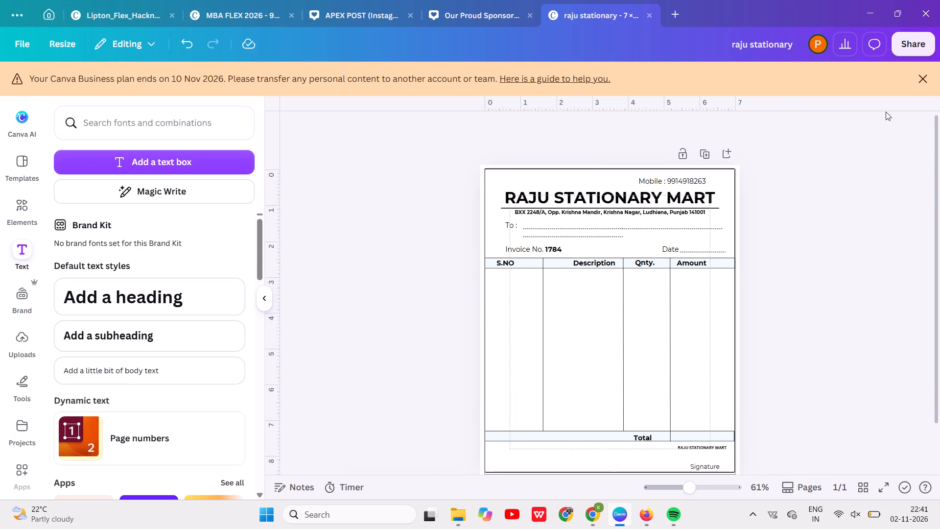
left_click(902, 52)
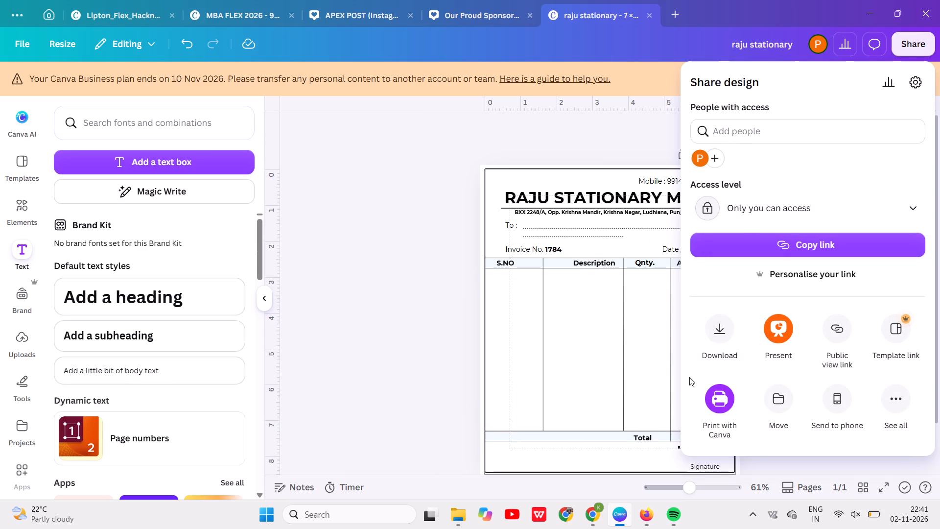
left_click(726, 329)
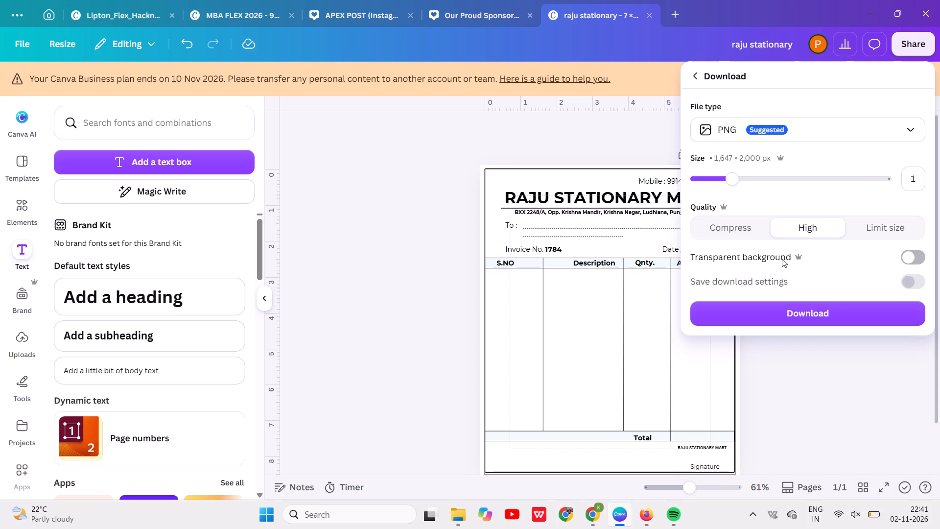
Download the bill as a PNG into Downloads, replacing the existing raju stationary.png file.
left_click(787, 307)
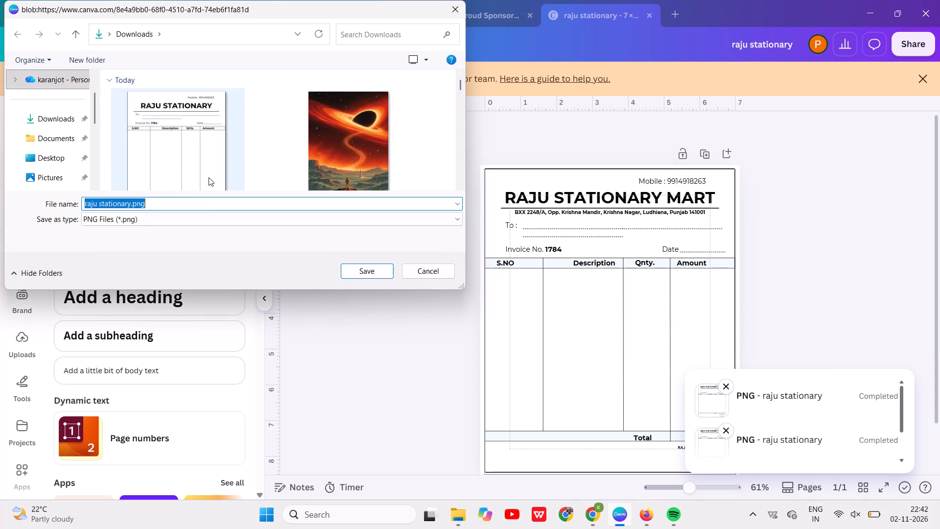
left_click(209, 177)
left_click(348, 264)
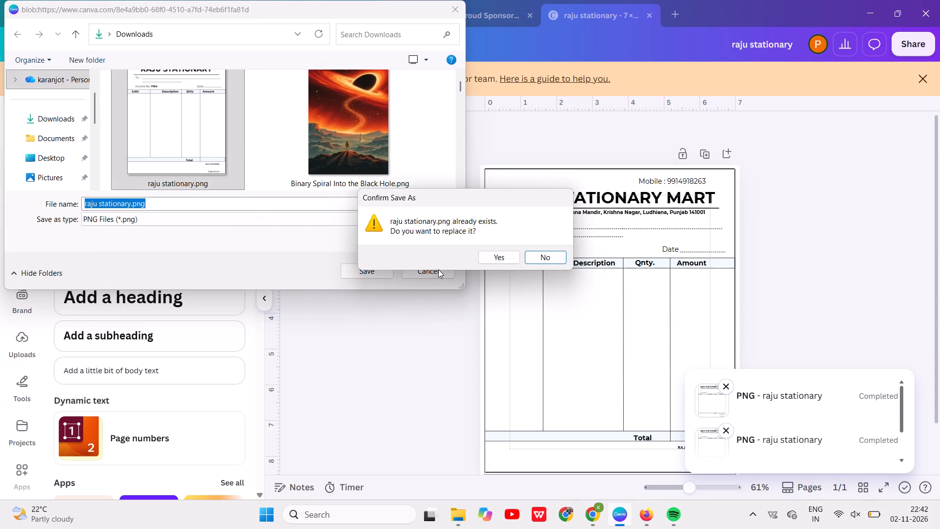
left_click(496, 252)
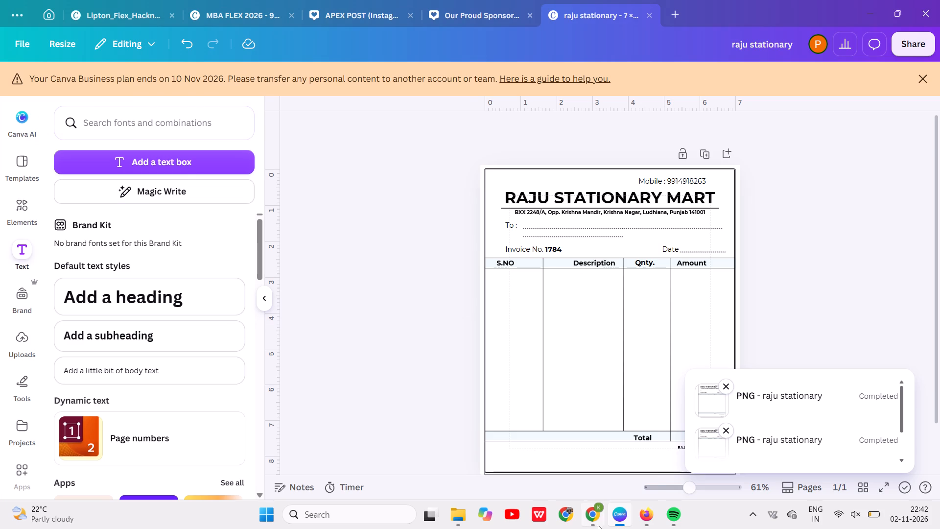
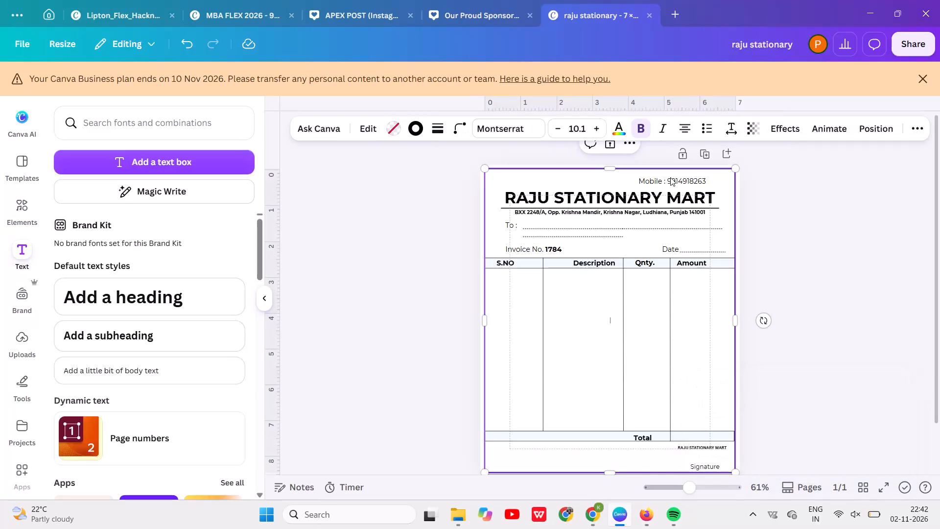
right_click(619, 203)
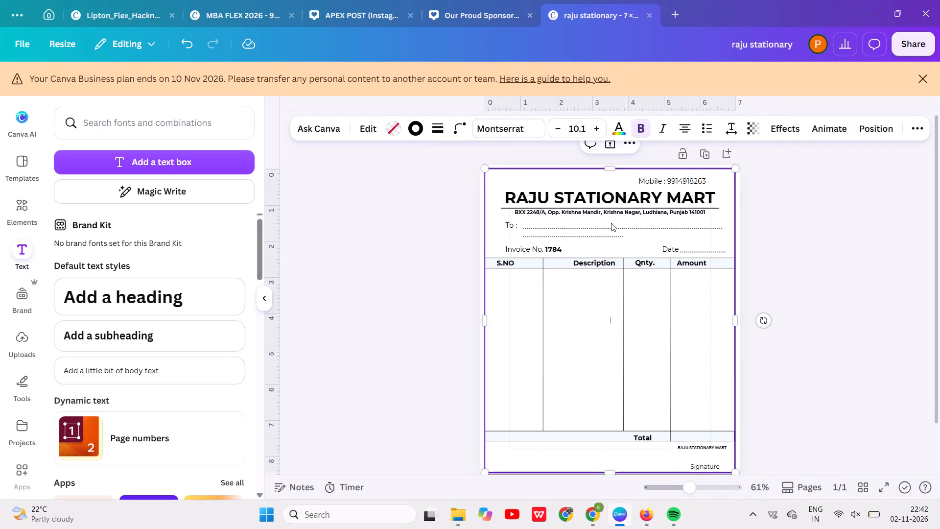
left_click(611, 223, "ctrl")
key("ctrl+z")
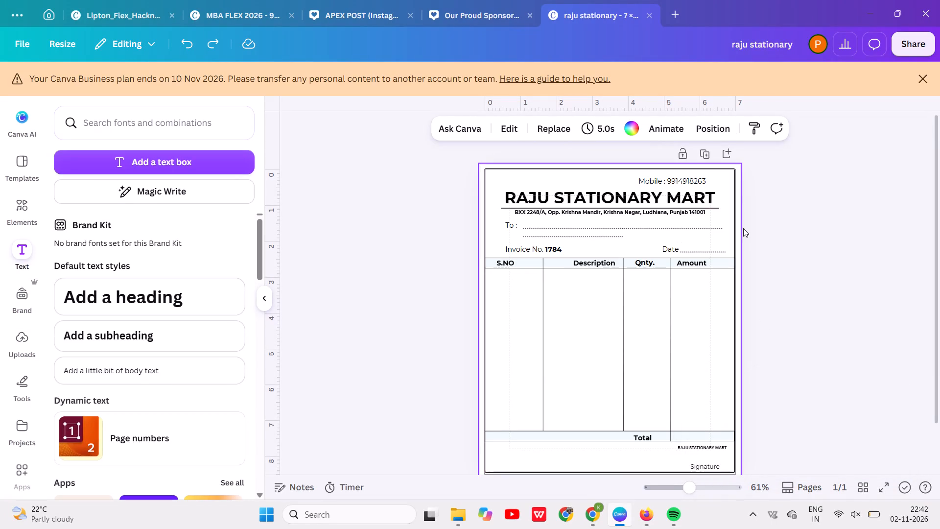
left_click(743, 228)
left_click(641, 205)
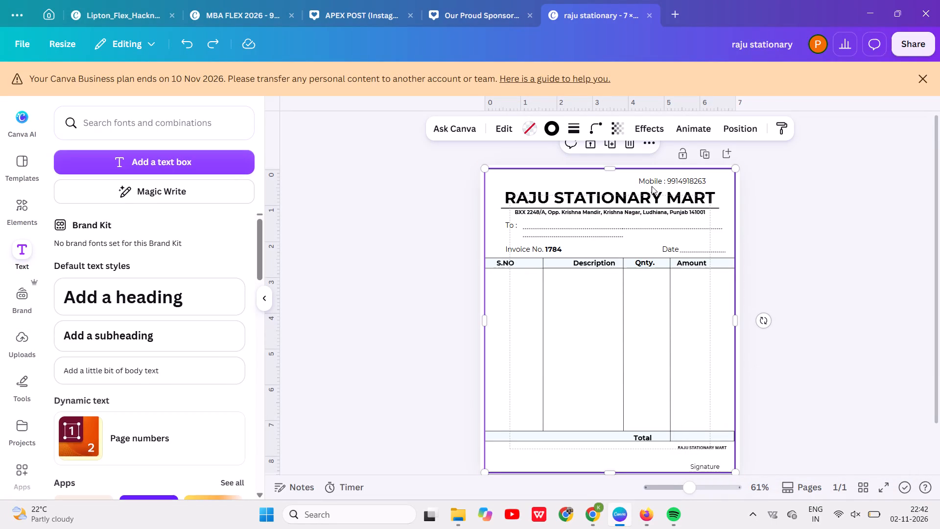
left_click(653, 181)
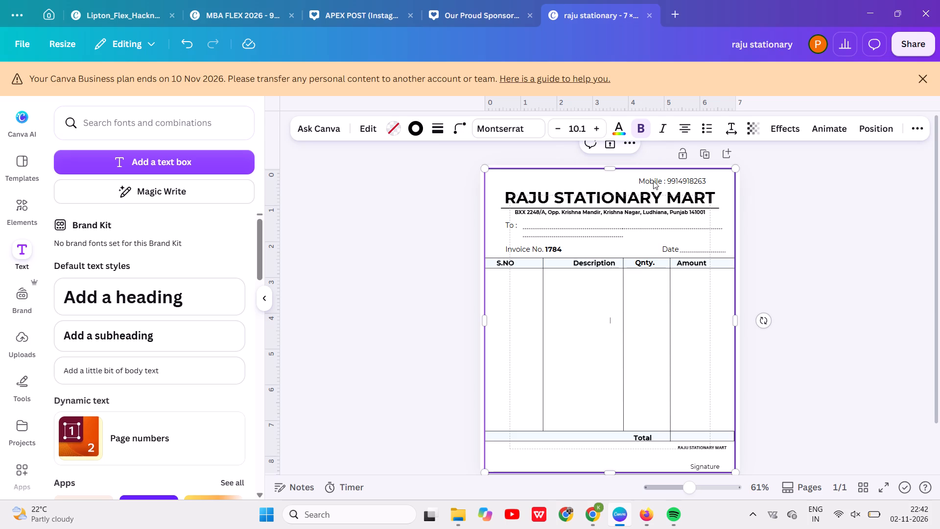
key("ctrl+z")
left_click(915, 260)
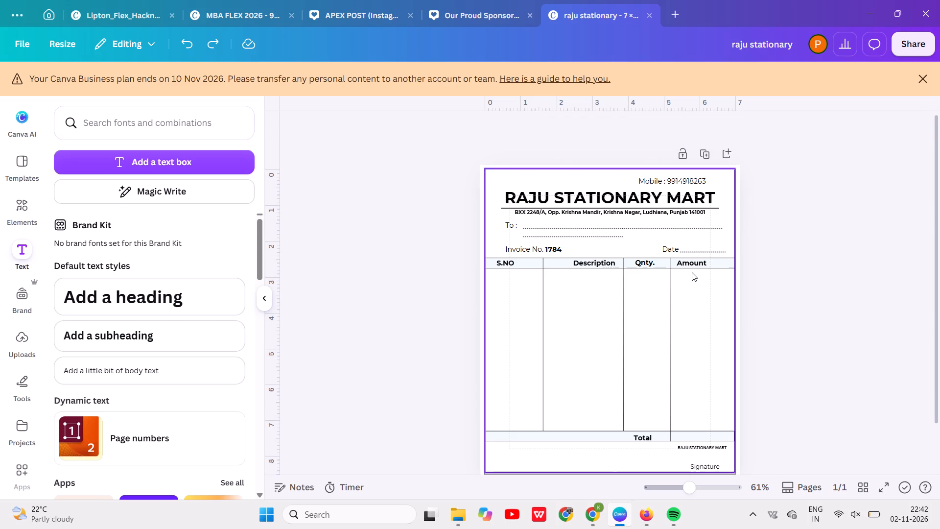
Undo the last layer-order change made to the bill's outer border frame.
left_click(692, 272)
left_click(850, 248)
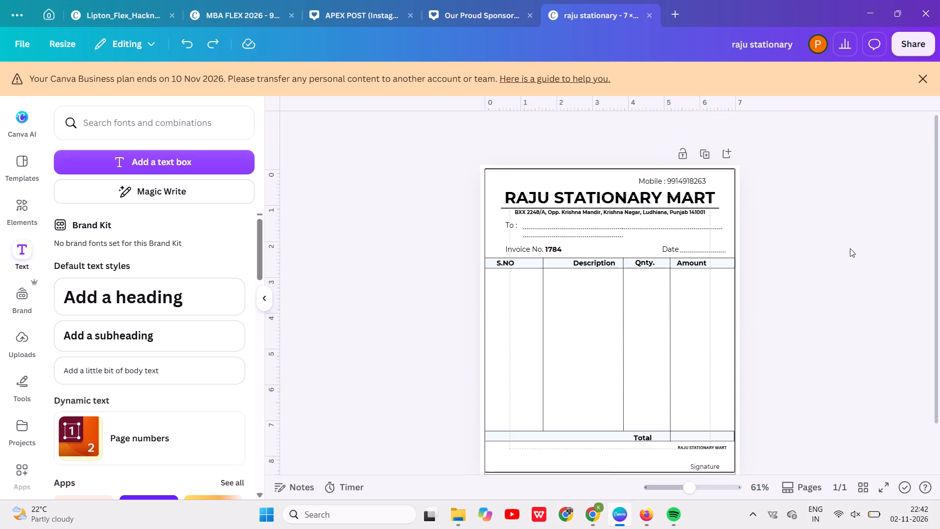
key("ctrl+z")
Duplicate the Mobile number line and place the copy beside the original, above the middle of the RAJU STATIONARY MART heading.
left_click(674, 181)
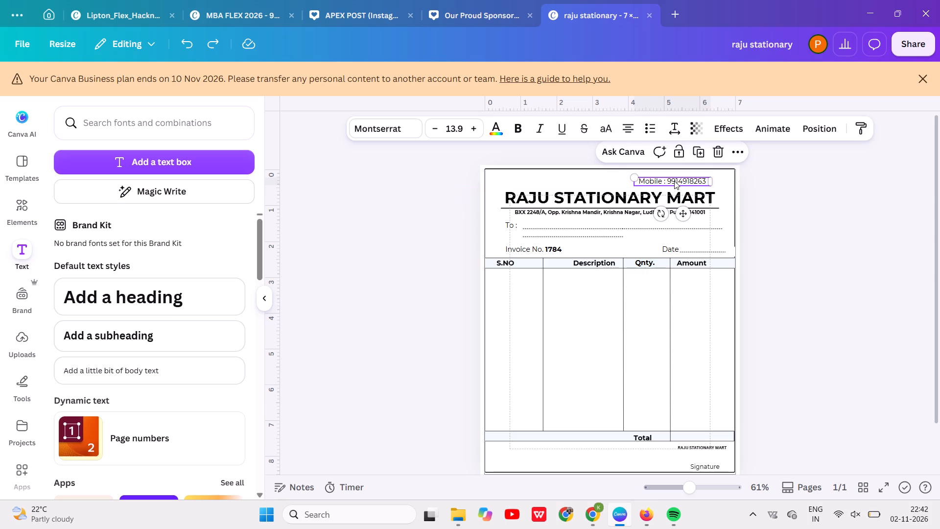
key("ctrl+d")
left_click_drag(675, 185, 622, 179)
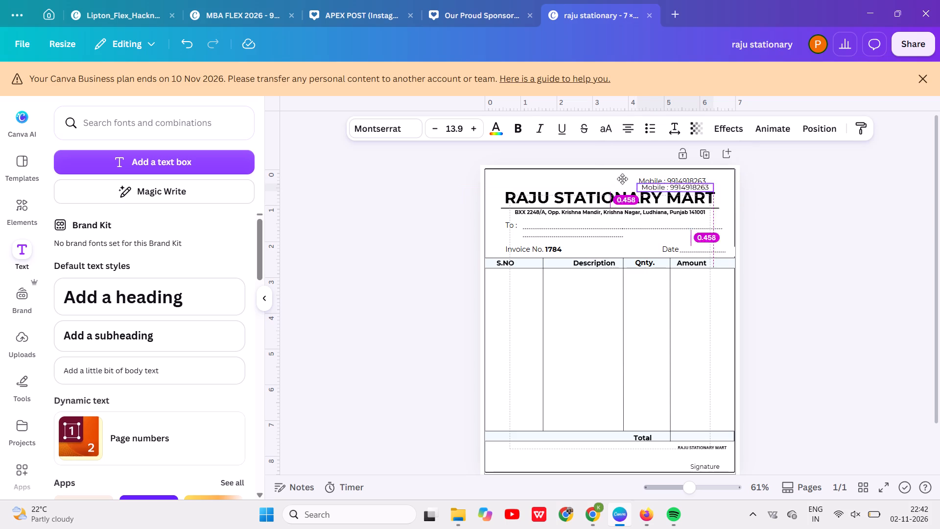
left_click_drag(622, 179, 590, 177)
Replace the duplicated line's text with "Bill /Cash memo".
double_click(590, 177)
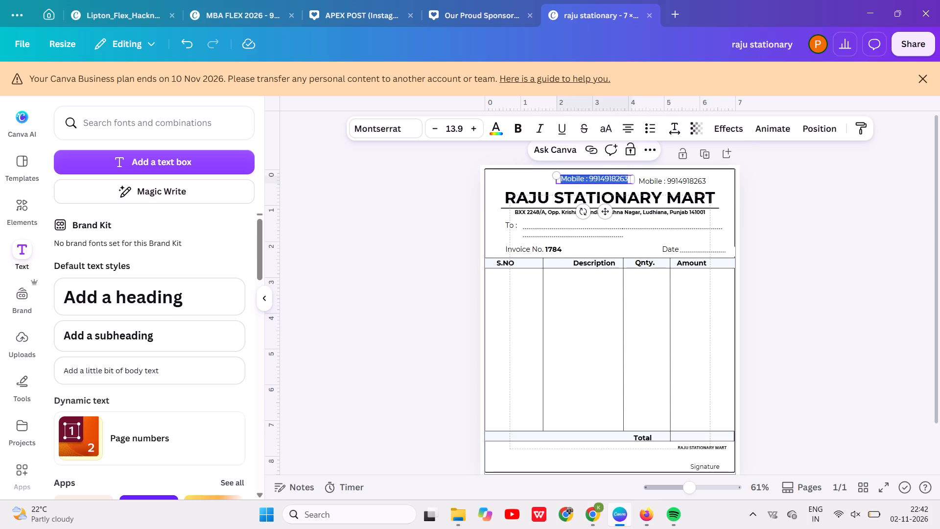
type("bi")
key("BackSpace")
key("BackSpace")
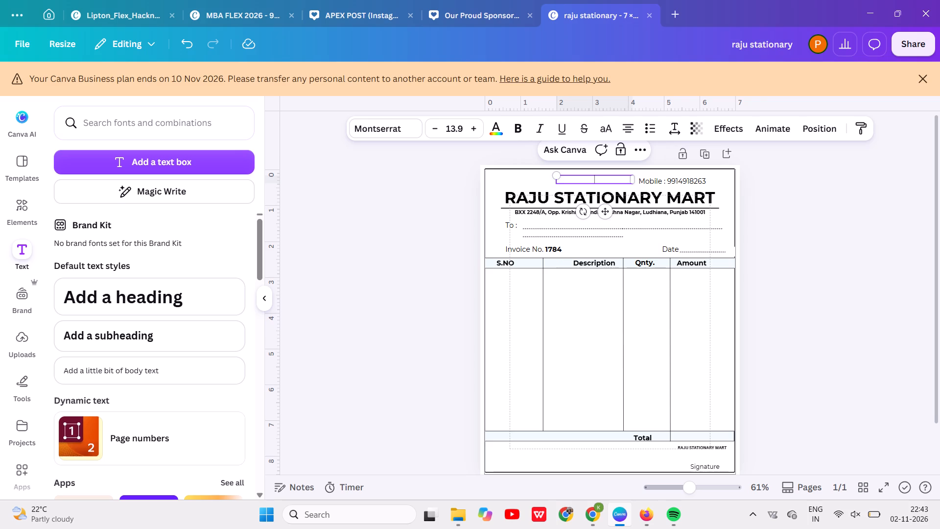
key("shift+v")
key("shift+BackSpace")
type("Bill")
key("space")
key("slash")
type("cah")
key("space")
key("BackSpace")
key("BackSpace")
key("BackSpace")
key("BackSpace")
type("Cash")
key("space")
key("e")
key("BackSpace")
type("memo")
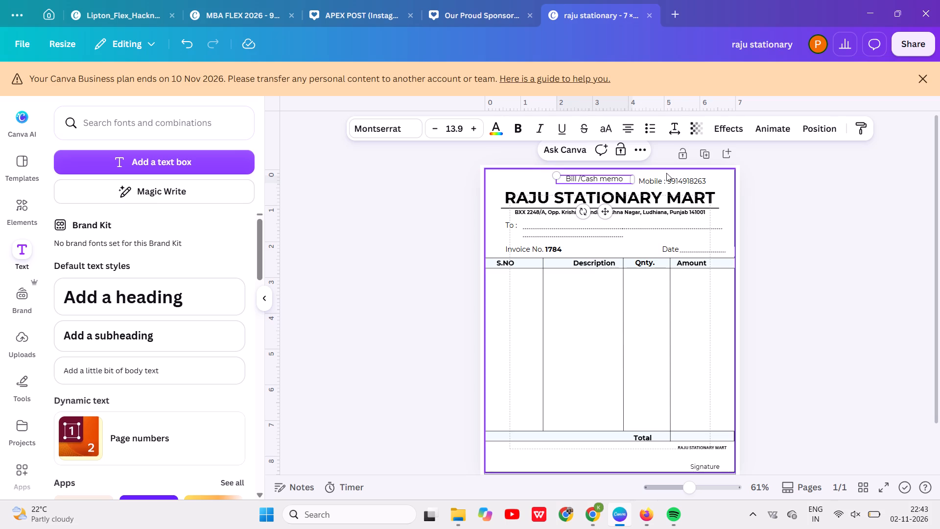
Format the Bill /Cash memo text in uppercase and bold, and shrink it to size 10.9.
left_click(605, 126)
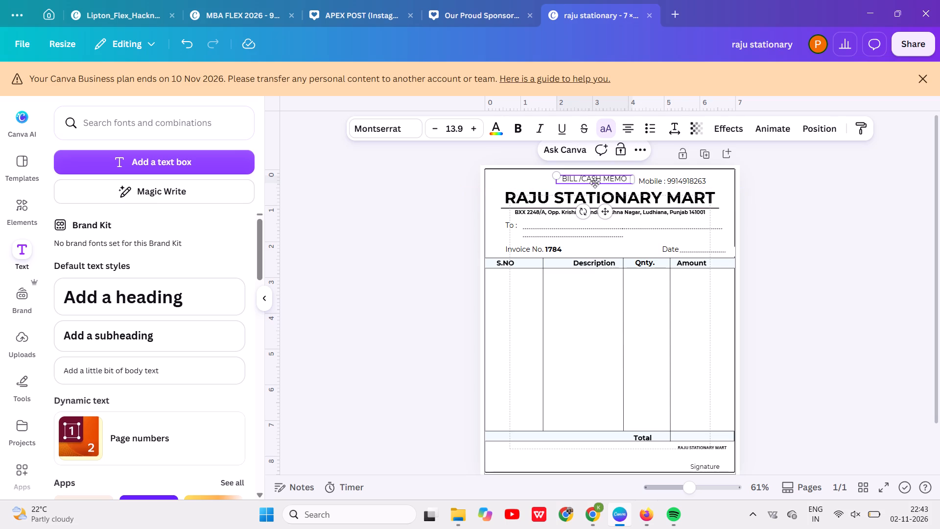
left_click_drag(557, 176, 571, 179)
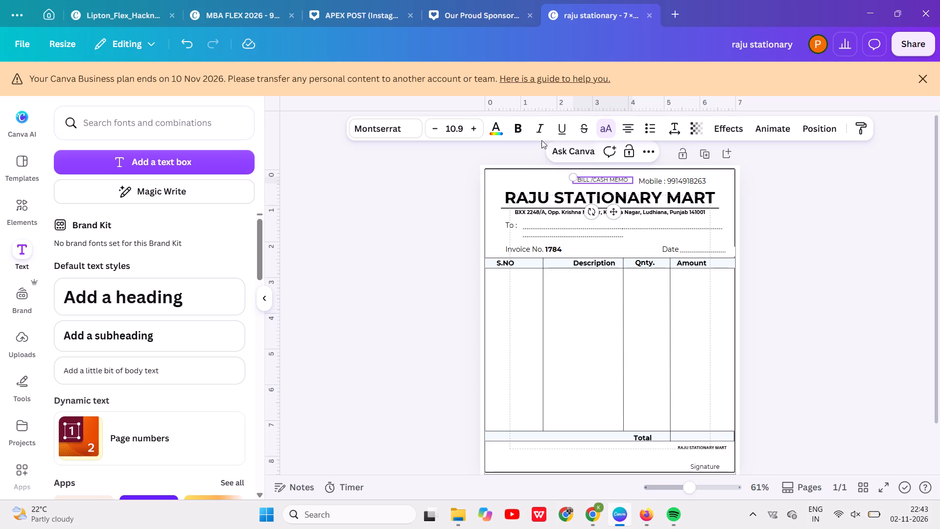
left_click(516, 132)
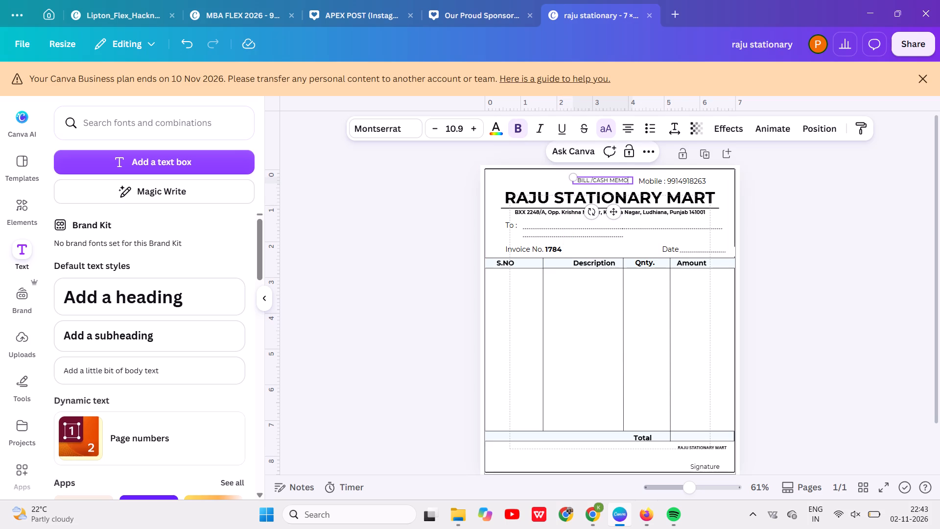
double_click(612, 183)
double_click(612, 183)
double_click(612, 183)
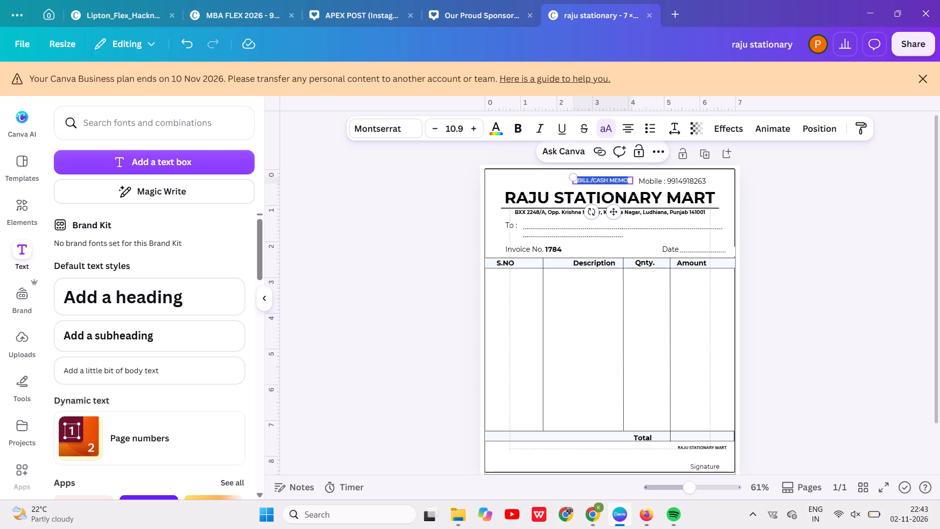
left_click(519, 129)
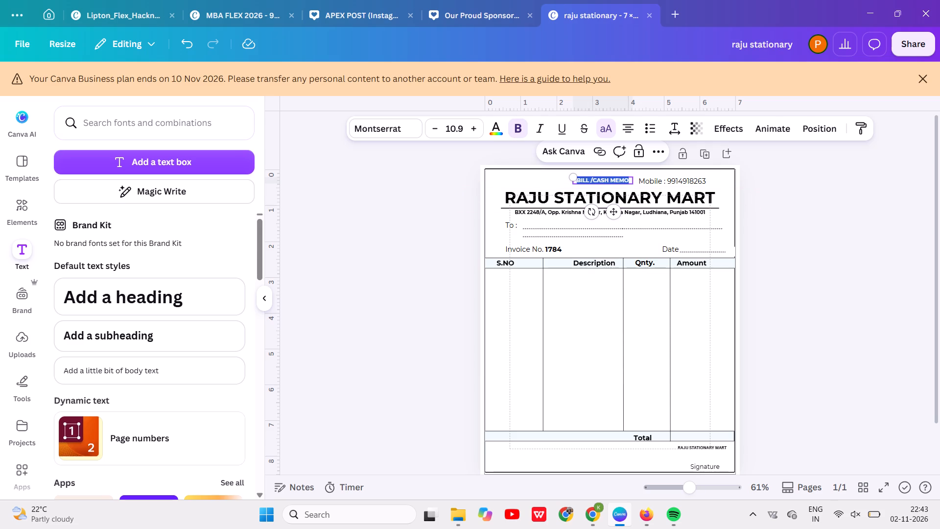
Centre the BILL /CASH MEMO text horizontally on the page.
right_click(608, 179)
left_click(782, 182)
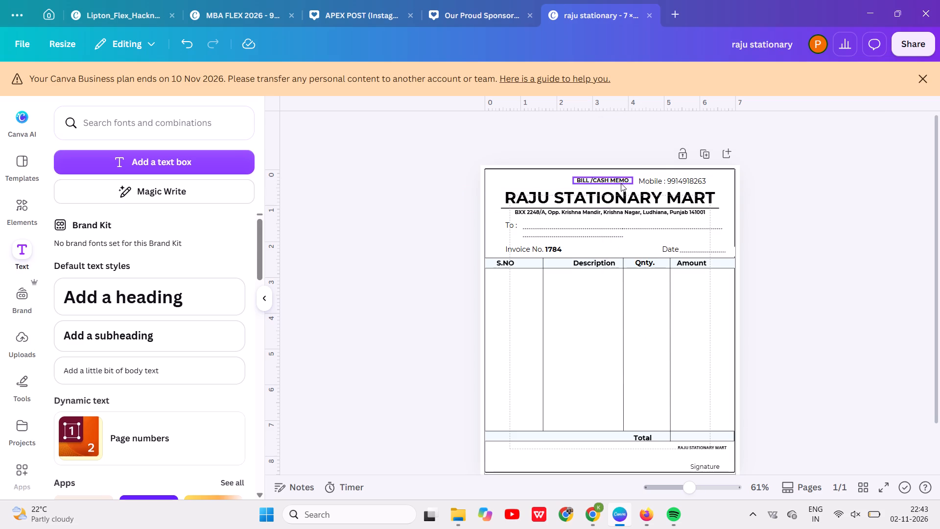
right_click(620, 183)
left_click(683, 299)
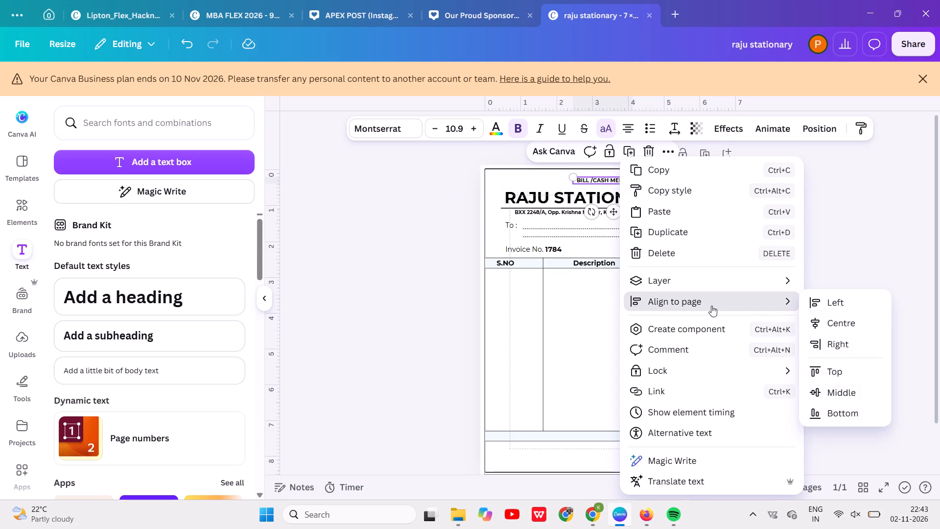
left_click_drag(813, 320, 663, 221)
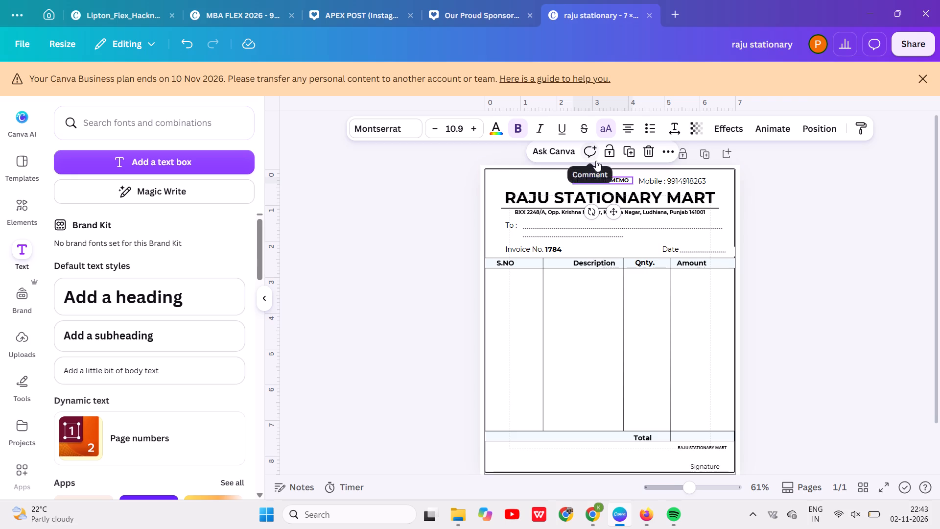
right_click(605, 178)
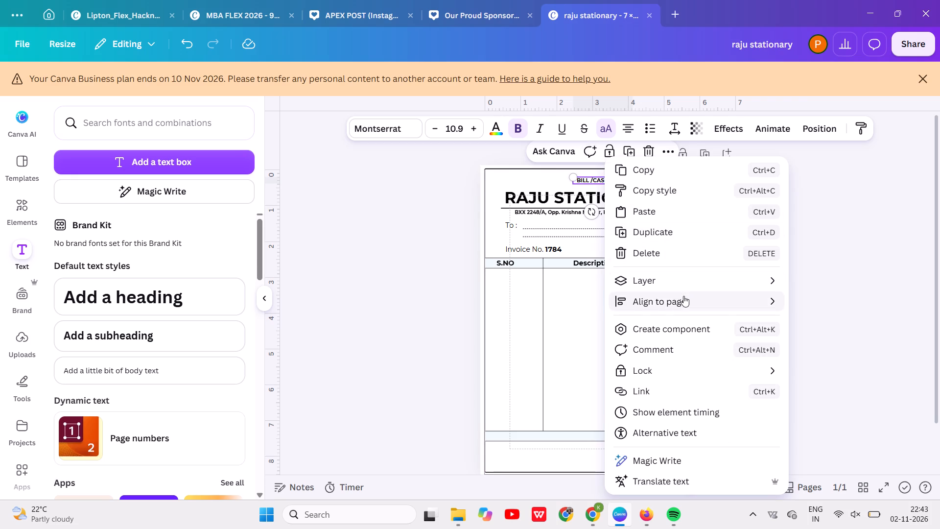
left_click(683, 296)
left_click(820, 328)
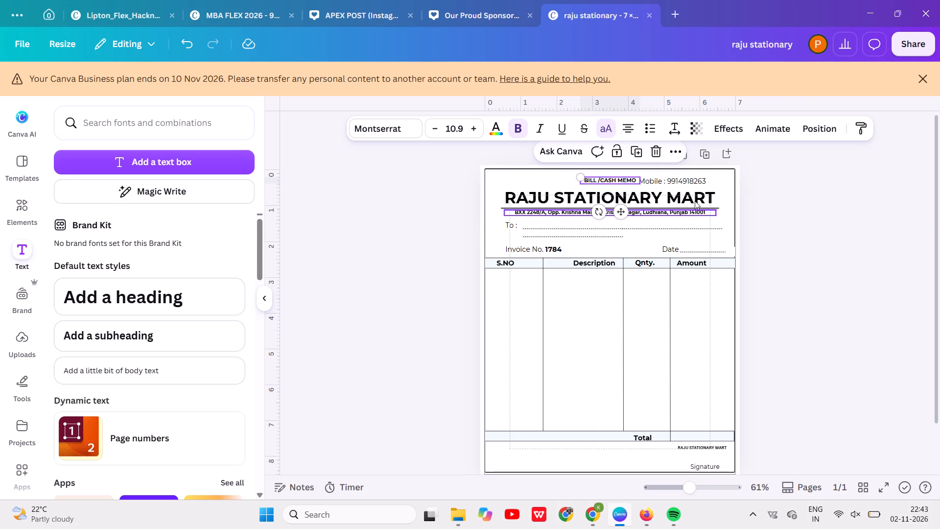
Nudge the BILL /CASH MEMO text up, closer to the bill's top border.
key("Up")
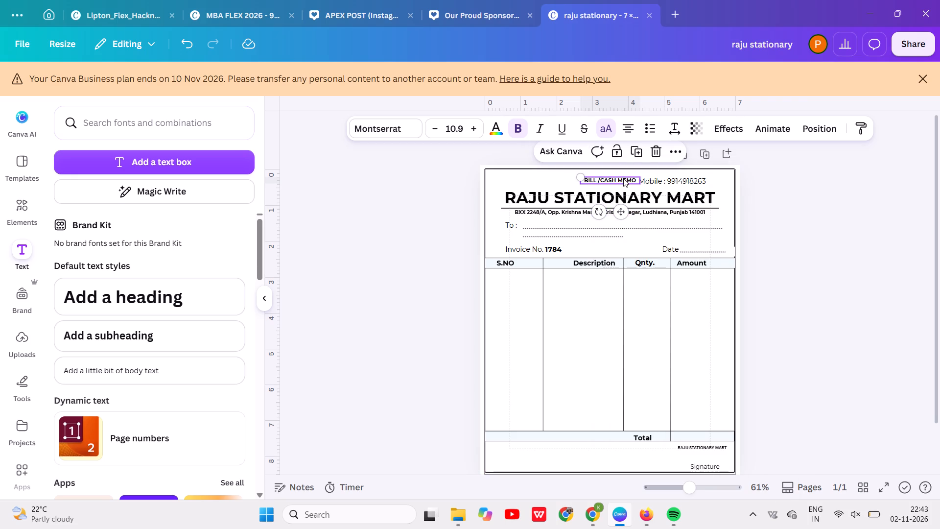
left_click(623, 178)
key("Up")
key("Up")
left_click(721, 197)
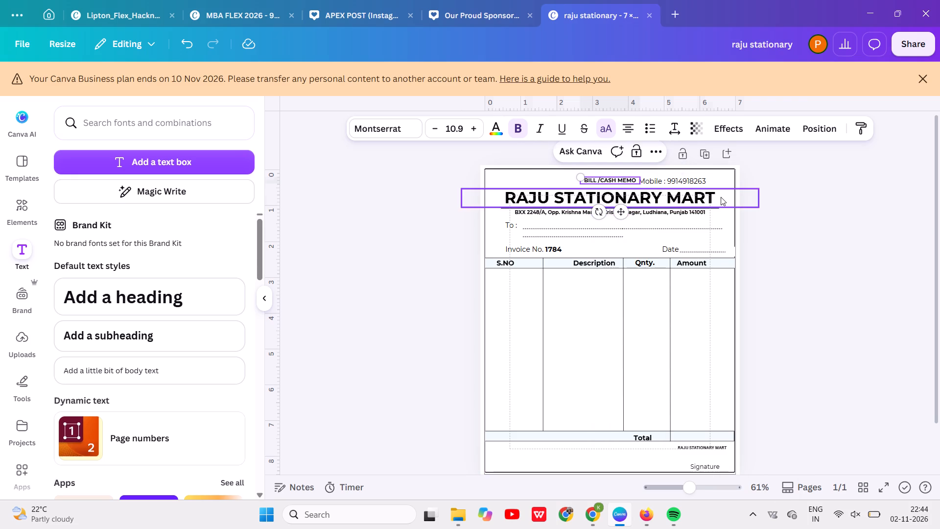
left_click(623, 178)
key("Up")
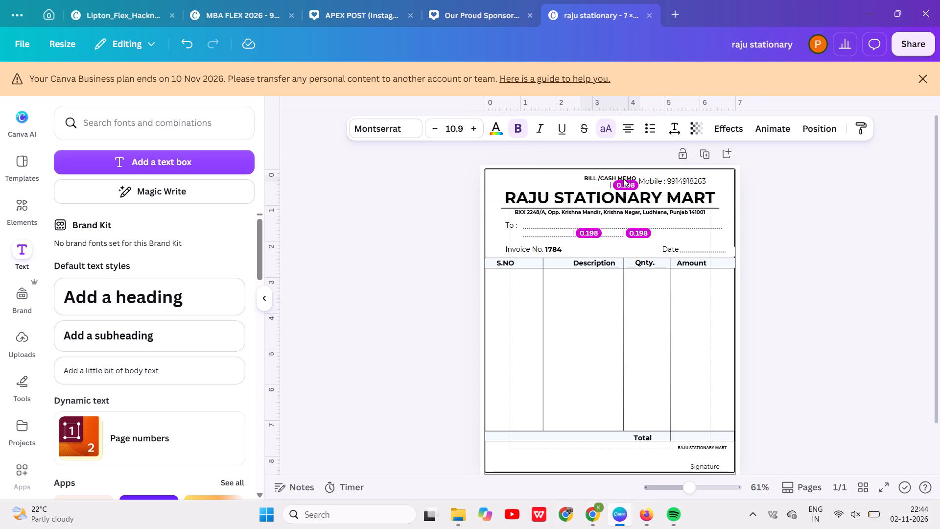
key("Up")
Nudge the Mobile number line to the right, away from the BILL /CASH MEMO text.
left_click(661, 184)
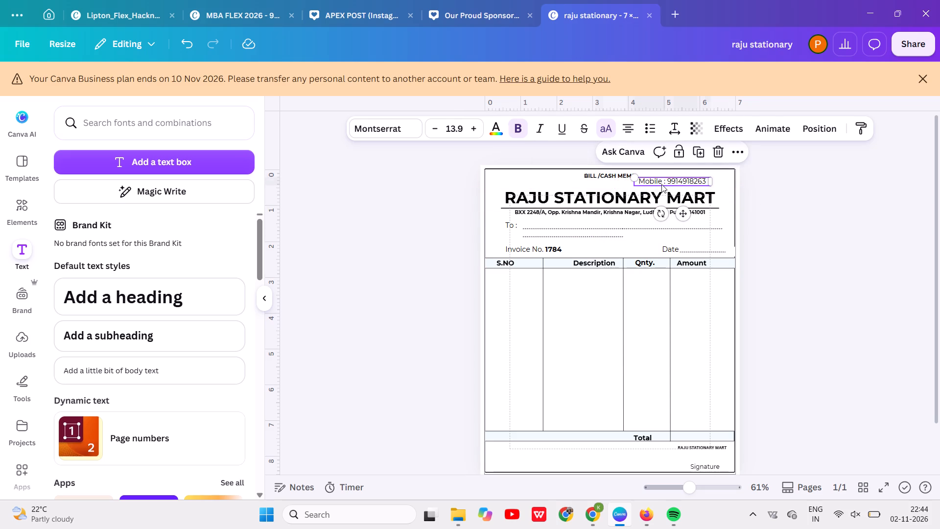
key("Right")
key("Right")
key("Right")
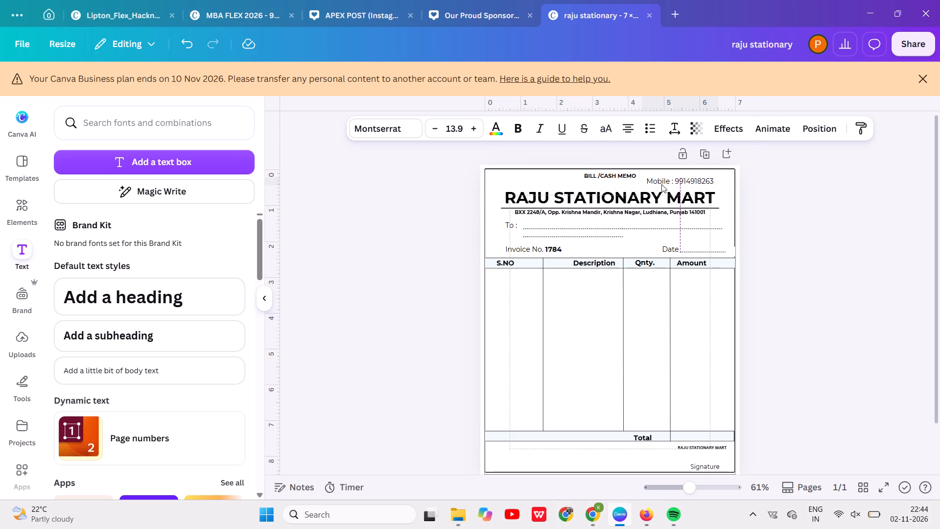
Reduce the Mobile number line's font size to 11.9.
left_click(665, 184)
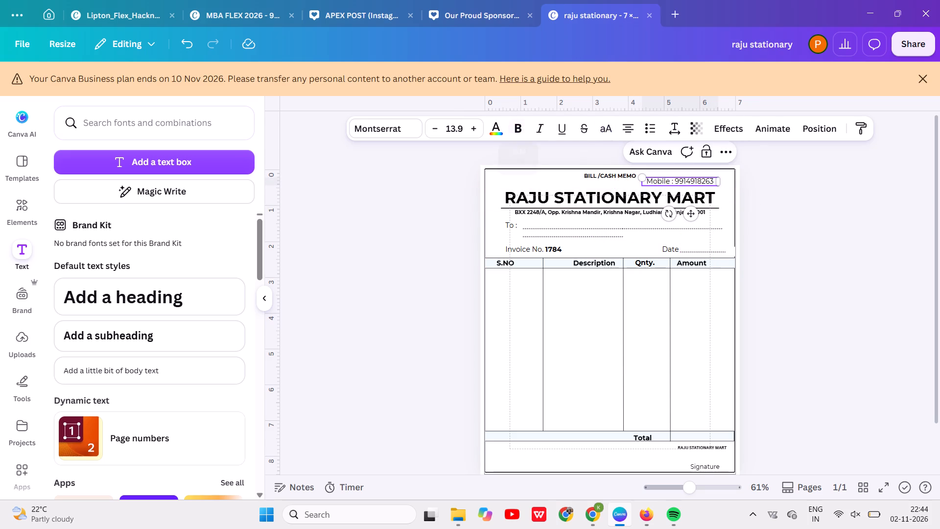
left_click(427, 132)
left_click(427, 132)
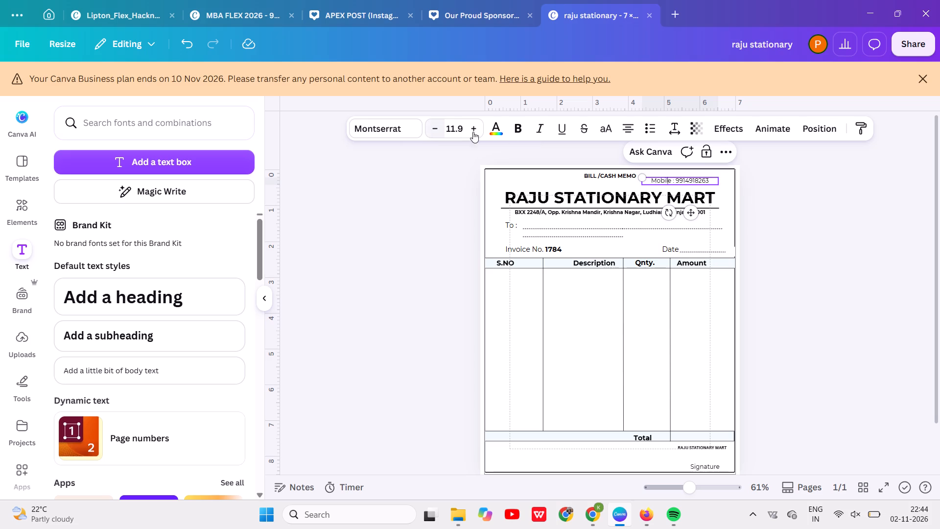
key("Right")
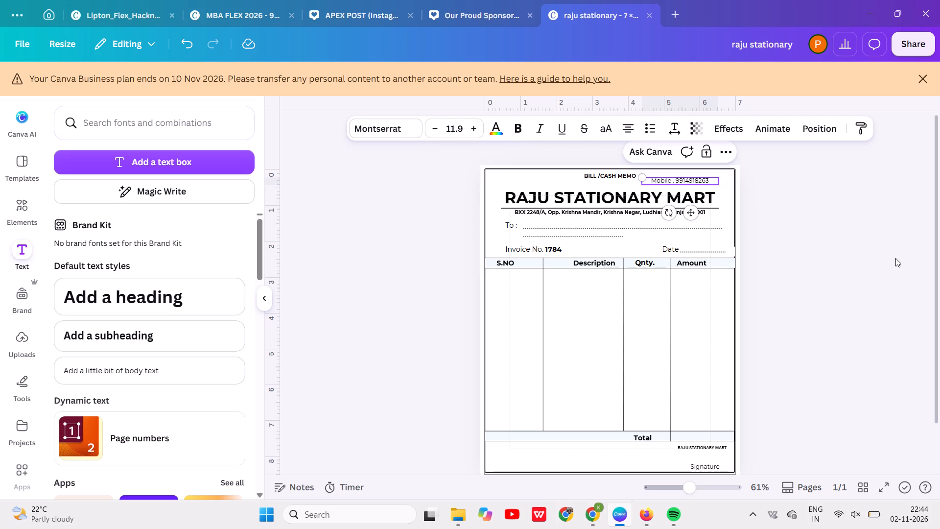
left_click(895, 258)
Nudge the Mobile number line slightly further right, towards the end of the dotted address line below.
left_click(690, 180)
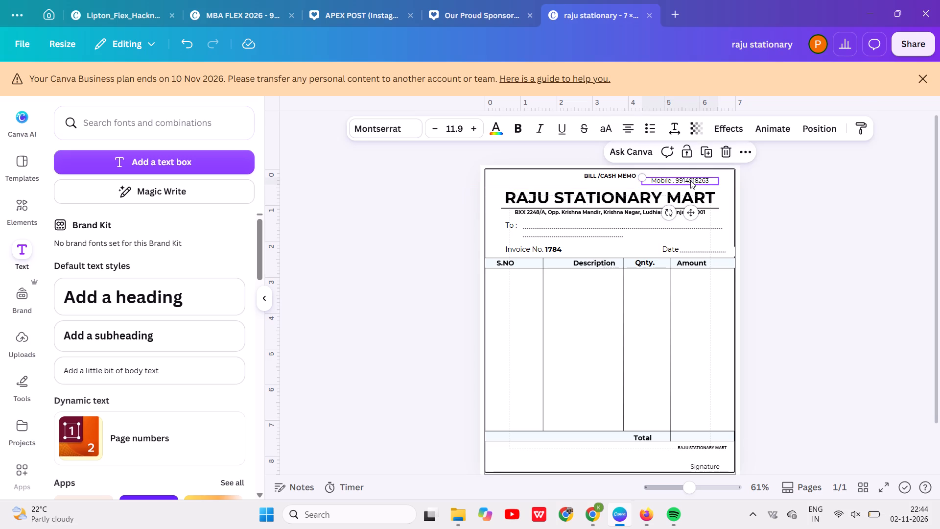
key("Right")
key("Right")
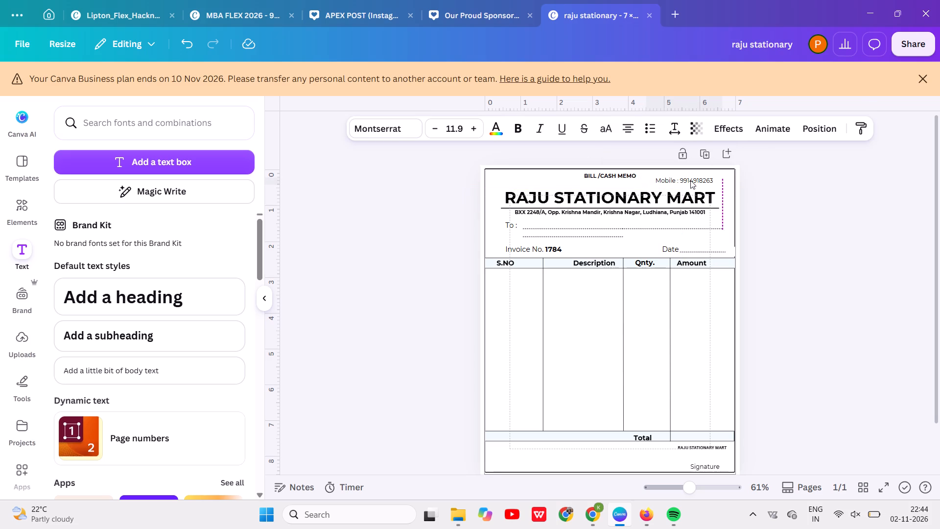
key("Left")
left_click(756, 208)
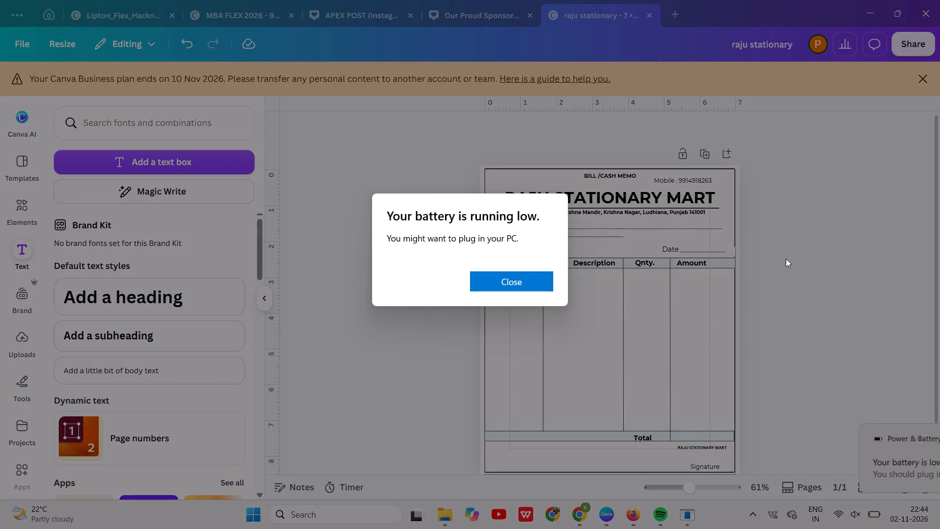
Dismiss the low-battery alert and return to the raju stationary bill.
left_click(518, 273)
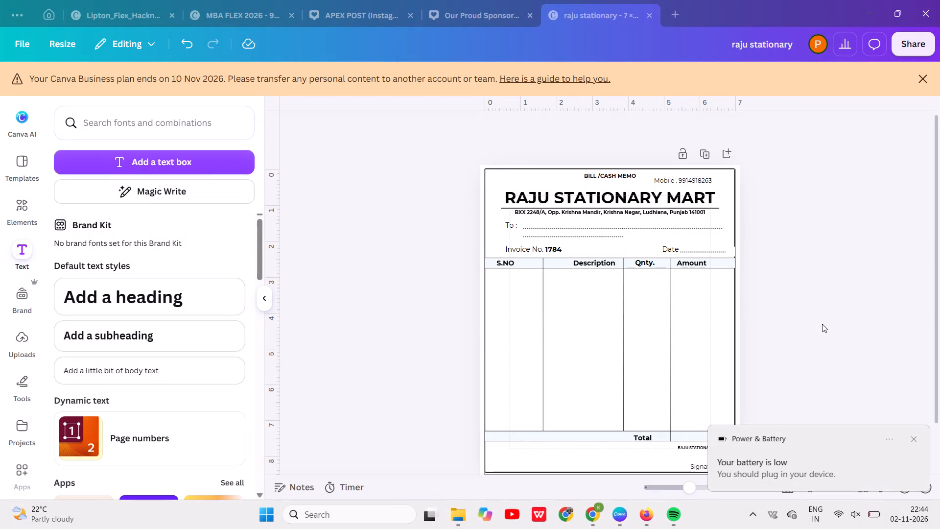
left_click(822, 324)
scroll(822, 324, "down", 1)
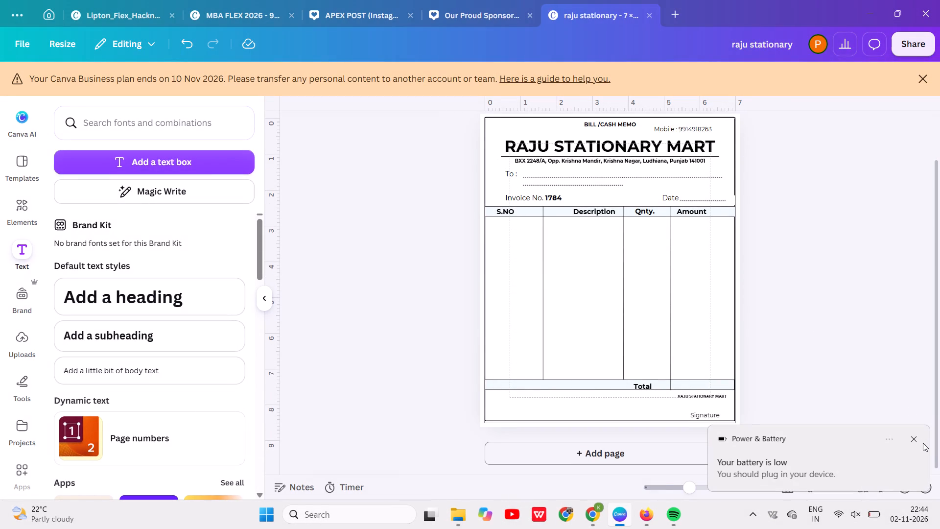
Dismiss the low-battery alert covering the bill's workspace.
left_click(923, 443)
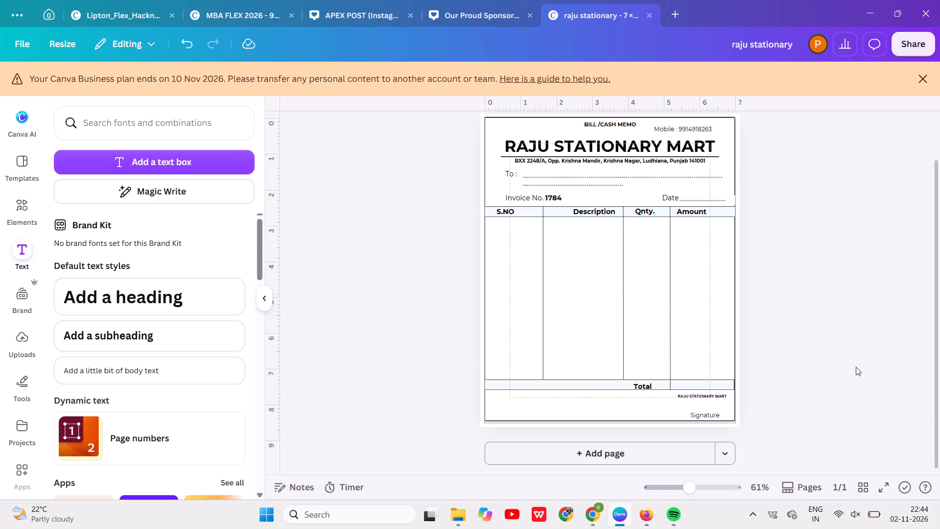
left_click(829, 342)
Move the bill's outer border rectangle from just above the background up the layer order, near the address text below BILL /CASH MEMO.
right_click(724, 299)
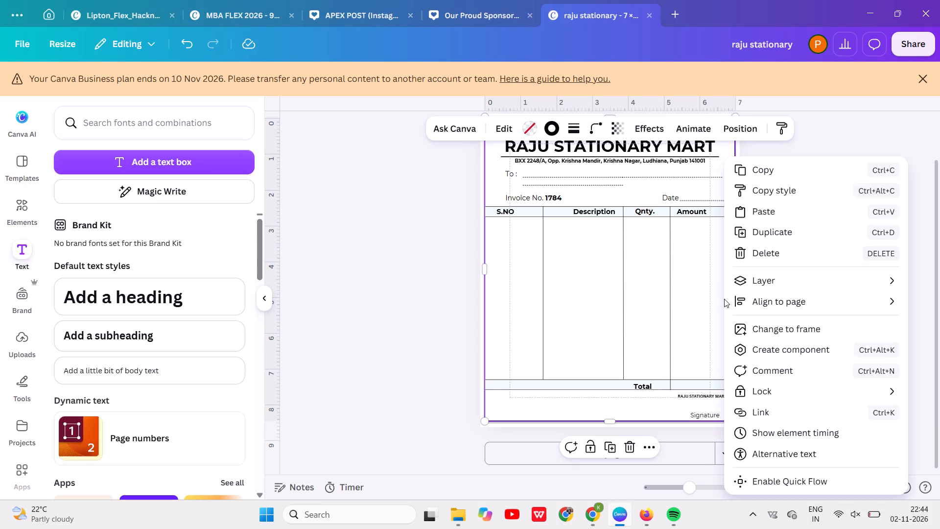
left_click(789, 286)
left_click(632, 368)
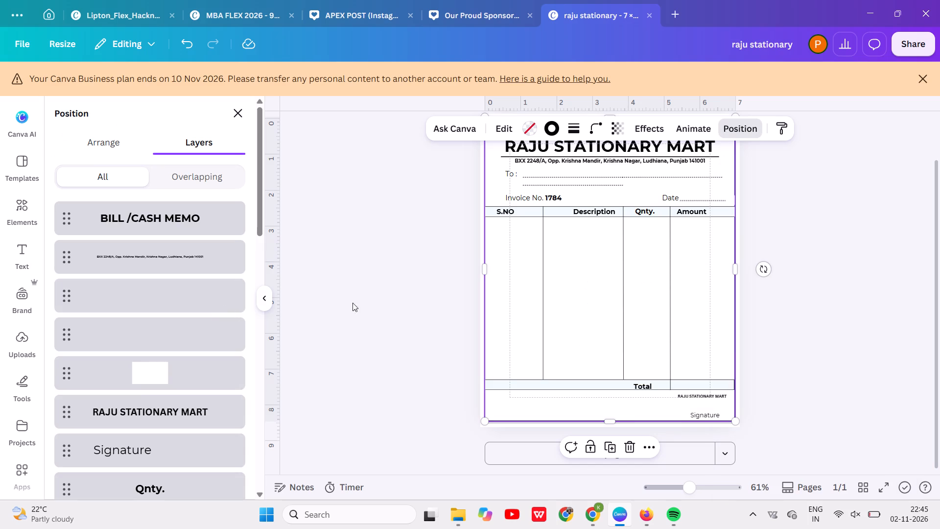
scroll(138, 385, "down", 8)
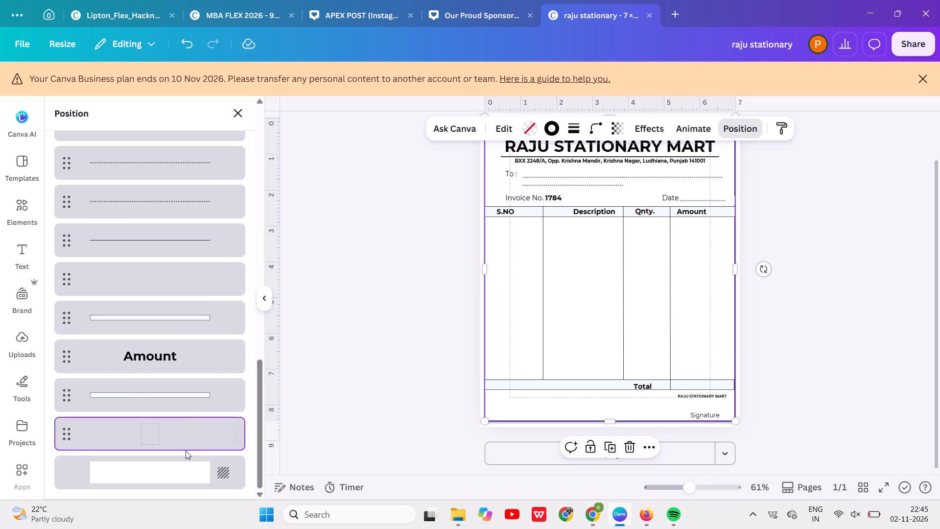
left_click_drag(186, 451, 181, 441)
left_click_drag(181, 441, 208, 252)
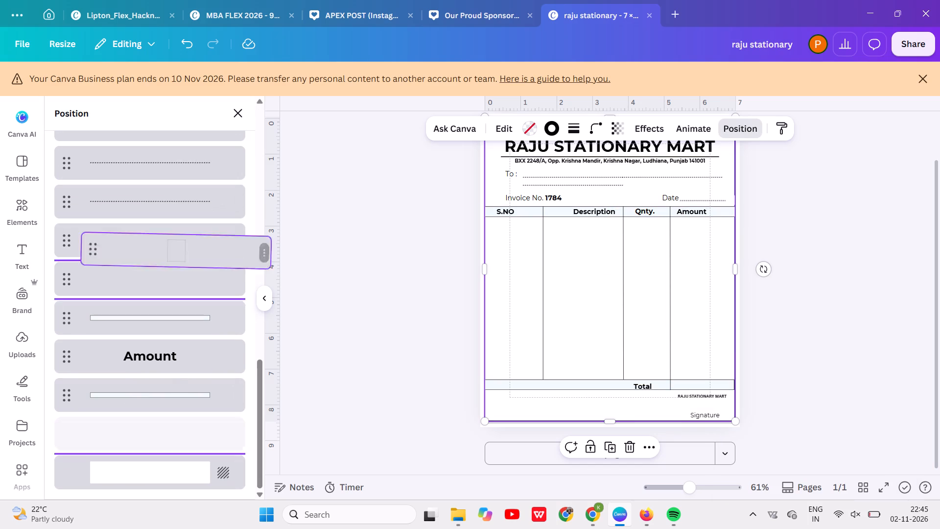
left_click_drag(208, 252, 211, 75)
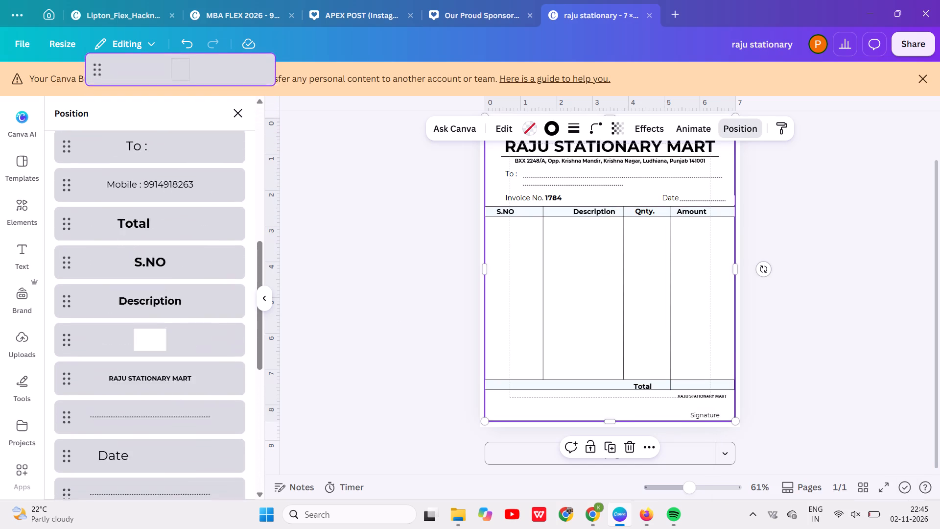
left_click_drag(211, 75, 166, 261)
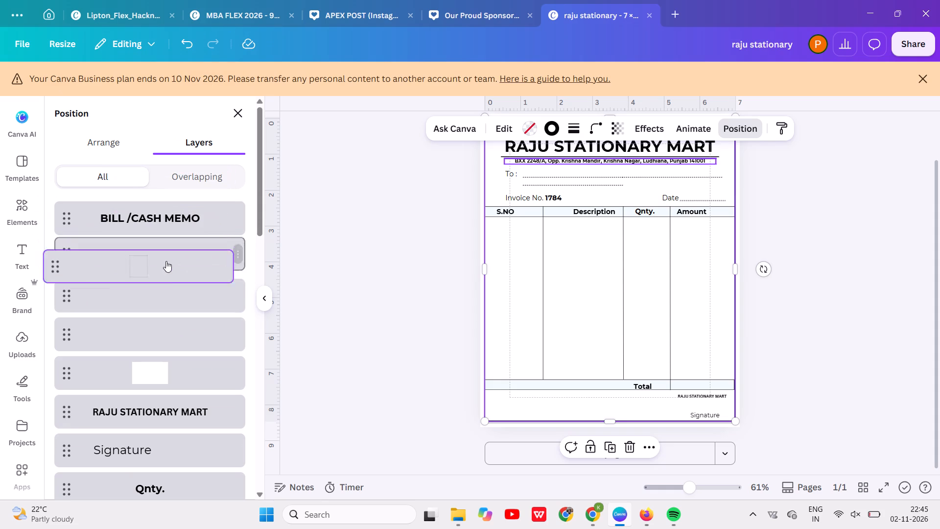
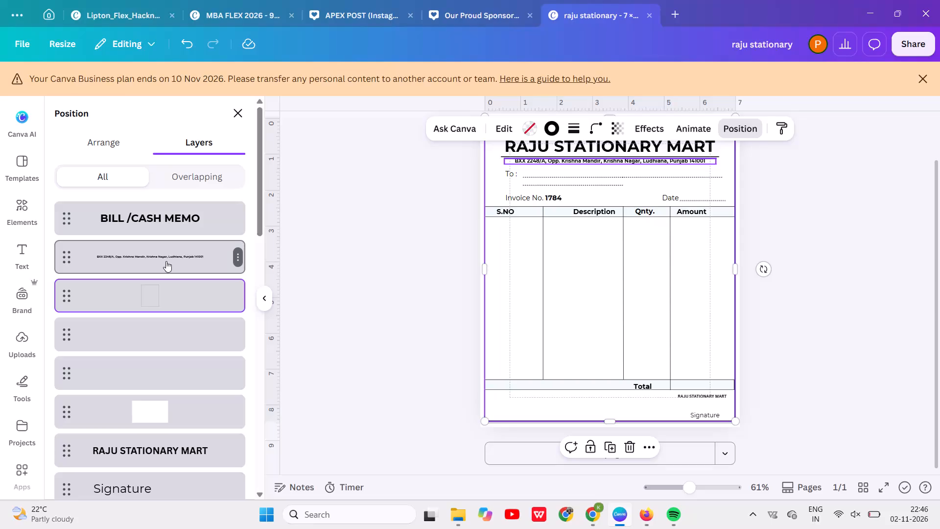
Deselect the page border frame and review the whole cash memo layout from the header to the signature line.
scroll(166, 261, "up", 1)
left_click(876, 326)
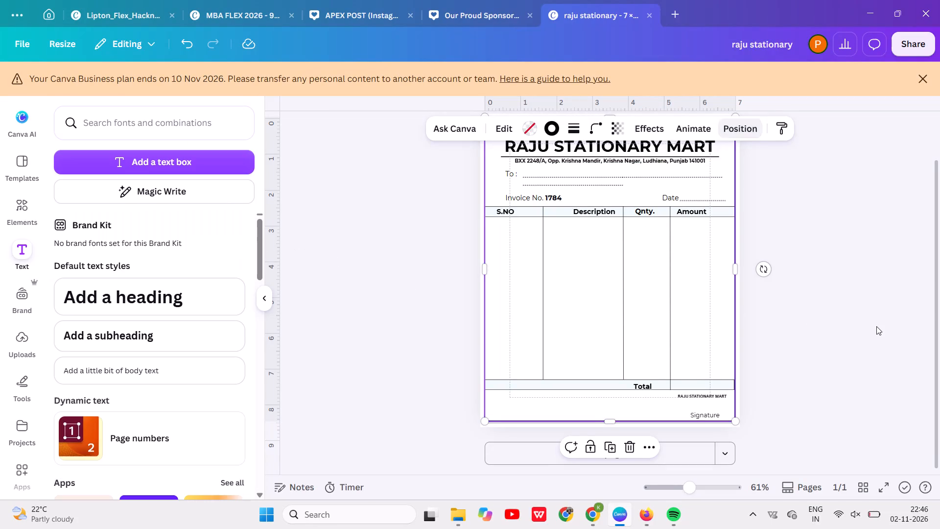
left_click(867, 235)
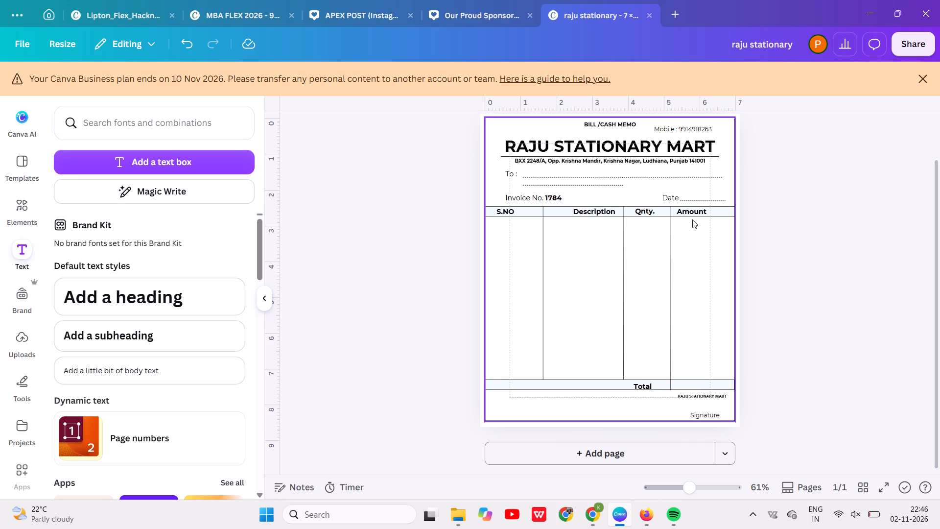
left_click(764, 206)
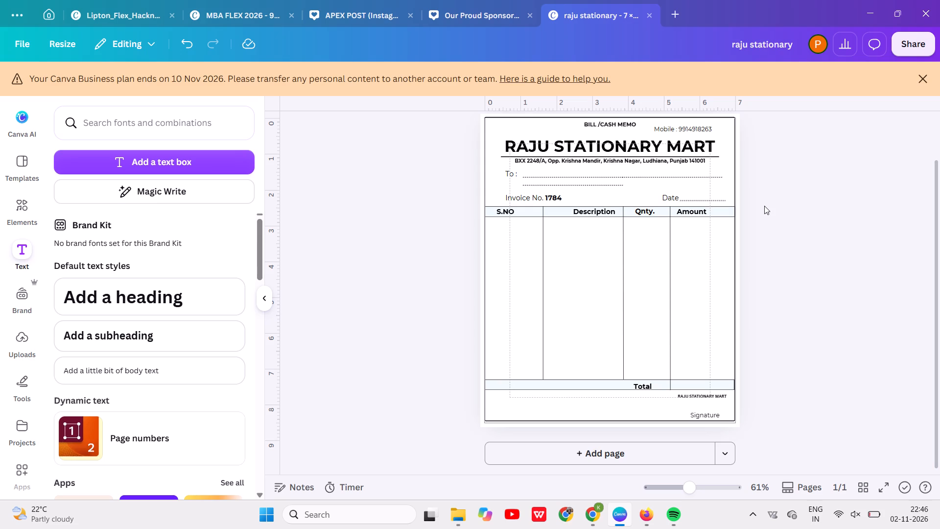
scroll(759, 163, "up", 1)
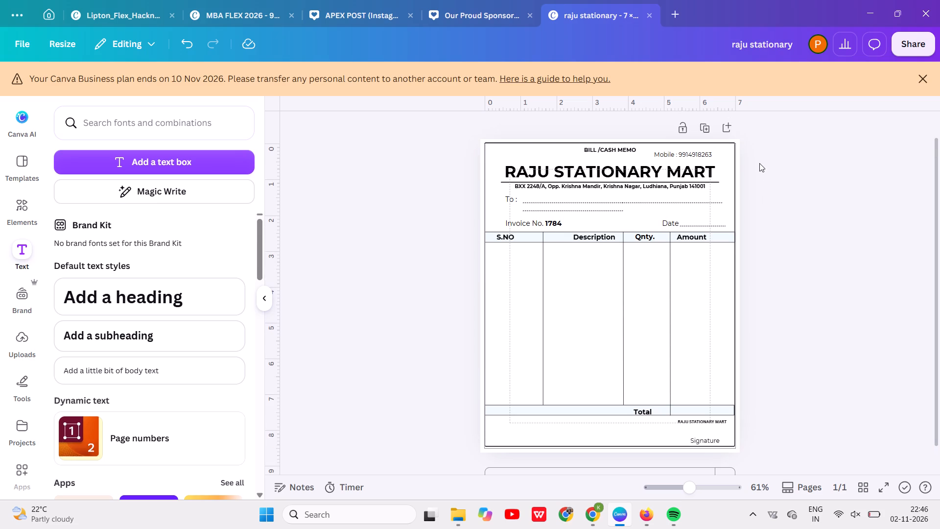
scroll(757, 211, "down", 1)
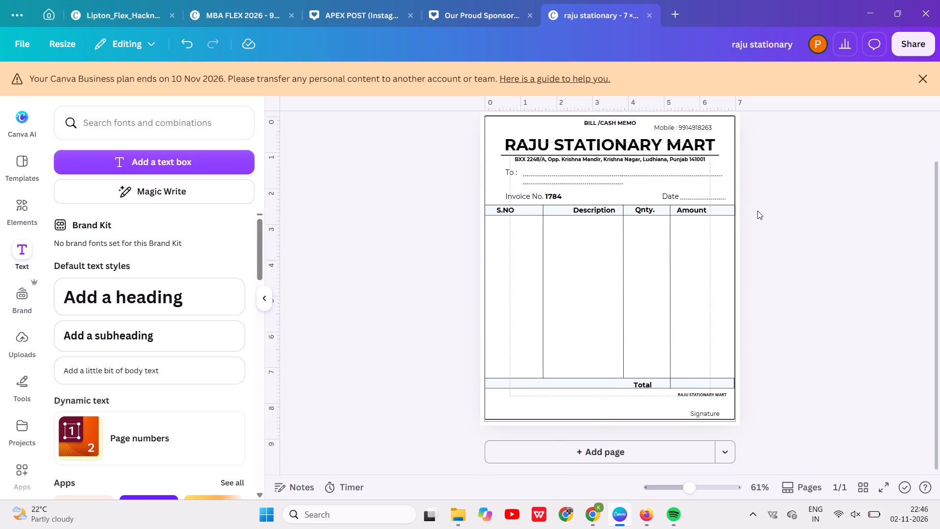
left_click(775, 299)
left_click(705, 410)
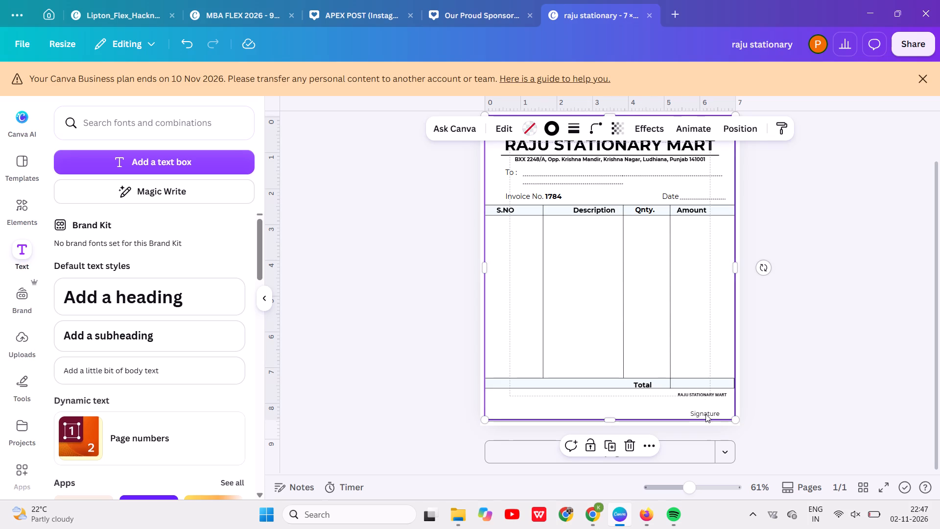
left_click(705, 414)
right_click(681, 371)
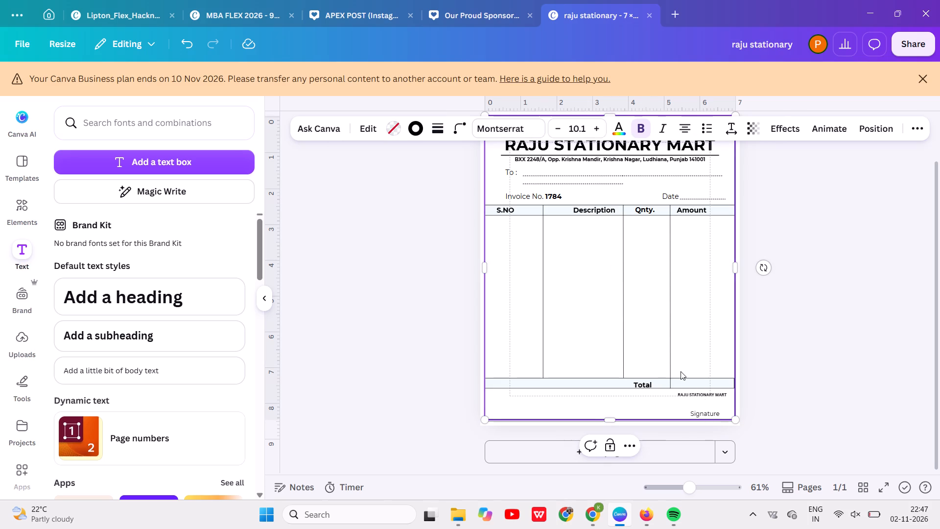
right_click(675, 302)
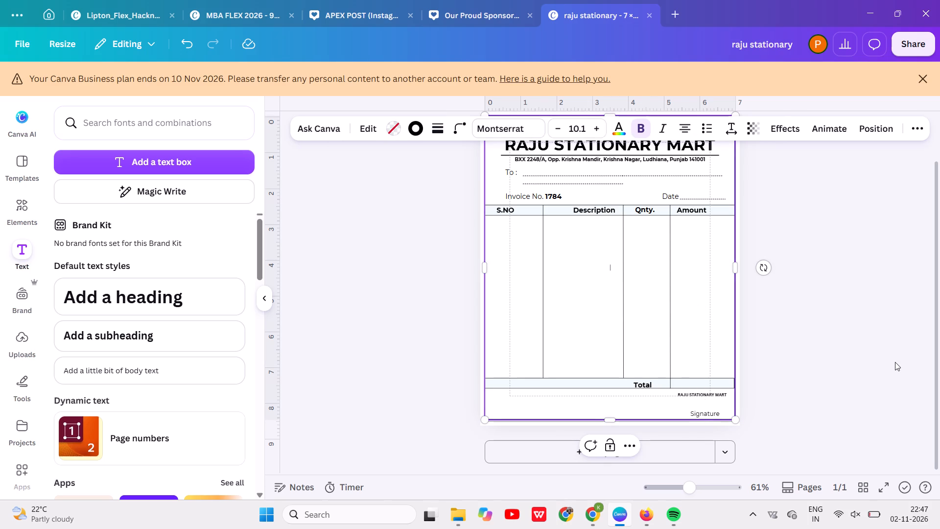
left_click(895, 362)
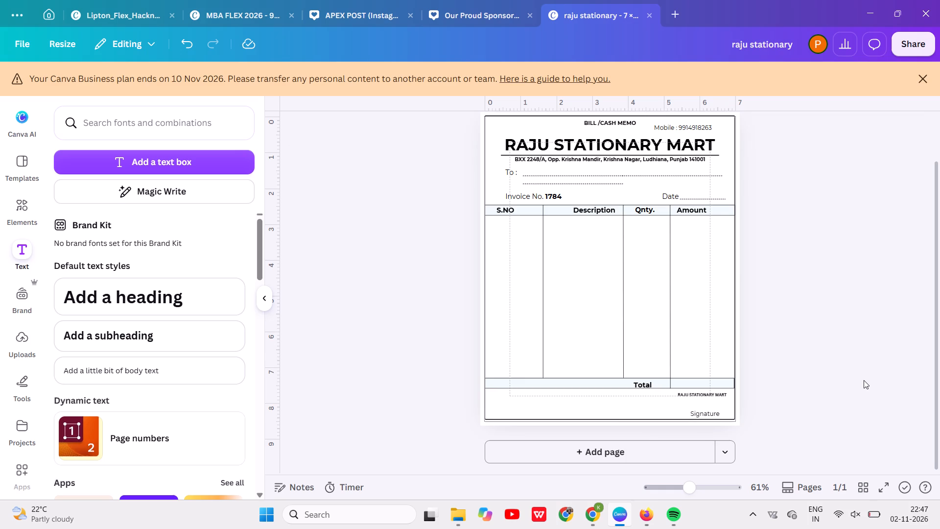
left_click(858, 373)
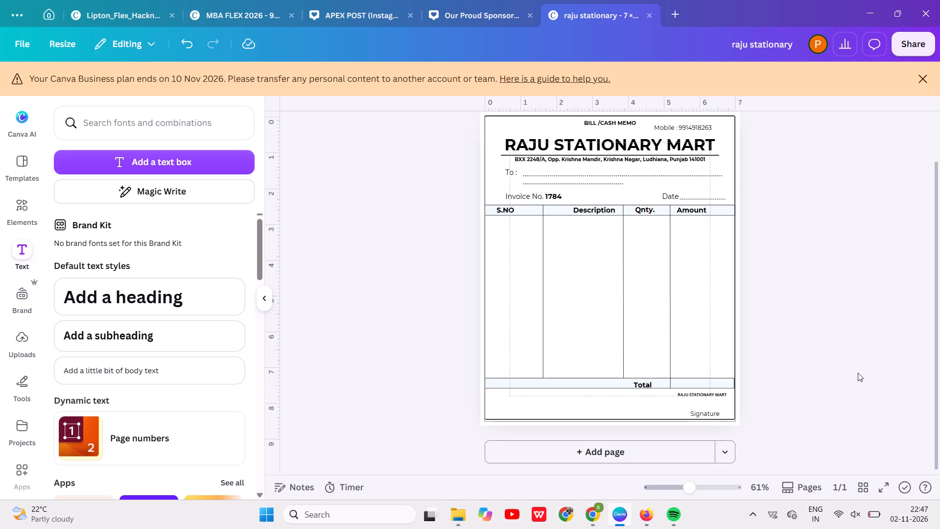
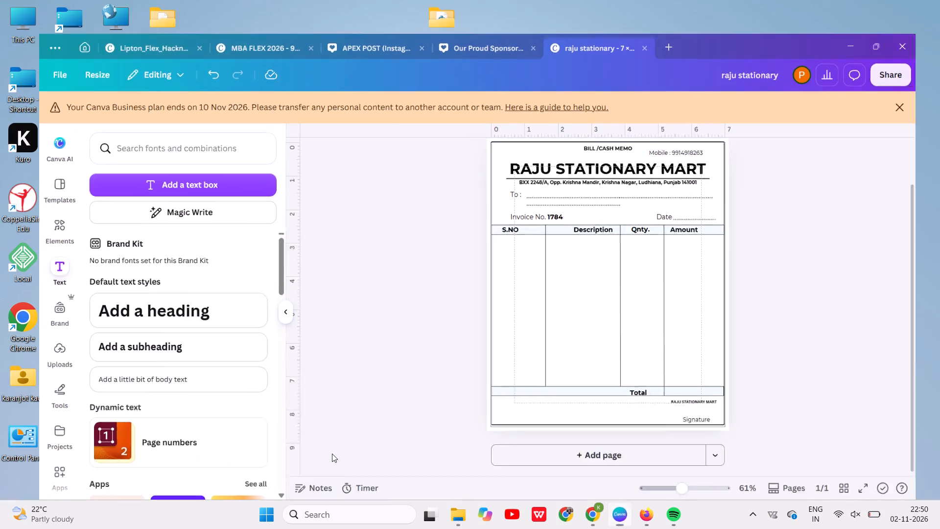
Switch from the cash memo design to the desktop and launch the Kuro app.
double_click(35, 144)
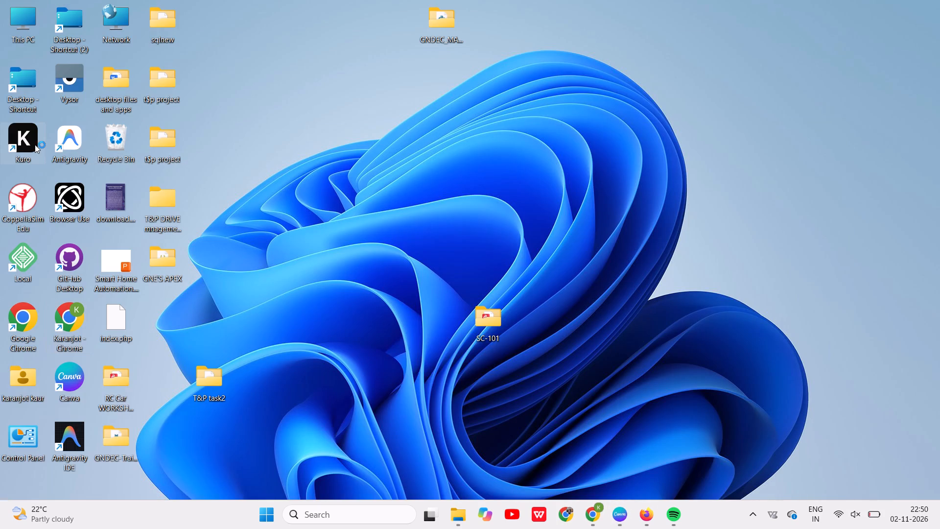